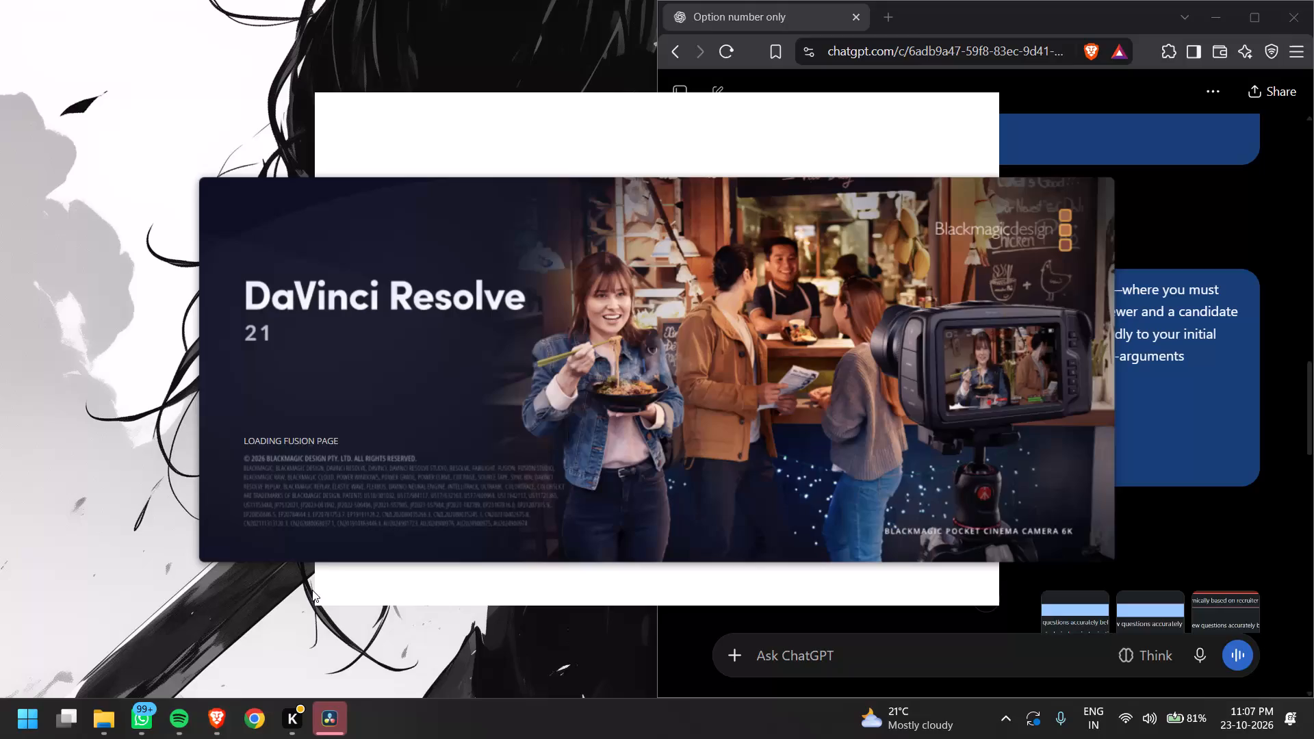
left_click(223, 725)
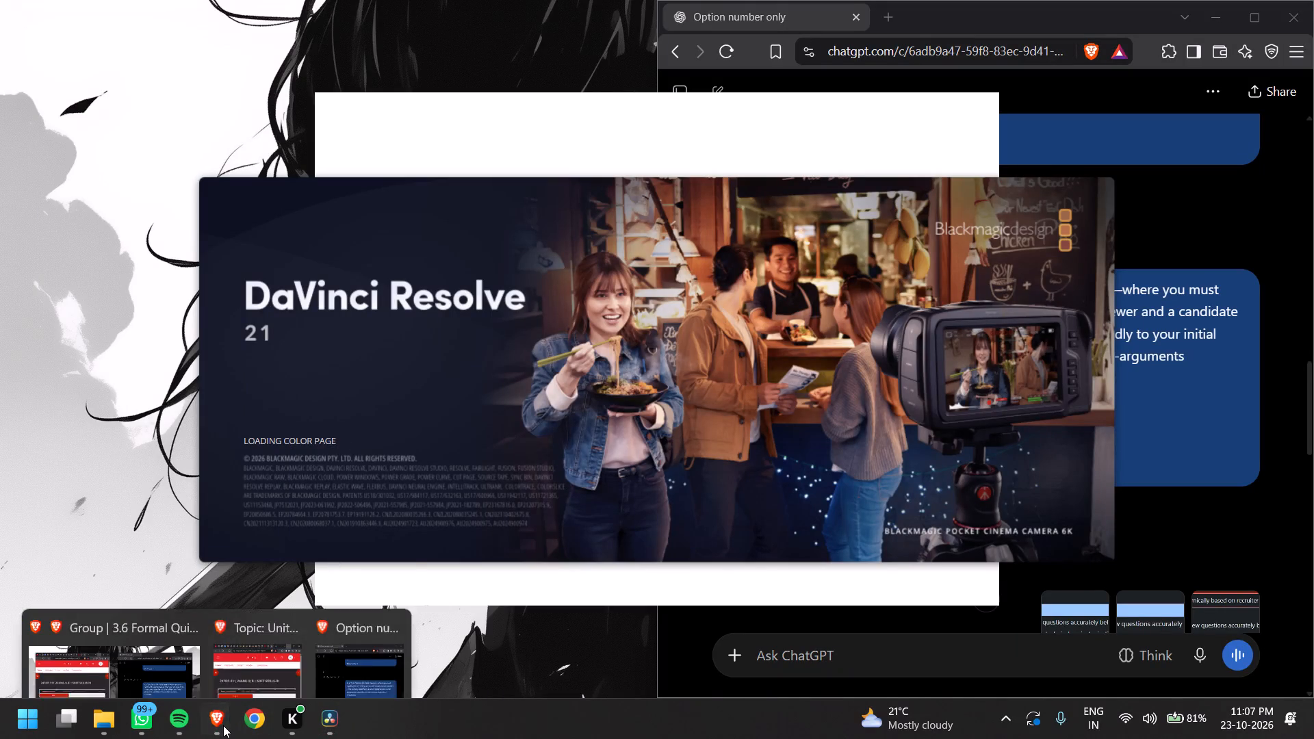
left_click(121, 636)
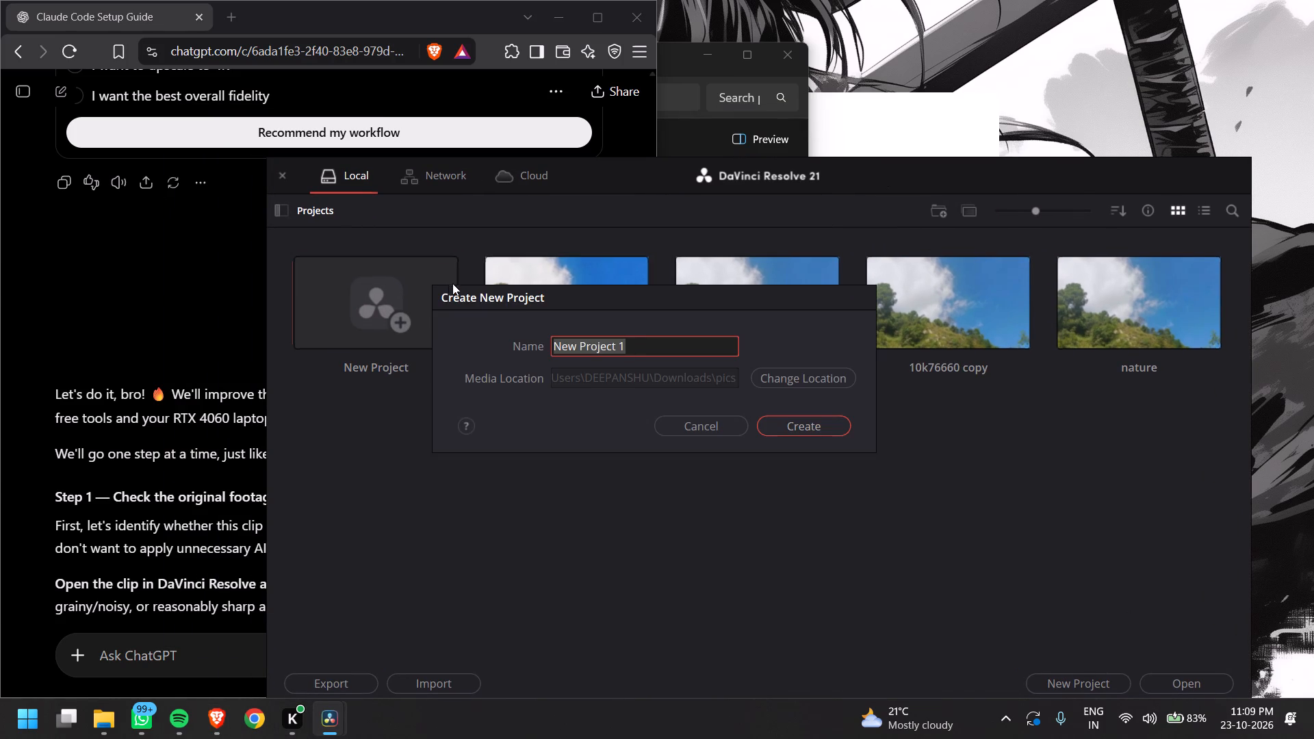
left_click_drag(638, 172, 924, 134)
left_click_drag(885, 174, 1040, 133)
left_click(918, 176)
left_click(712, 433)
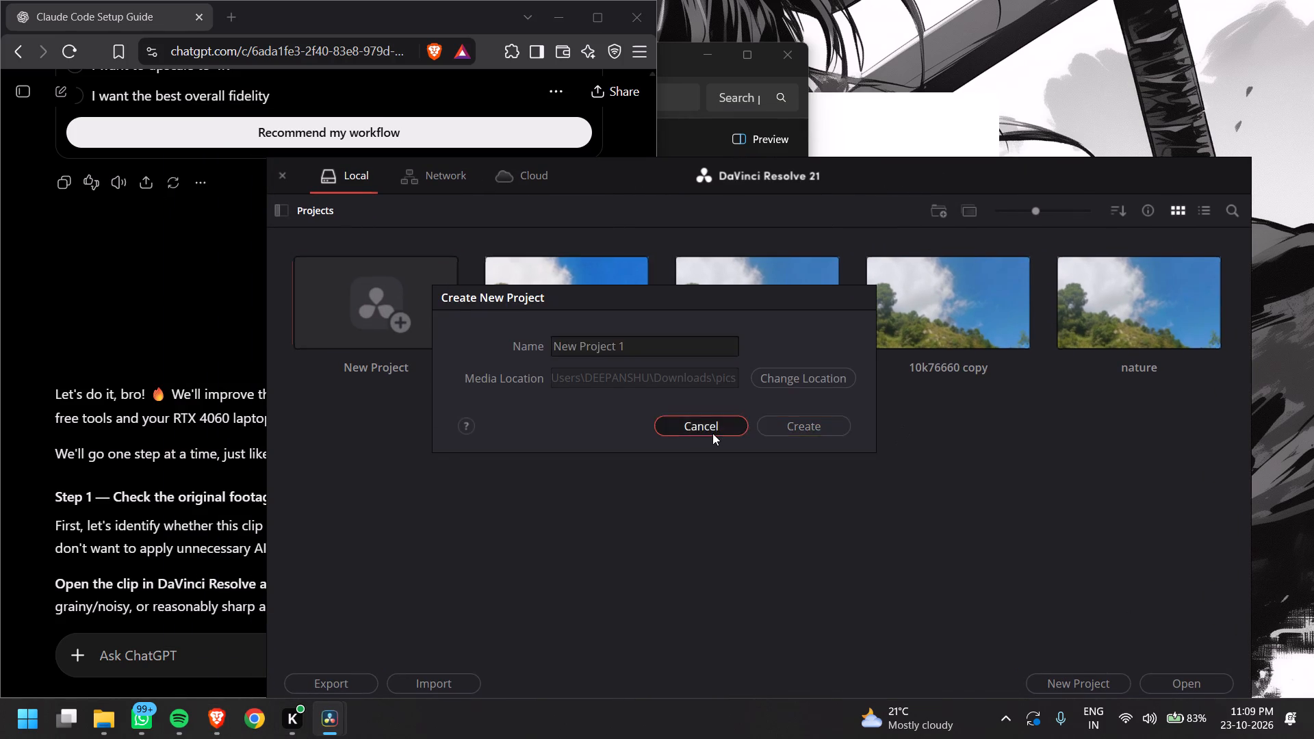
Create a new local project named 1ok76656 in DaVinci Resolve.
left_click_drag(810, 171, 1005, 100)
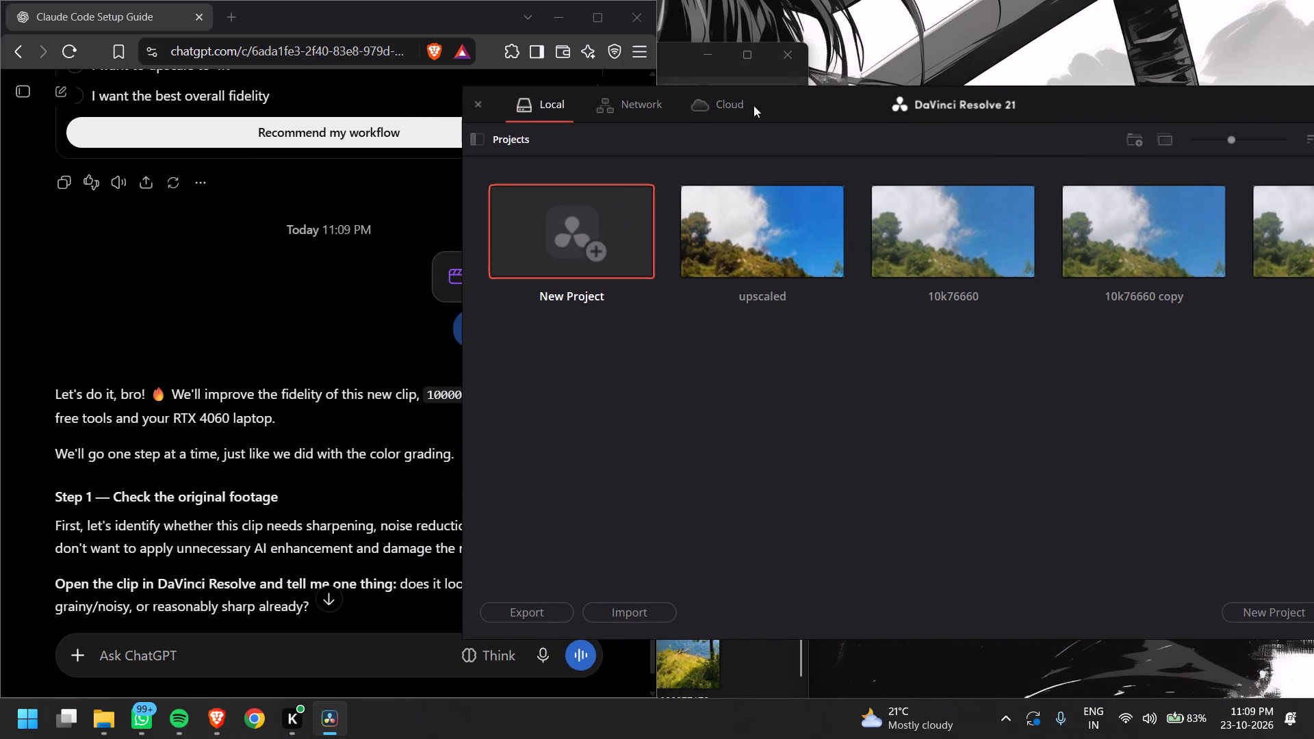
left_click_drag(832, 102, 662, 374)
left_click(409, 528)
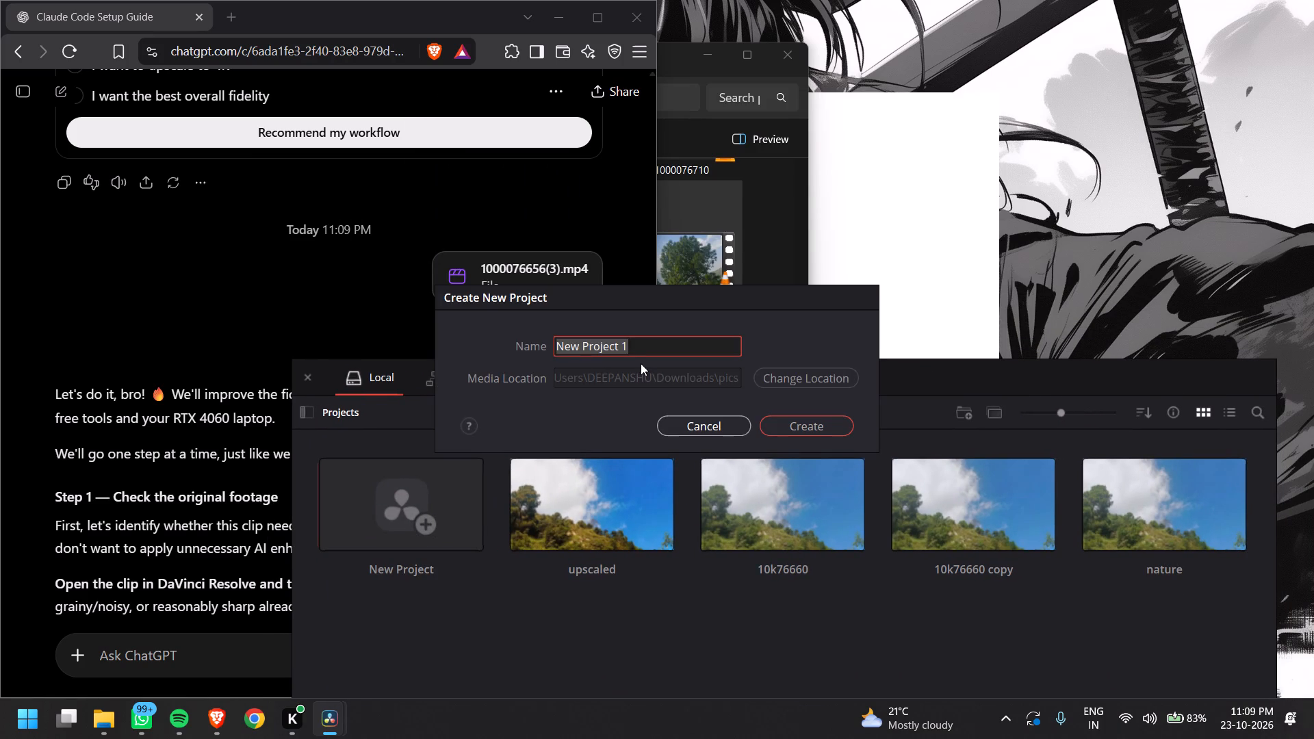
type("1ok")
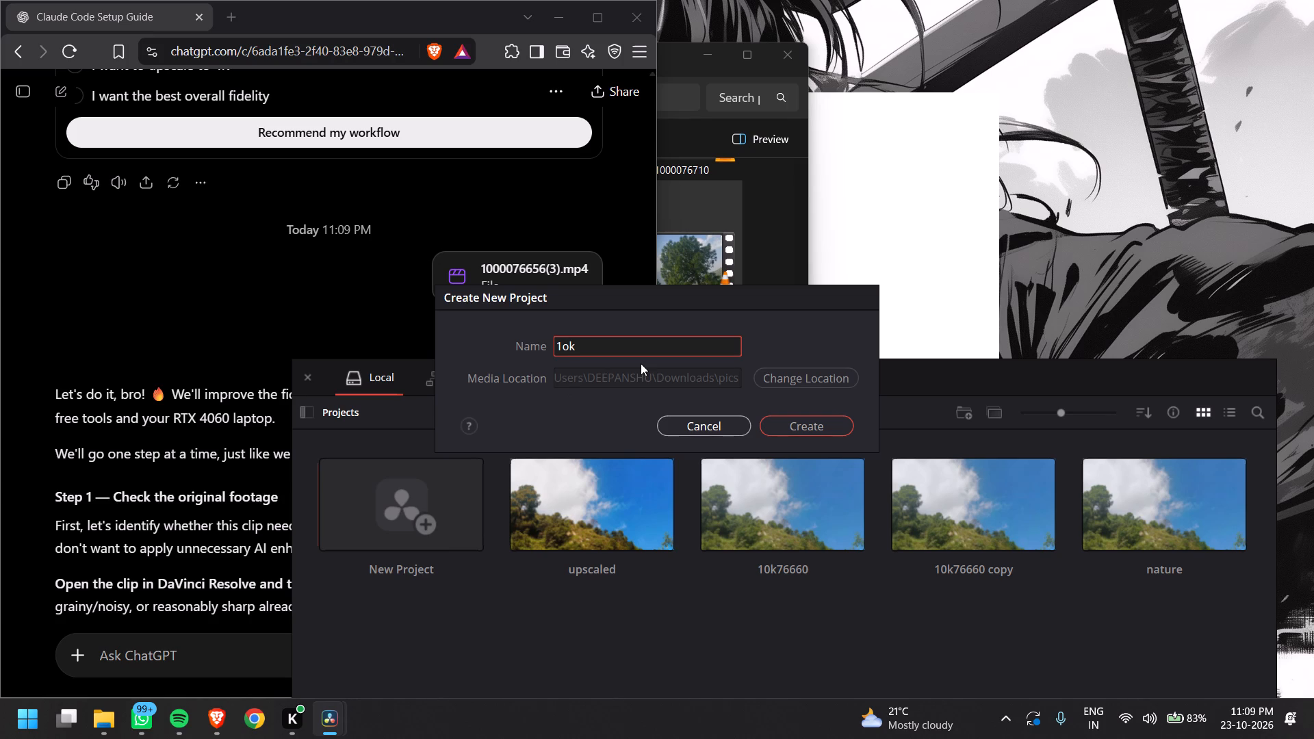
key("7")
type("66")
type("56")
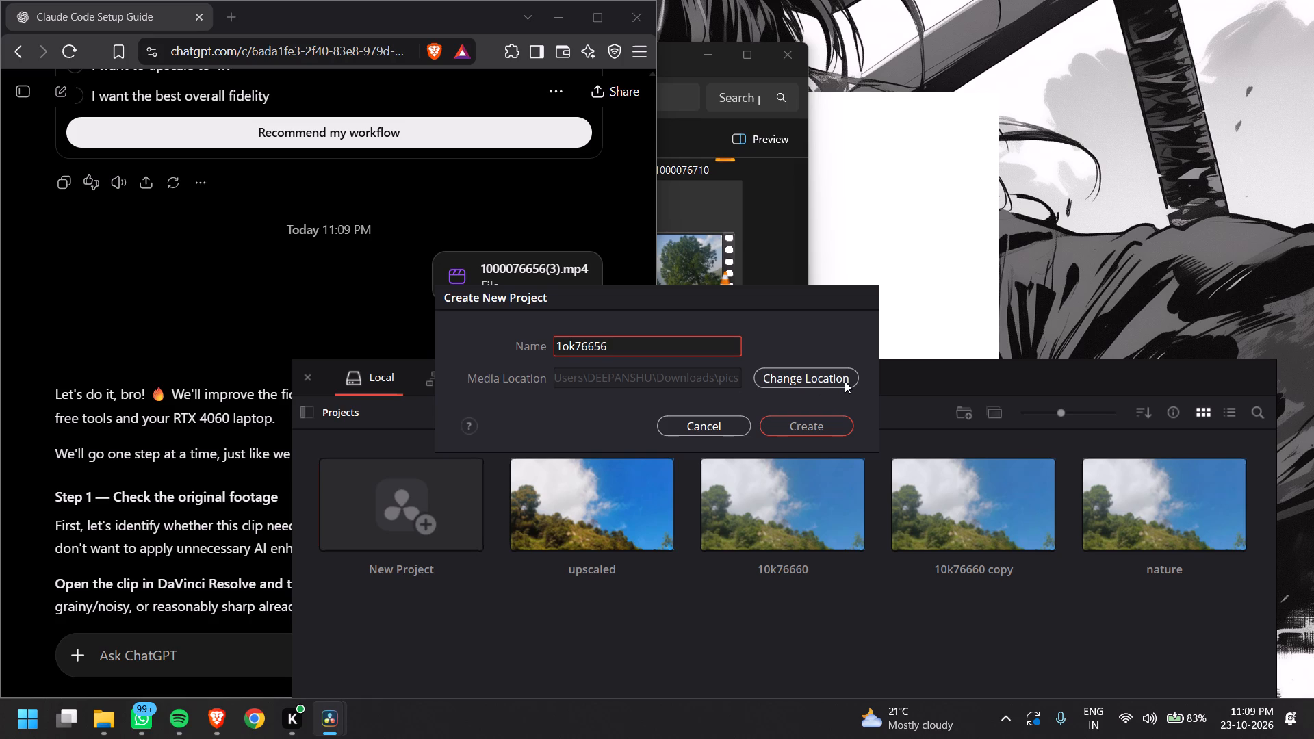
left_click(800, 428)
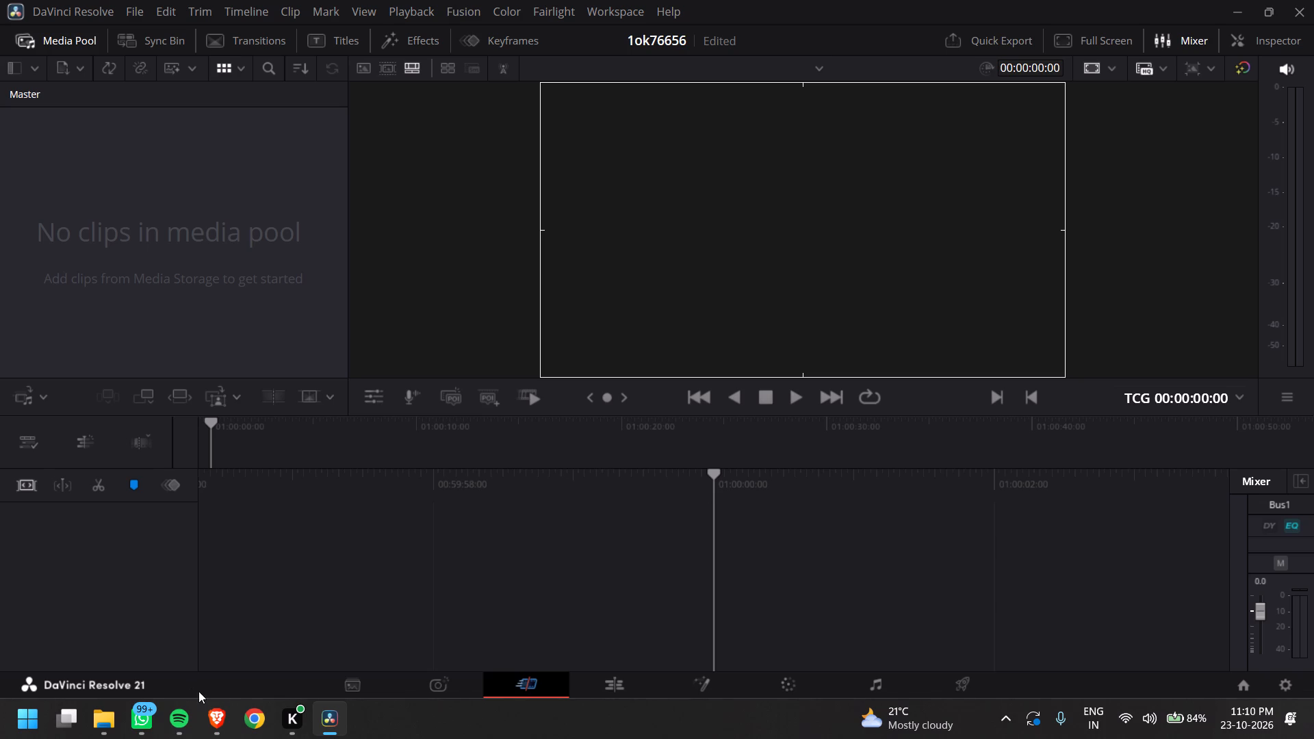
left_click(105, 718)
left_click_drag(682, 309, 159, 244)
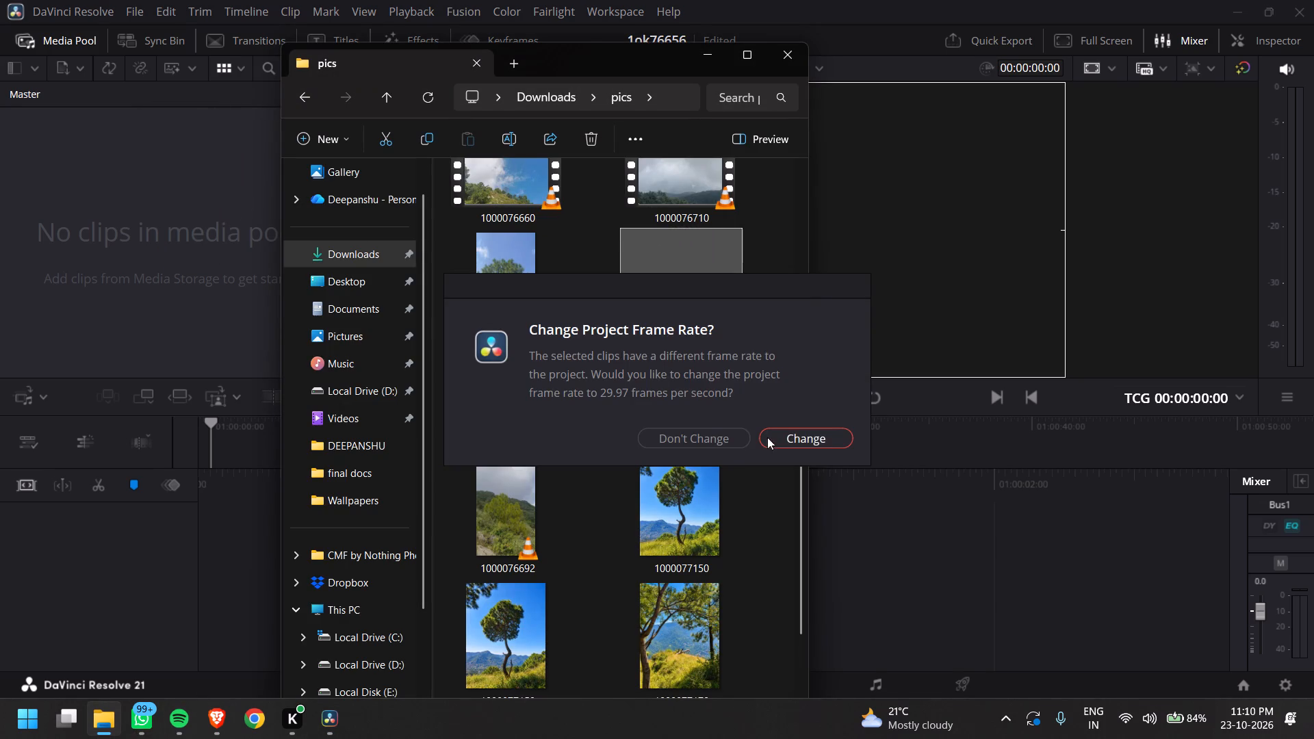
left_click(781, 435)
left_click(710, 60)
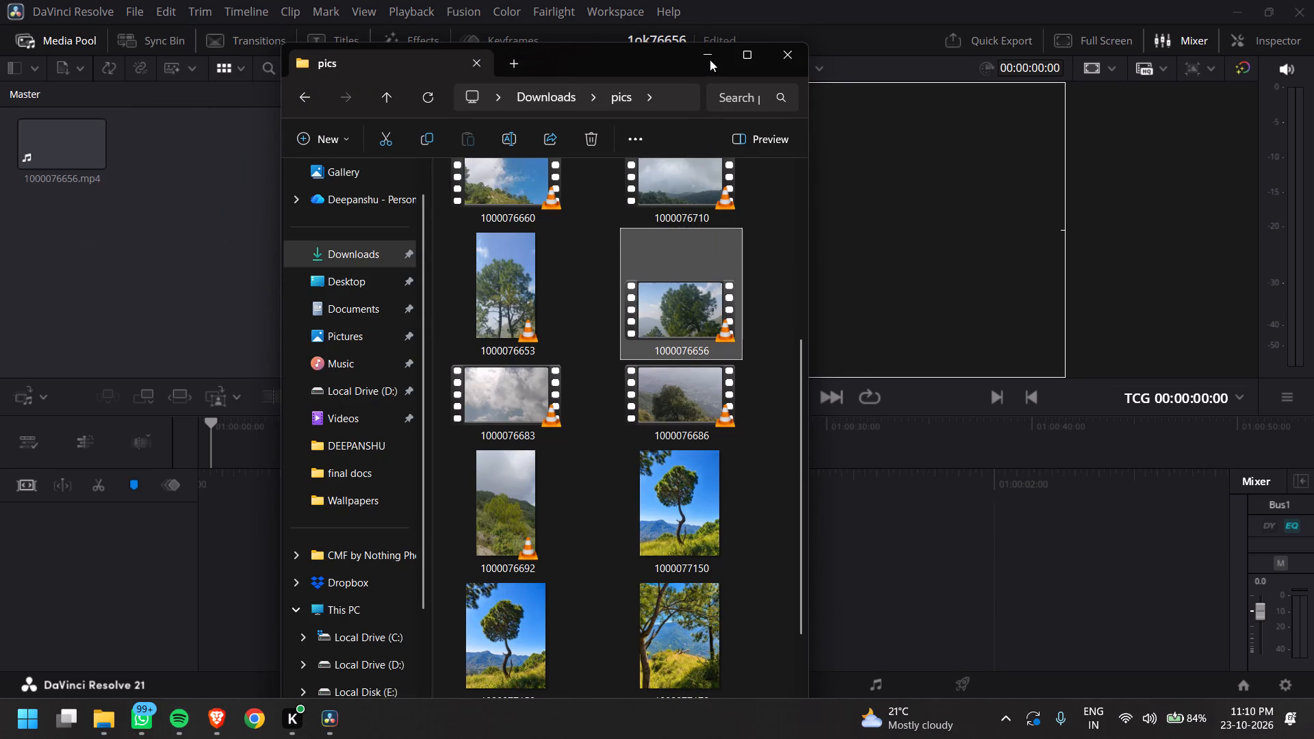
Place the clip 1000076656.mp4 from the media pool on the empty timeline.
left_click_drag(81, 148, 537, 619)
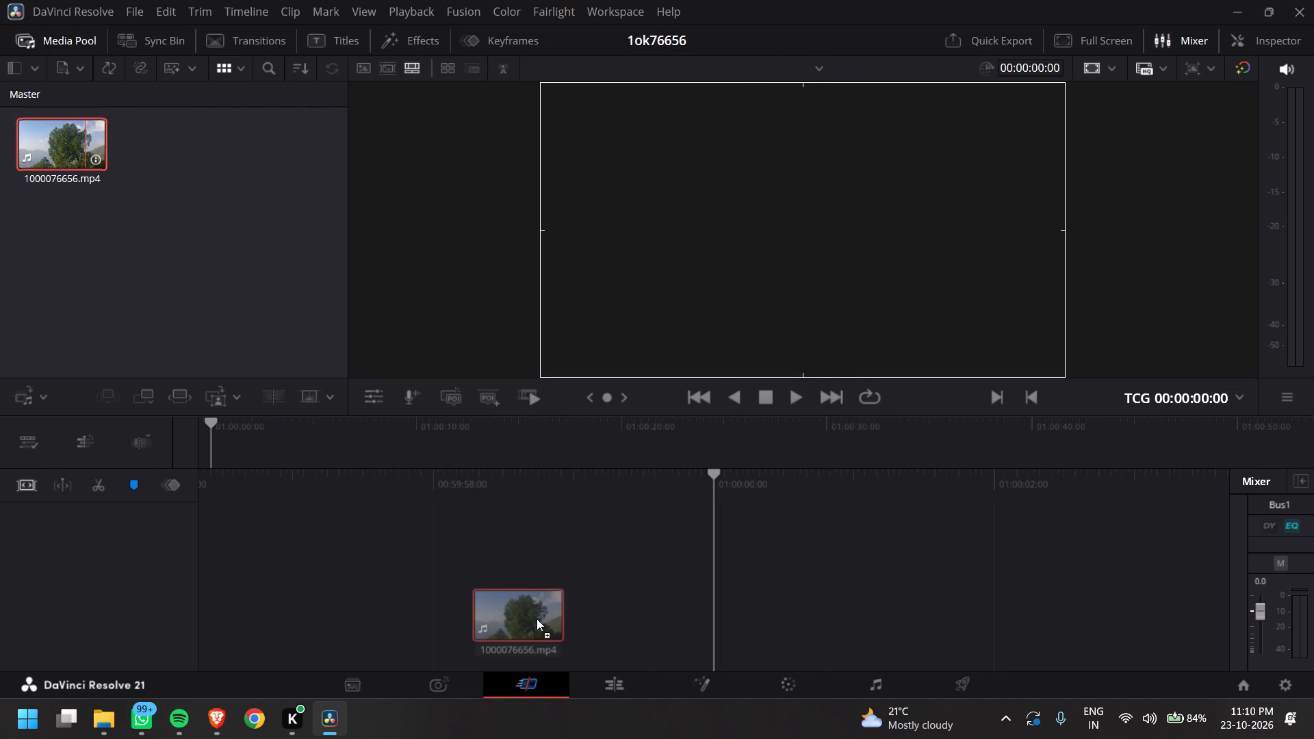
left_click_drag(537, 619, 537, 617)
Go to the Color page and show the Primaries color wheels for the clip.
left_click(784, 688)
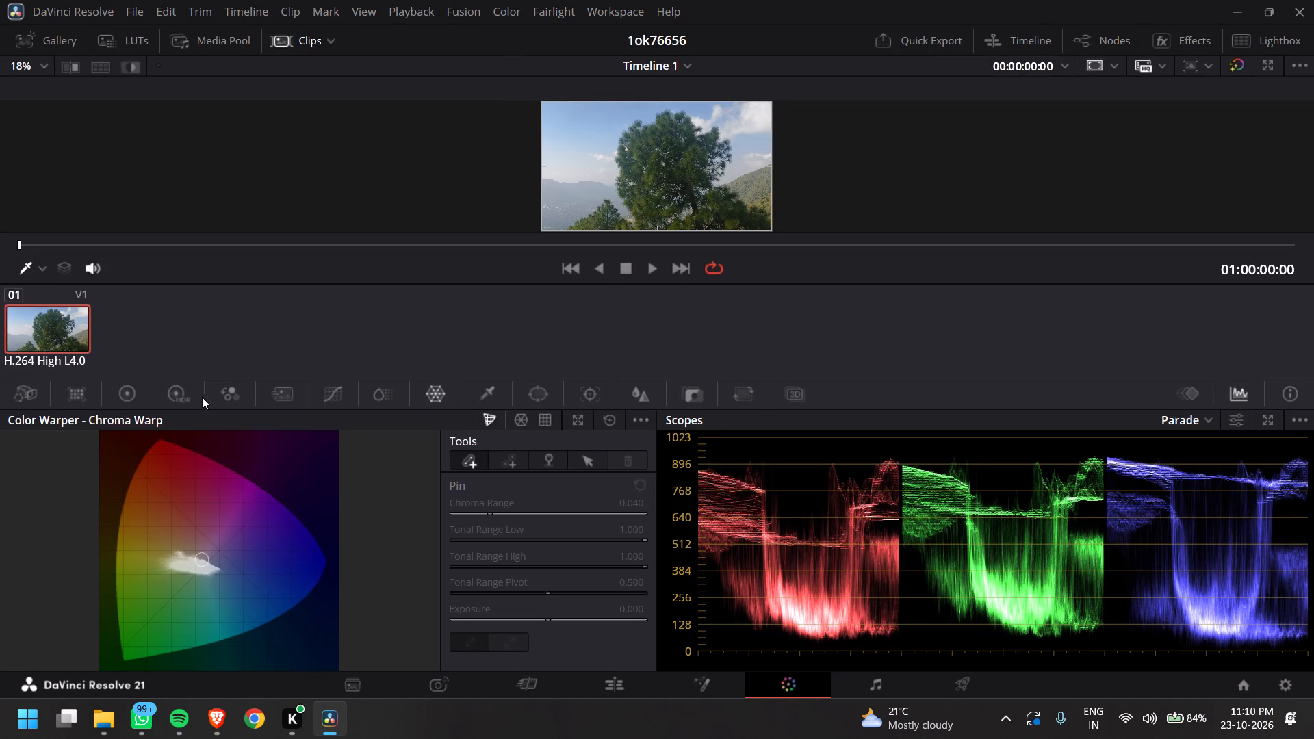
left_click(138, 393)
left_click(295, 352)
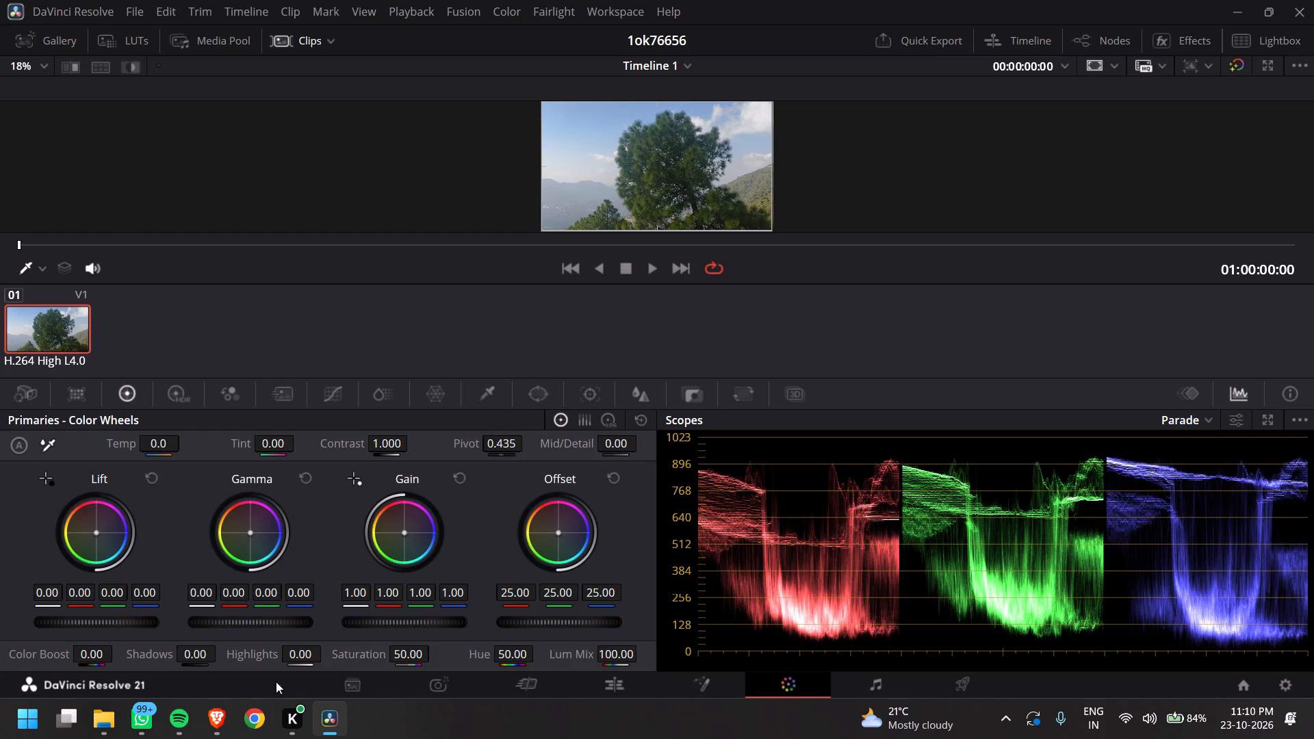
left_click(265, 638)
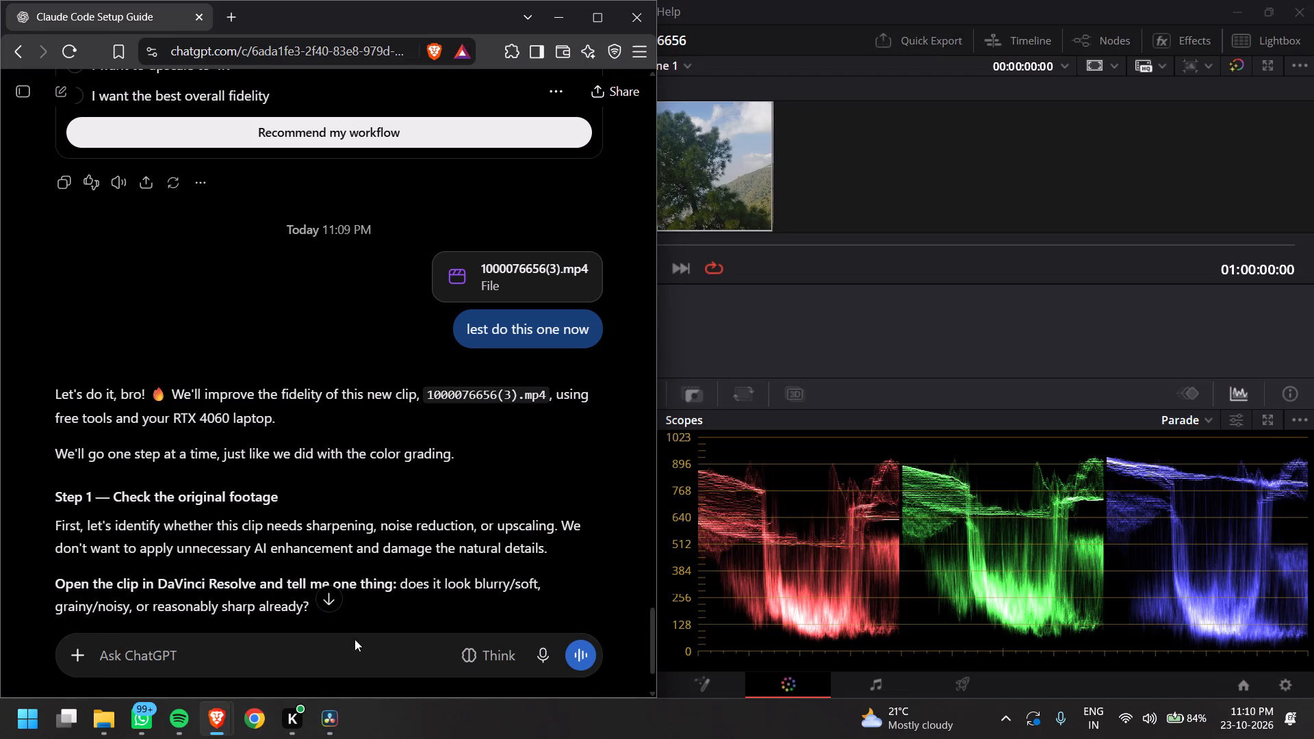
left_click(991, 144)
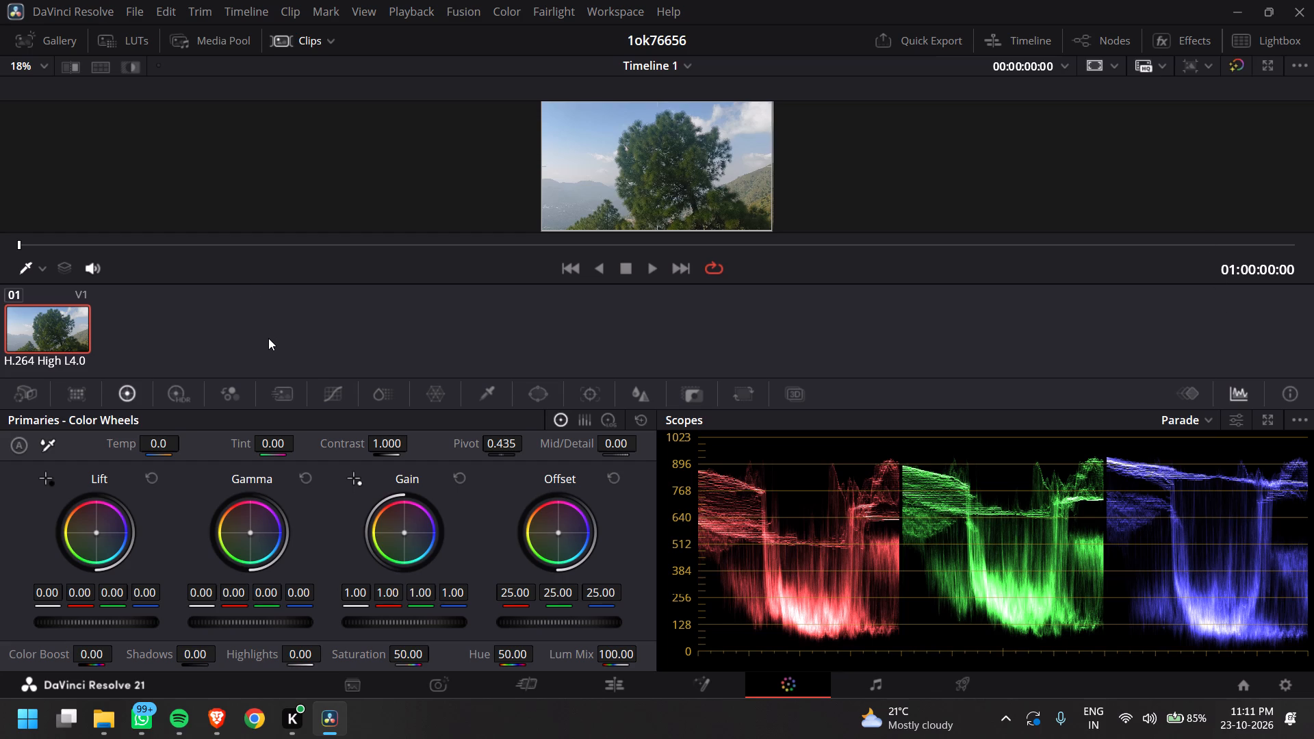
Switch to Spotify and play the song Tum Se Tum Tak from the Liked Songs.
left_click(185, 735)
double_click(331, 302)
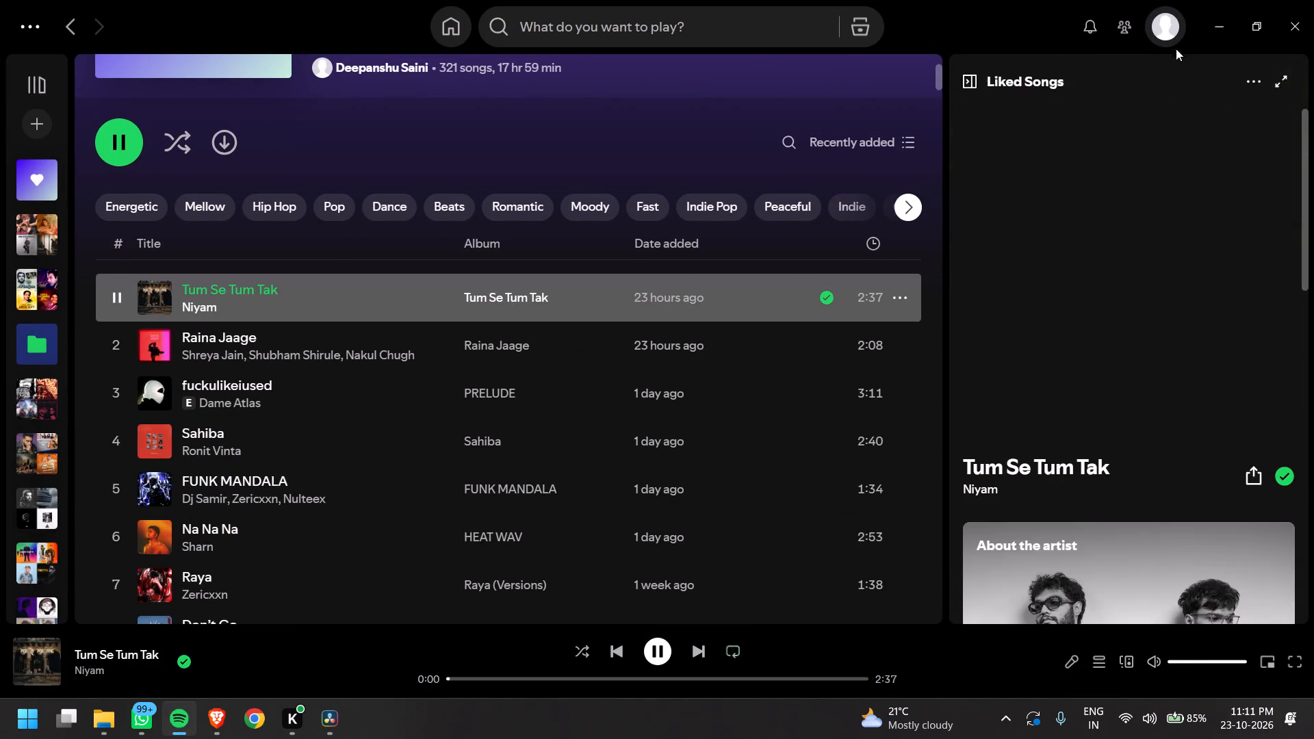
Return to DaVinci Resolve and set the clip's primary temperature to 150, contrast to 1.100 and pivot to 0.450.
left_click(1224, 25)
left_click(661, 322)
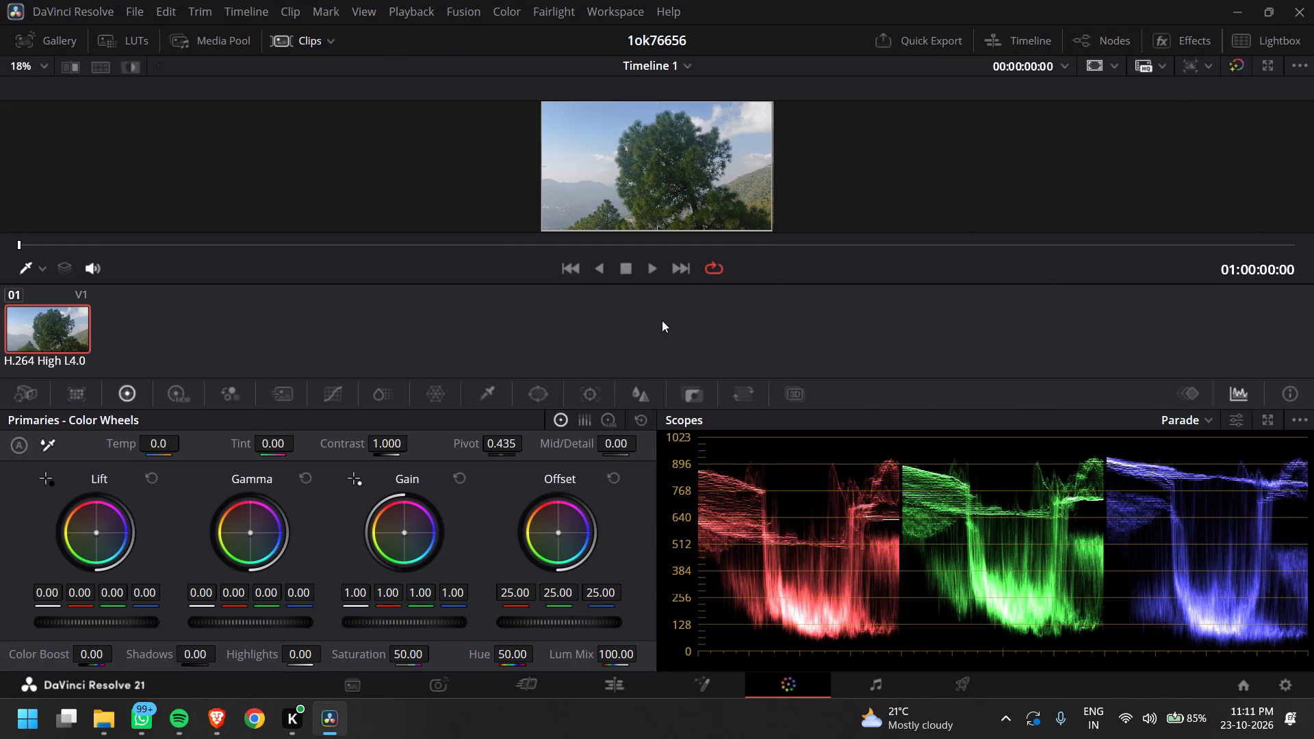
left_click(158, 449)
type("150")
key("Return")
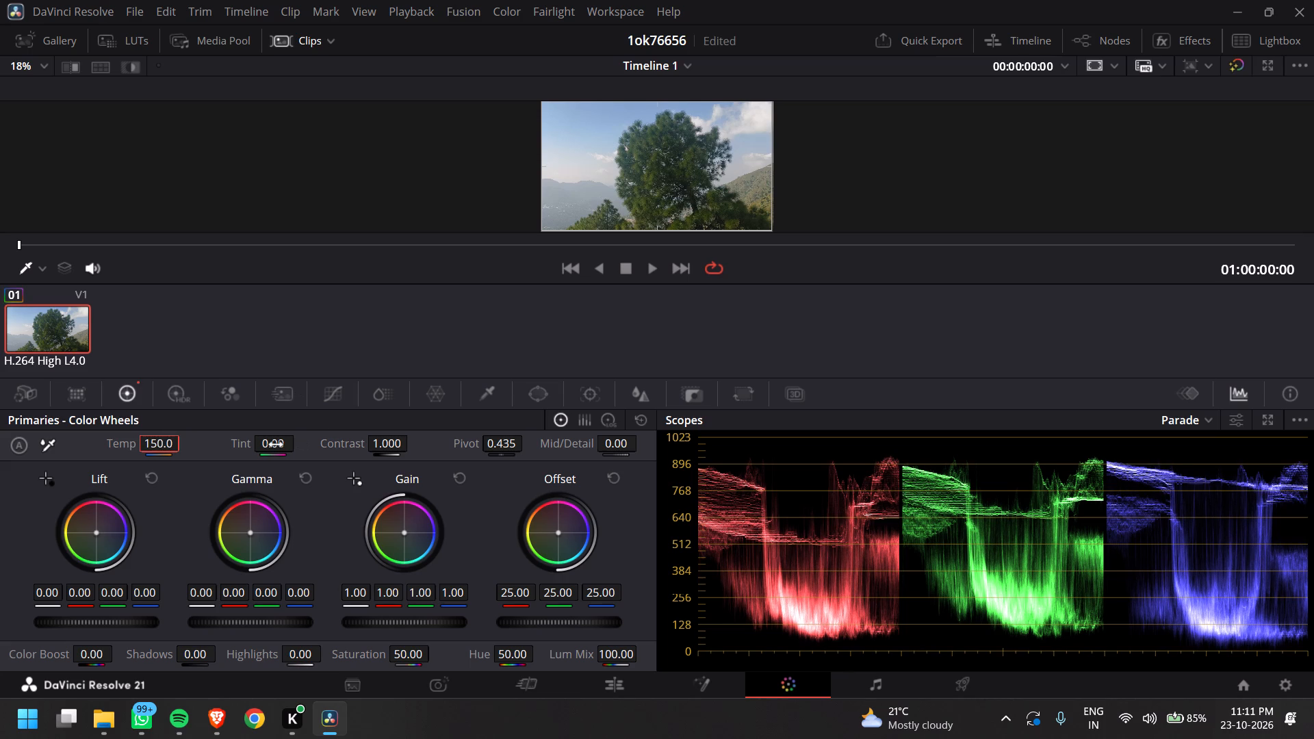
left_click(381, 449)
type("1.1")
key("Return")
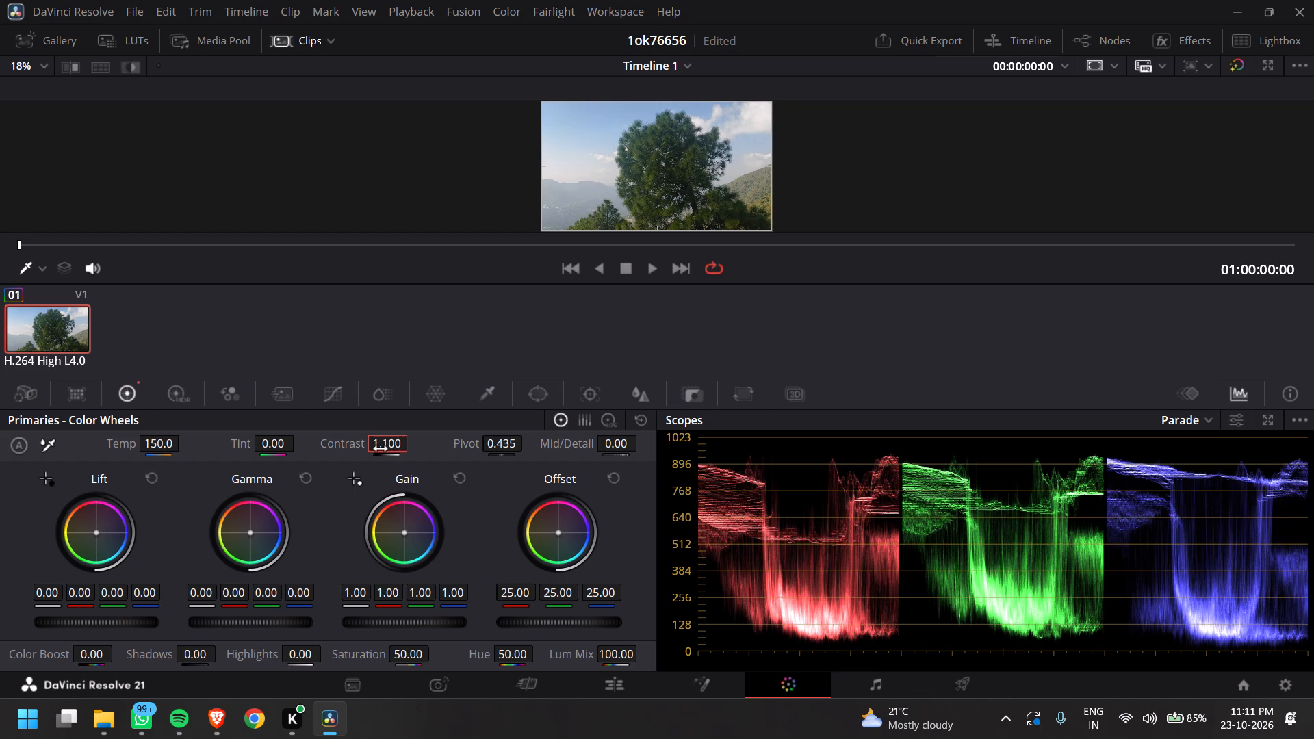
left_click(501, 445)
type("0.450")
key("Return")
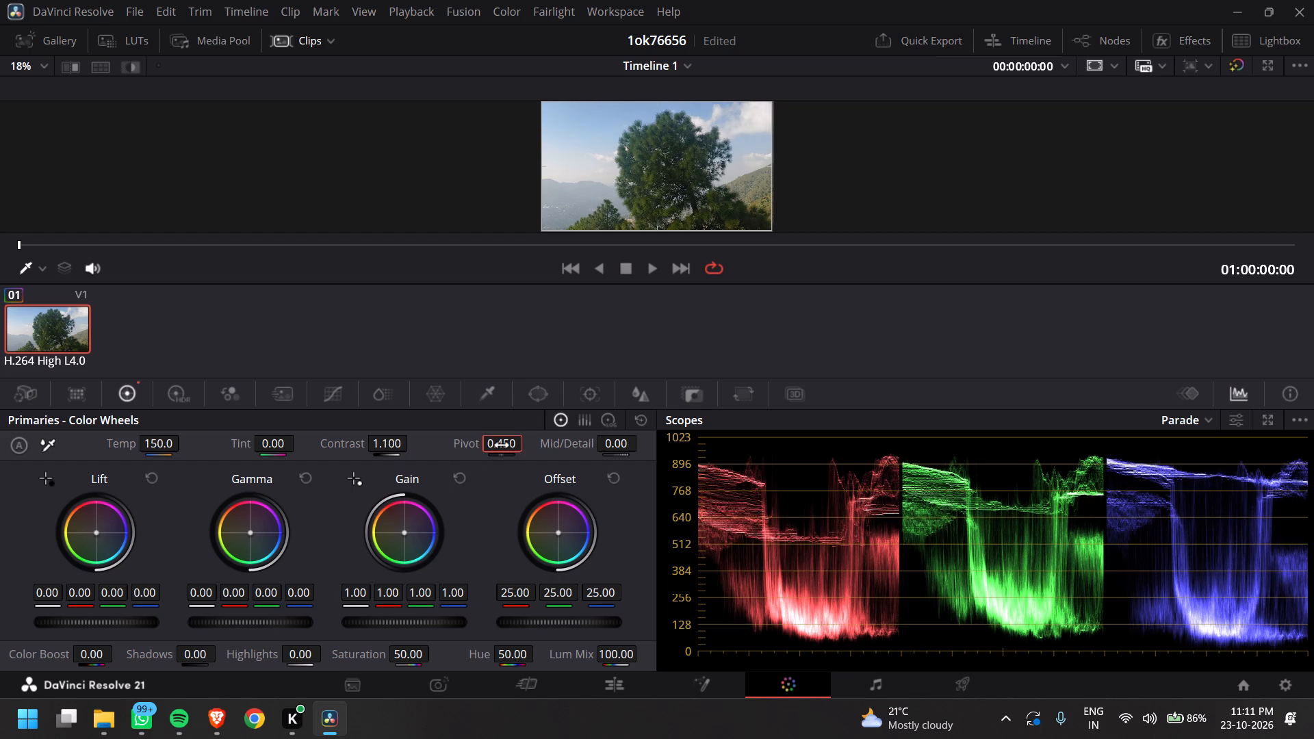
Set the clip's primary saturation to 52, highlights to -0.05 and shadows to 0.05.
left_click(417, 656)
type("52")
key("Return")
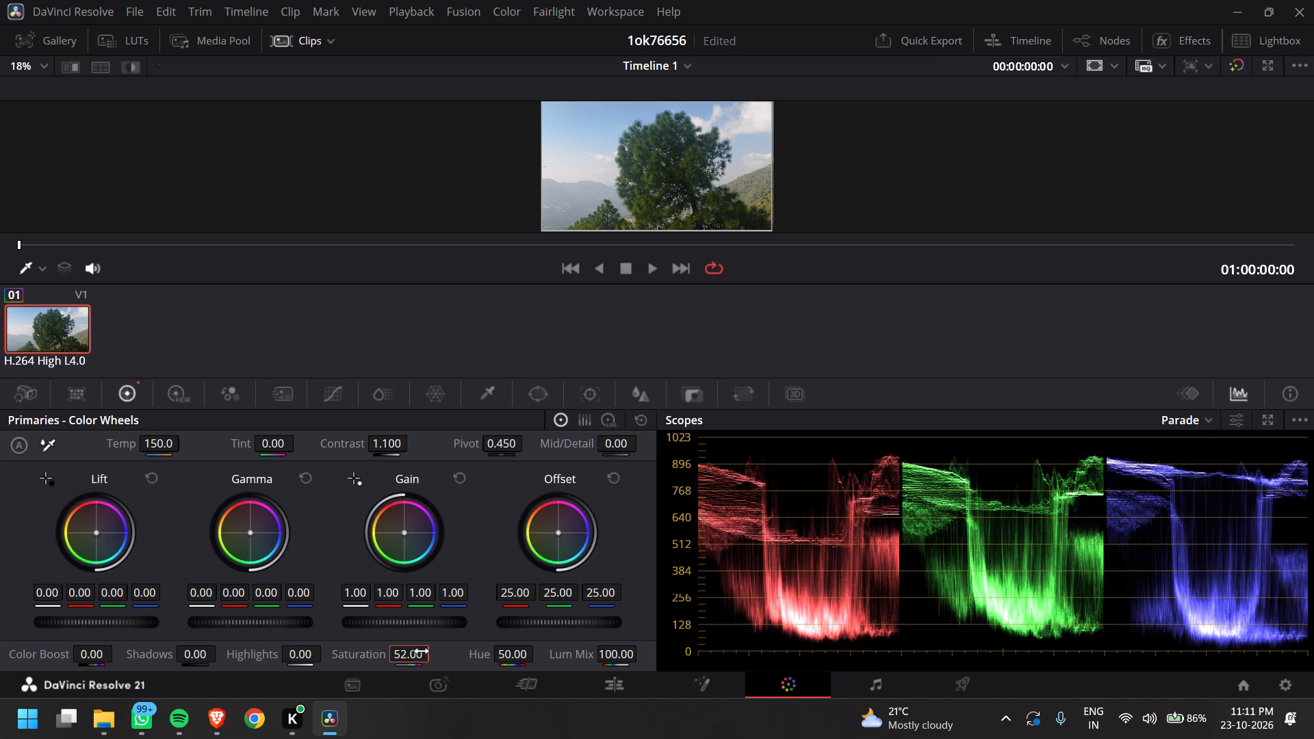
left_click(302, 656)
key("minus")
type("0.05")
key("Return")
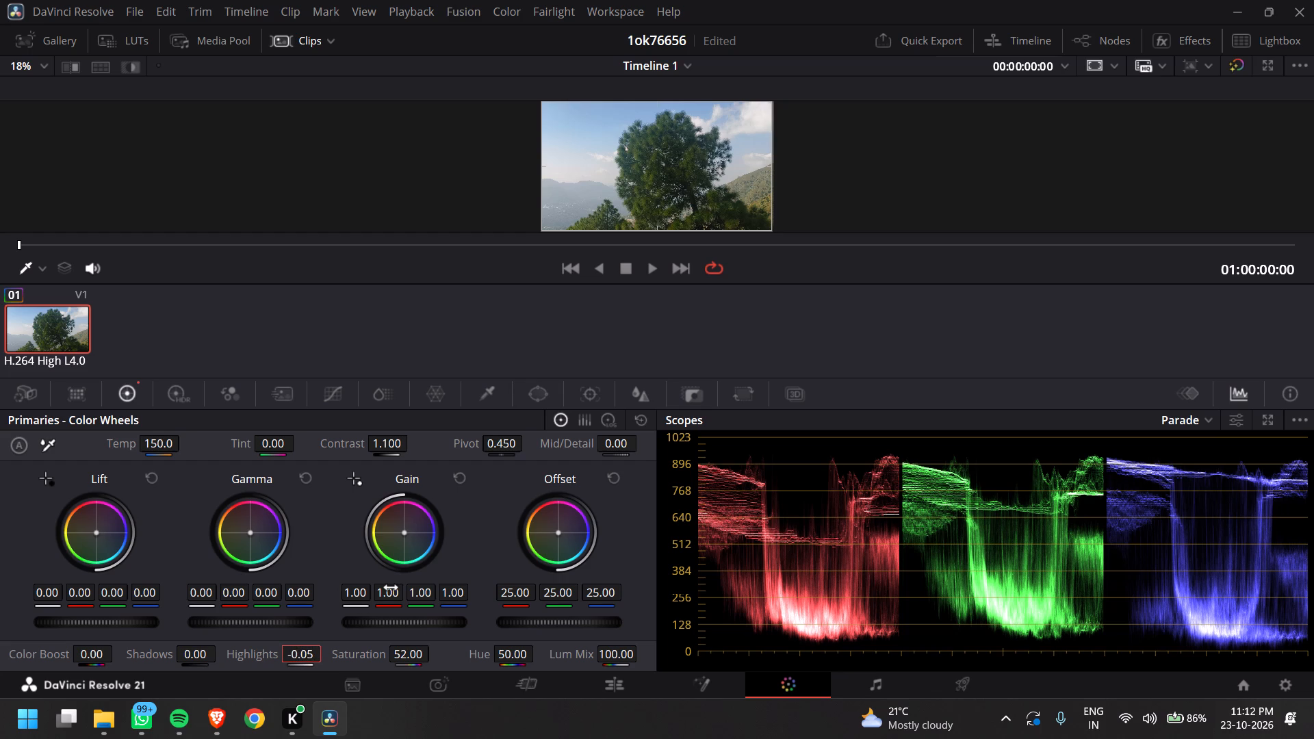
left_click(400, 656)
left_click(192, 653)
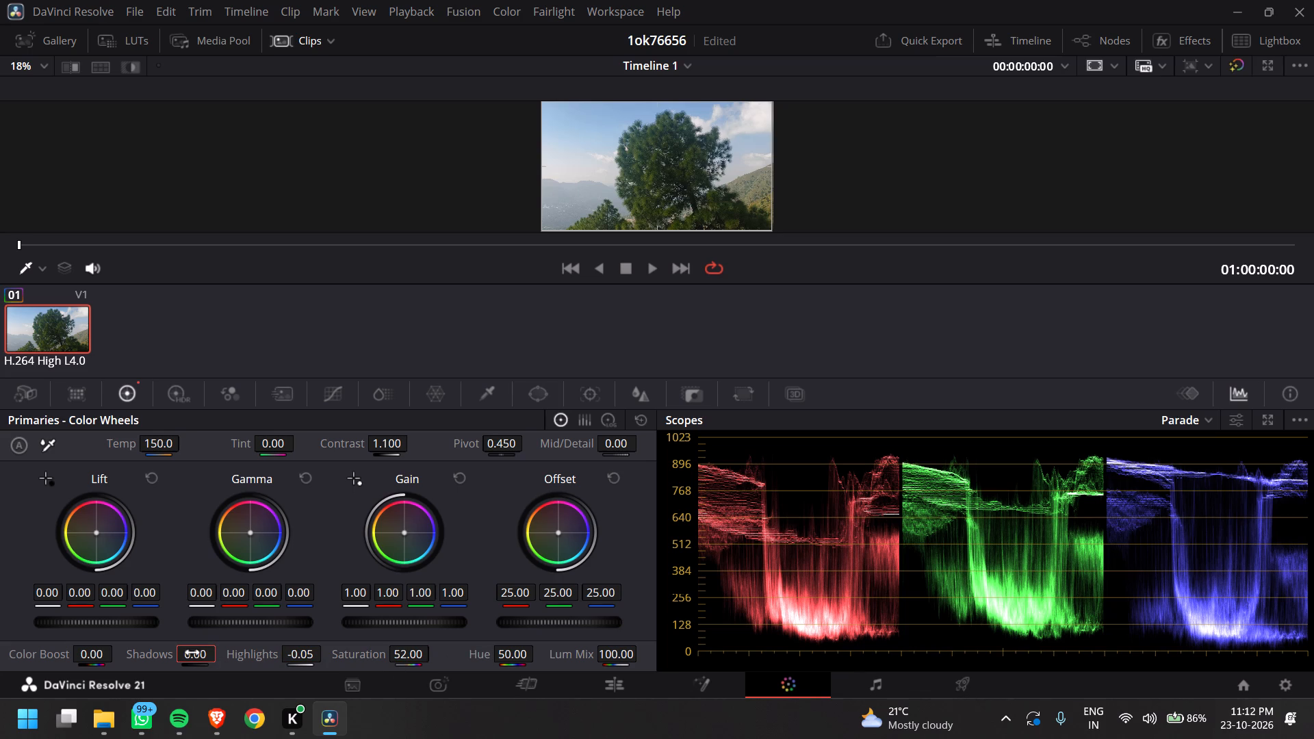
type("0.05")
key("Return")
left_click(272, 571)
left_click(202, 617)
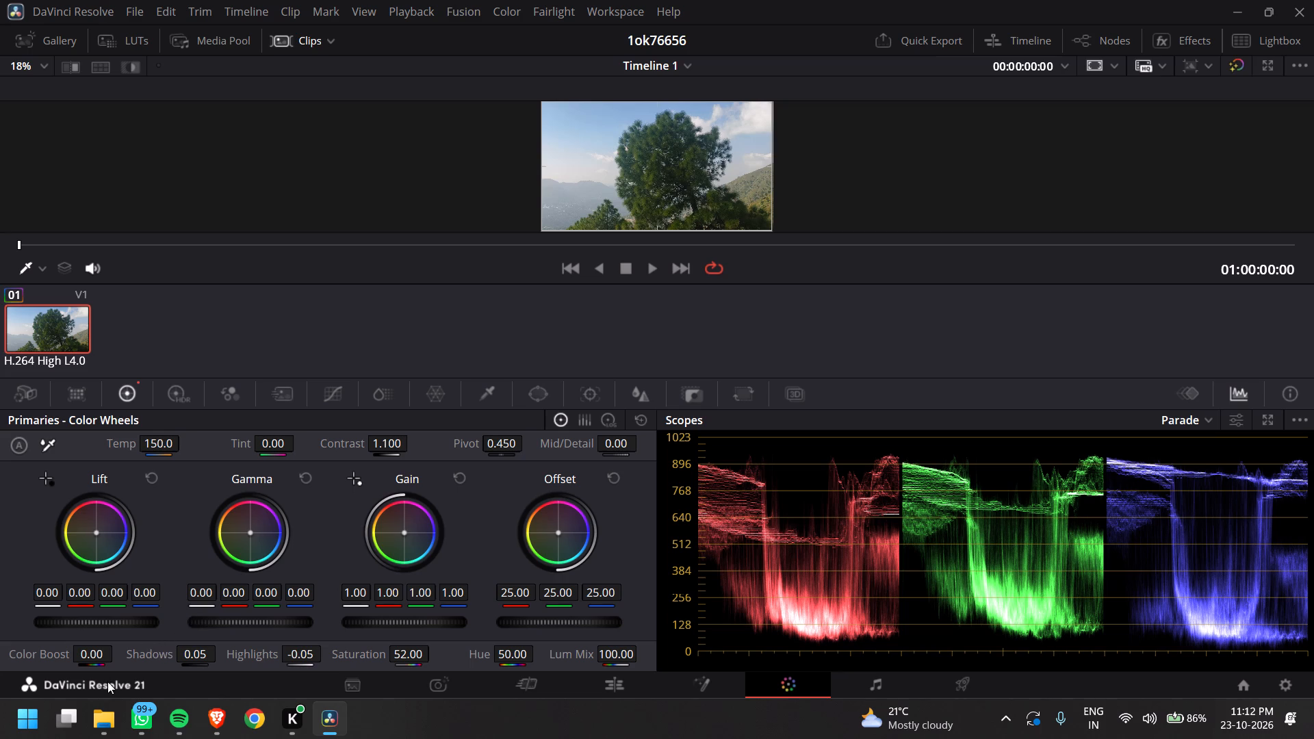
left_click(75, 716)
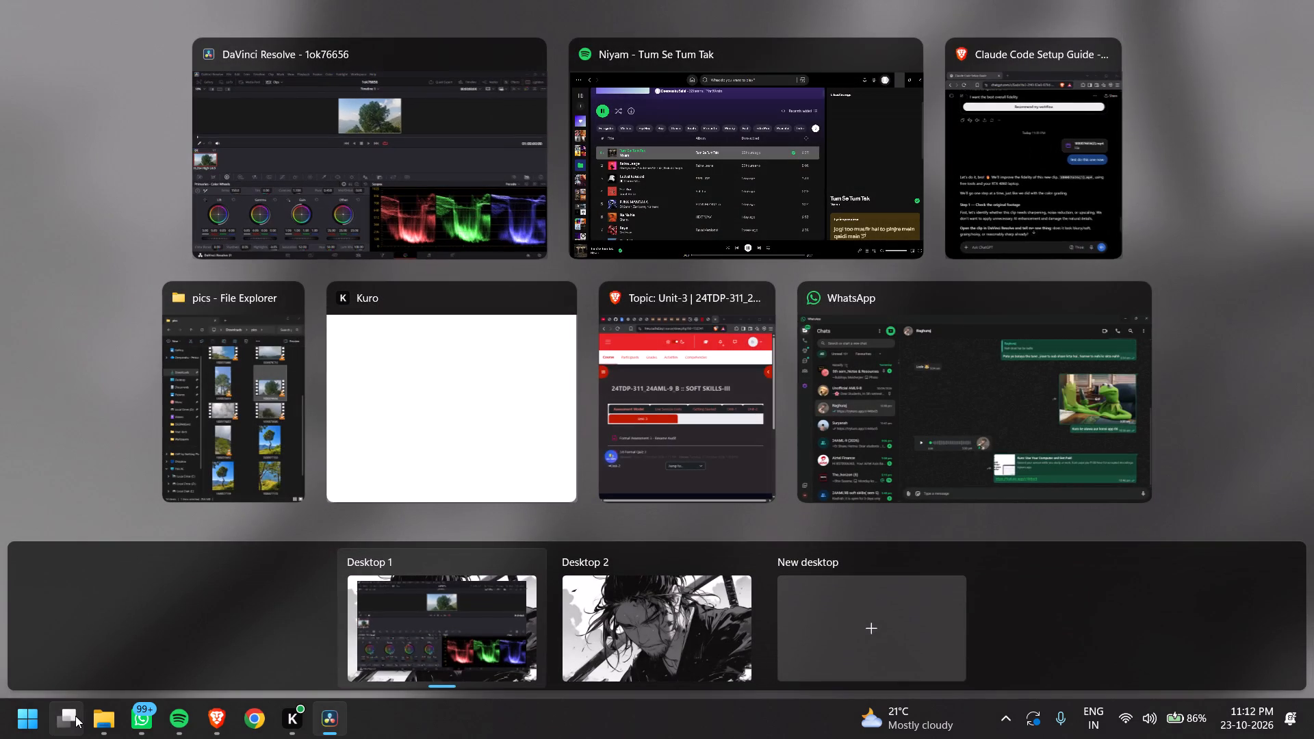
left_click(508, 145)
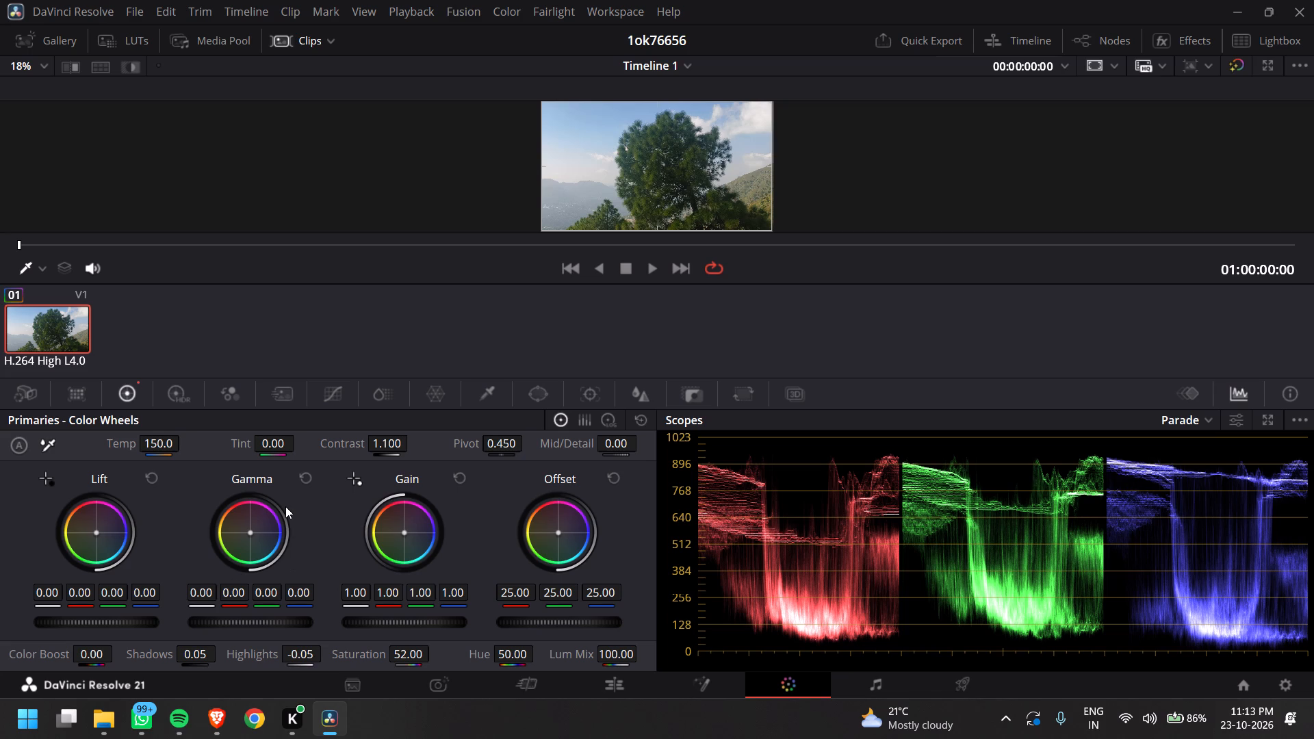
Set the clip's master Gamma to 0.02 and master Gain to 0.98 in the primary color wheels.
left_click(211, 595)
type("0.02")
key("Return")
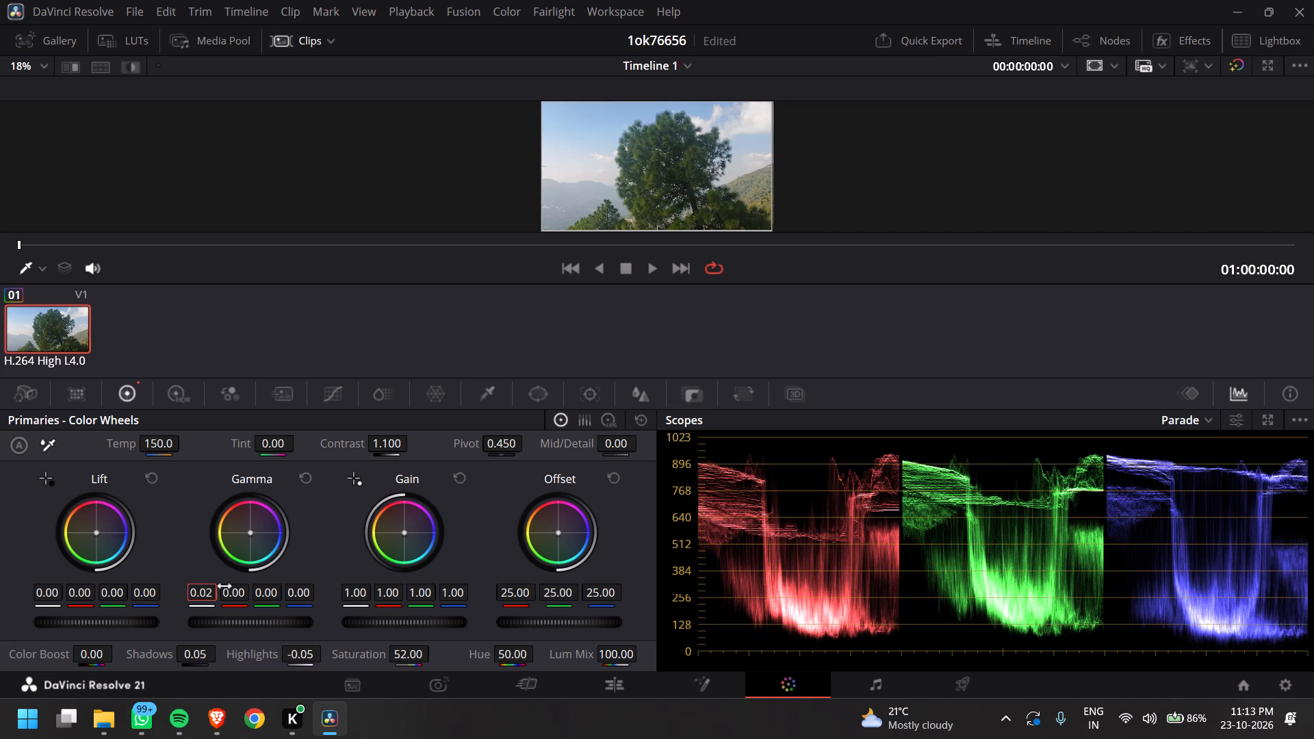
left_click(361, 595)
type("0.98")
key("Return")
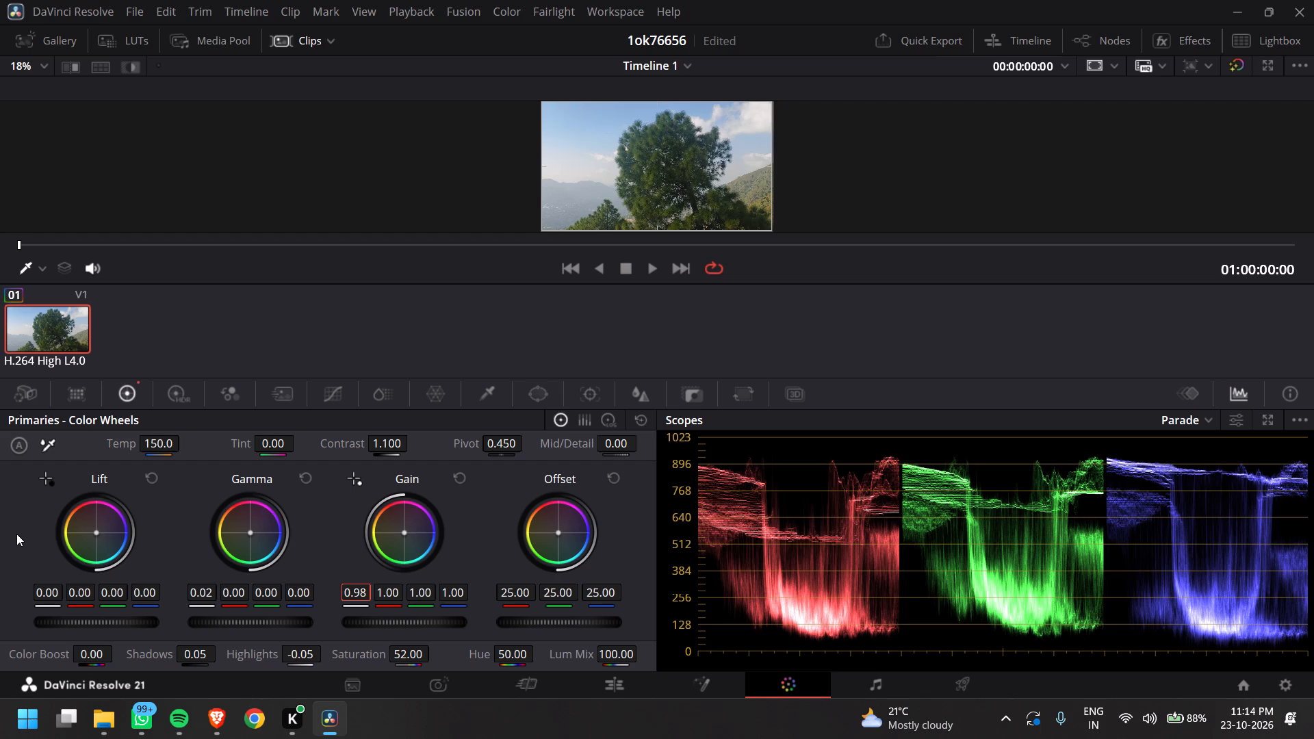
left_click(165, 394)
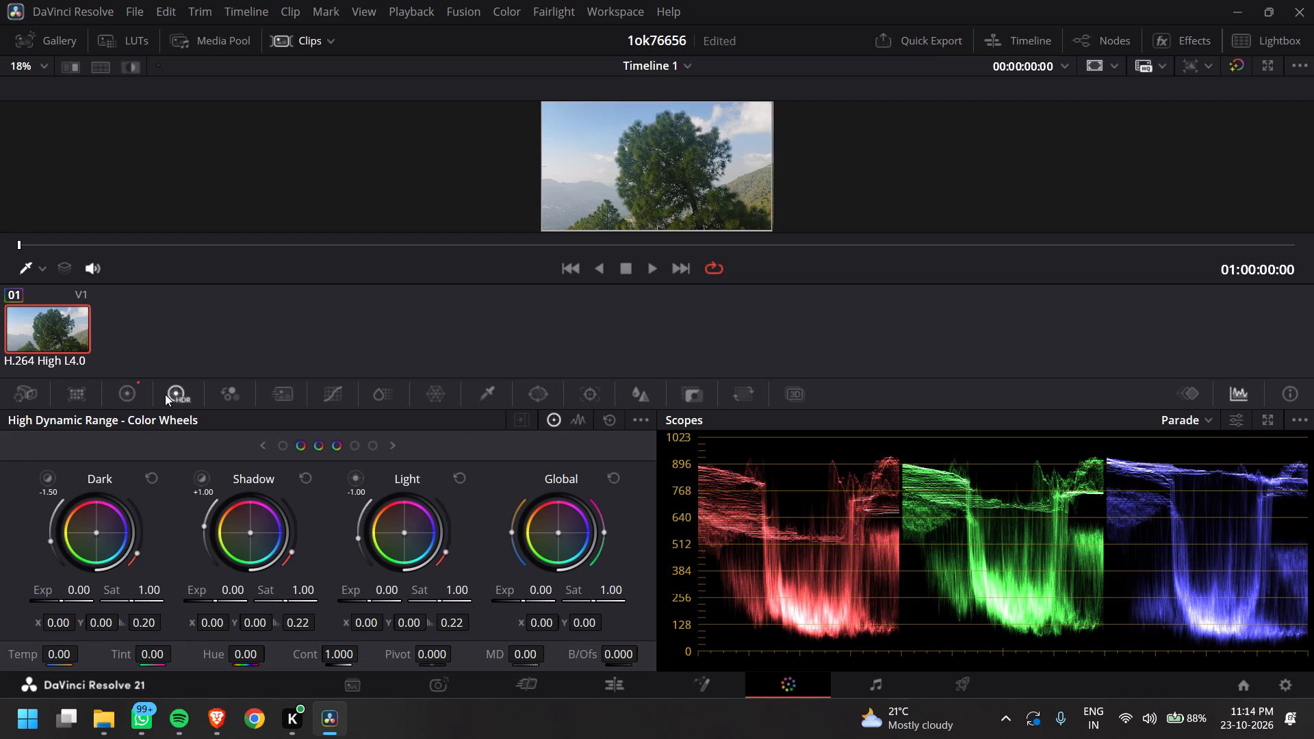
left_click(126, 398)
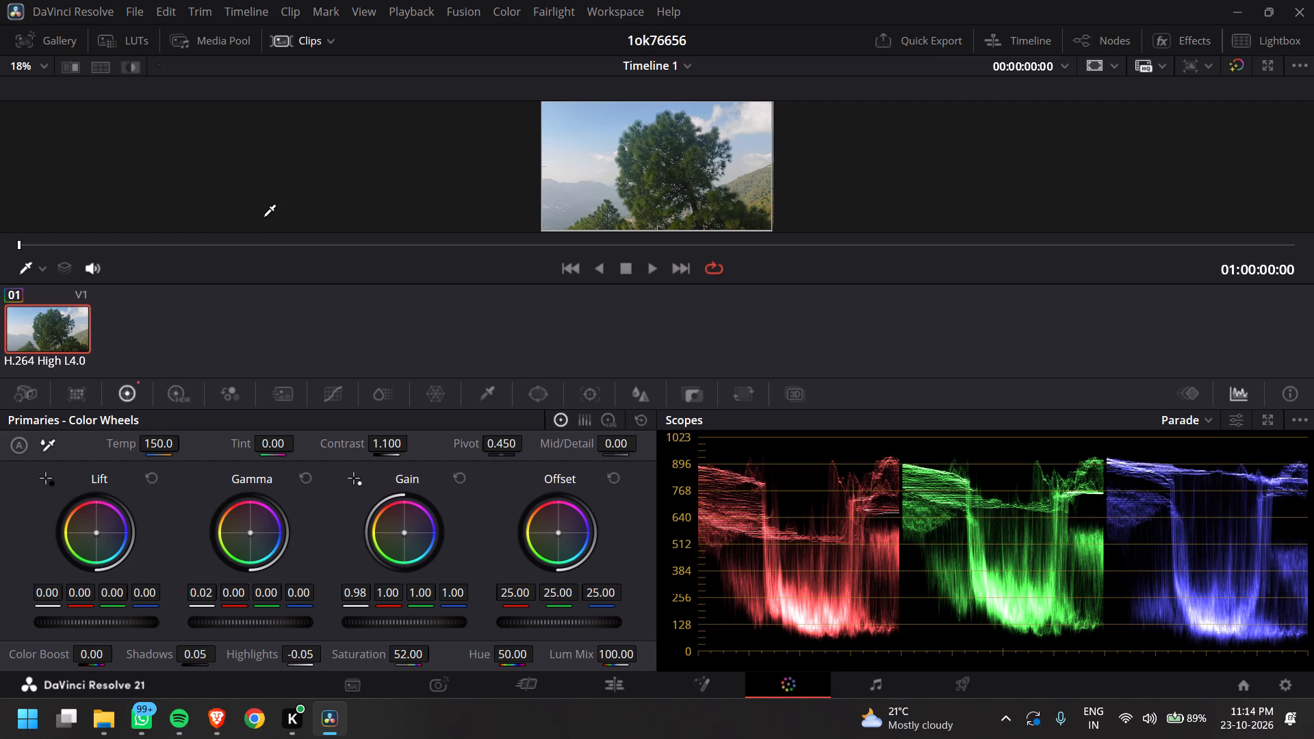
Open the Curves controls for the tree clip.
left_click(327, 392)
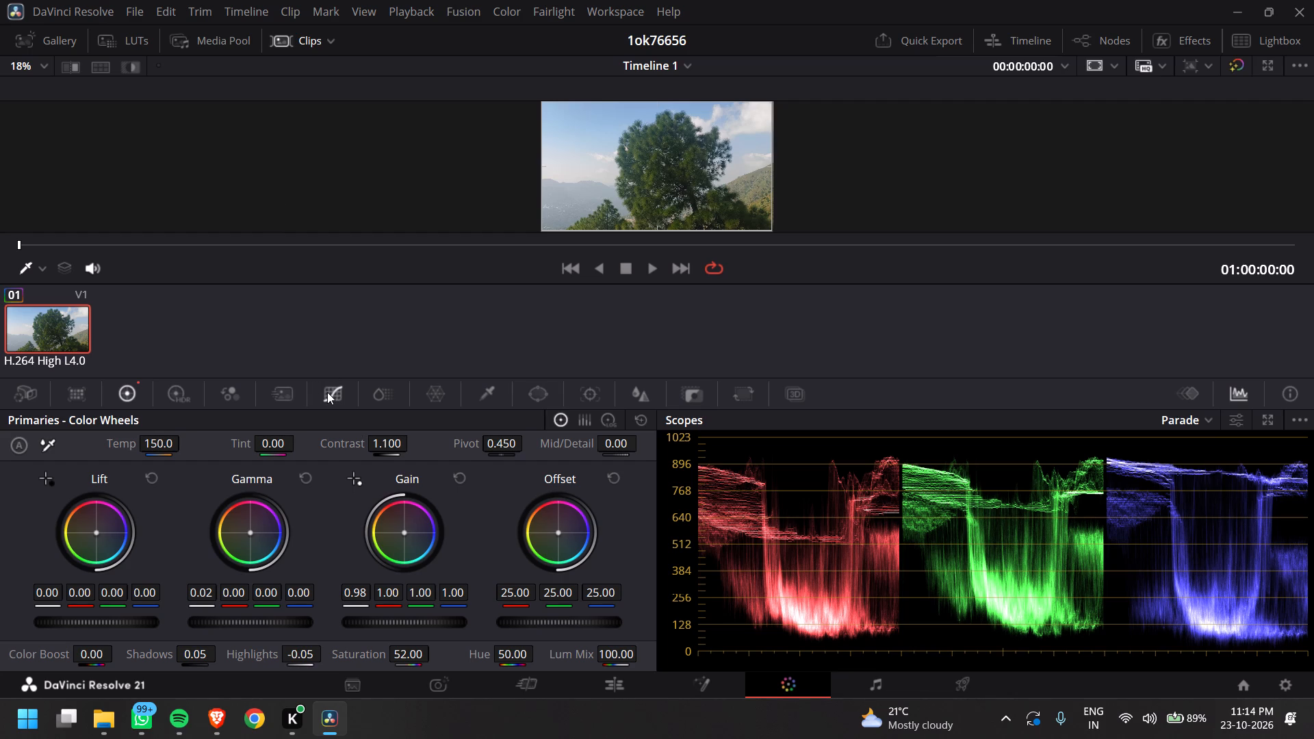
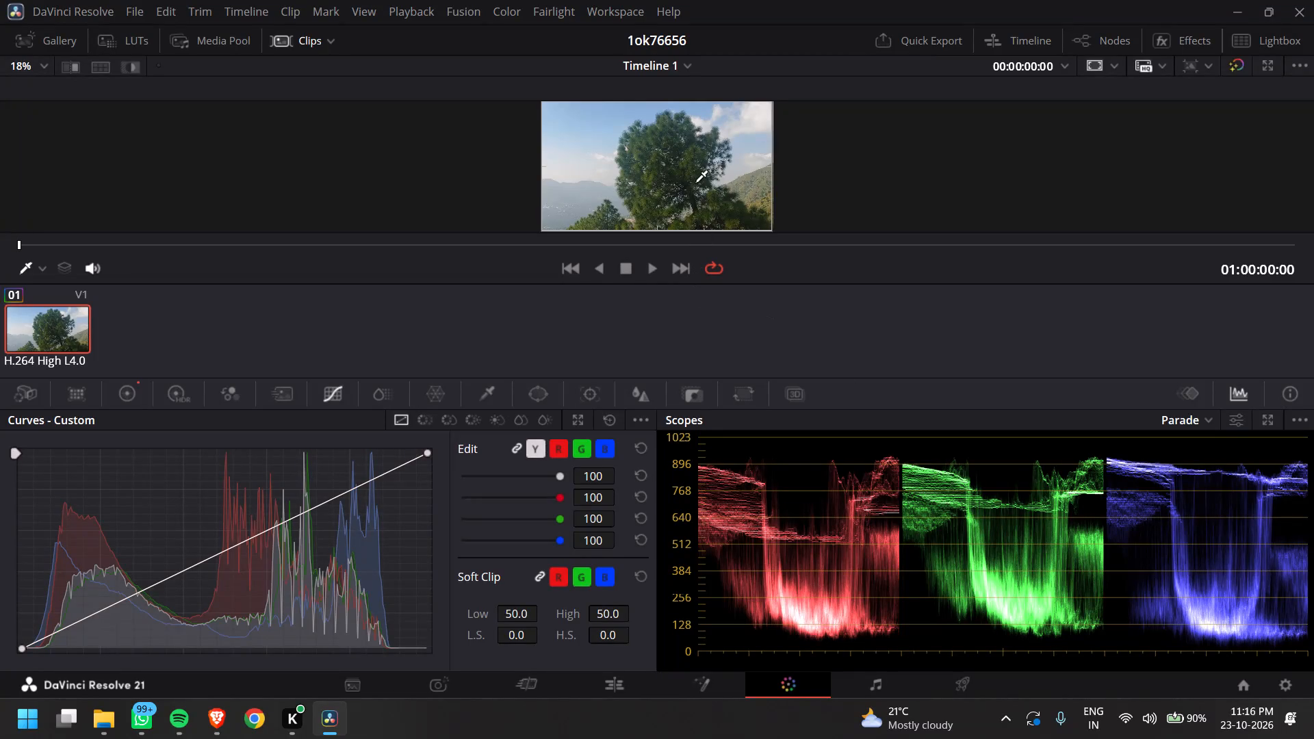
Play the graded tree clip on the Cut page and compare it with color grades and Fusion effects bypassed and enabled.
left_click(532, 692)
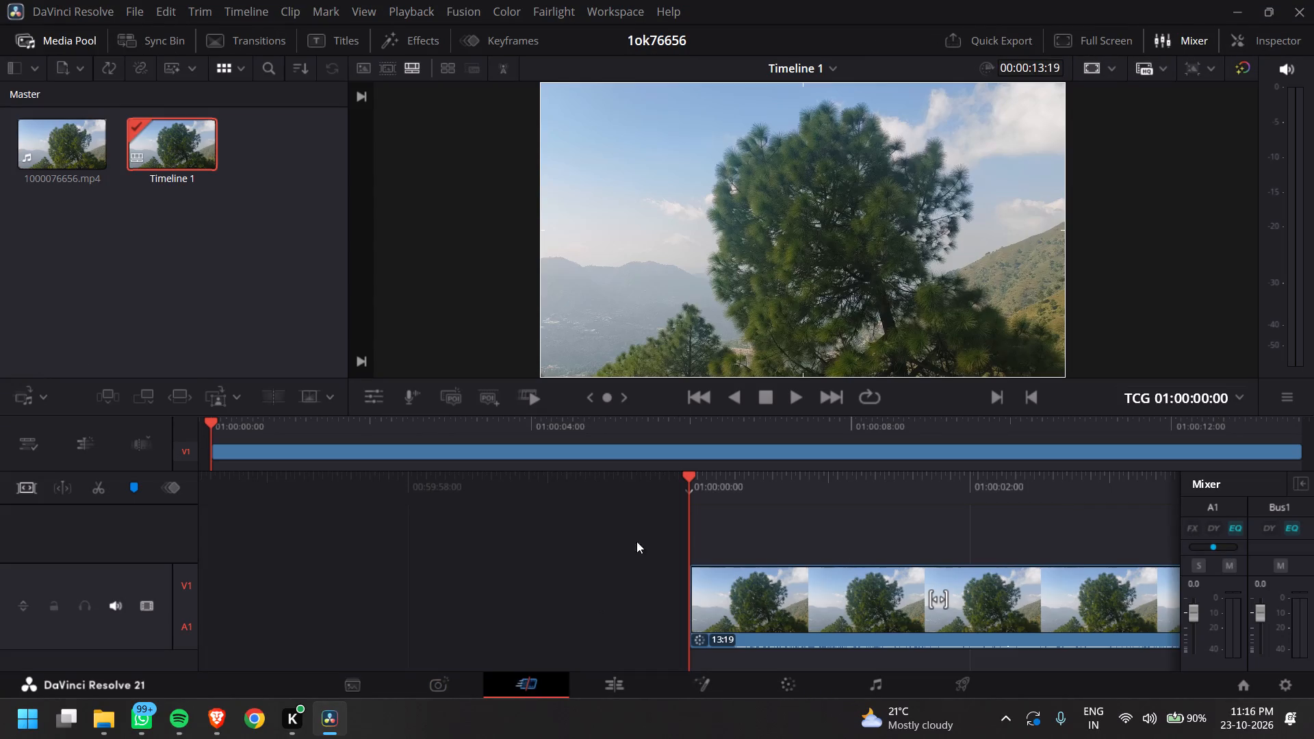
key("space")
key("space")
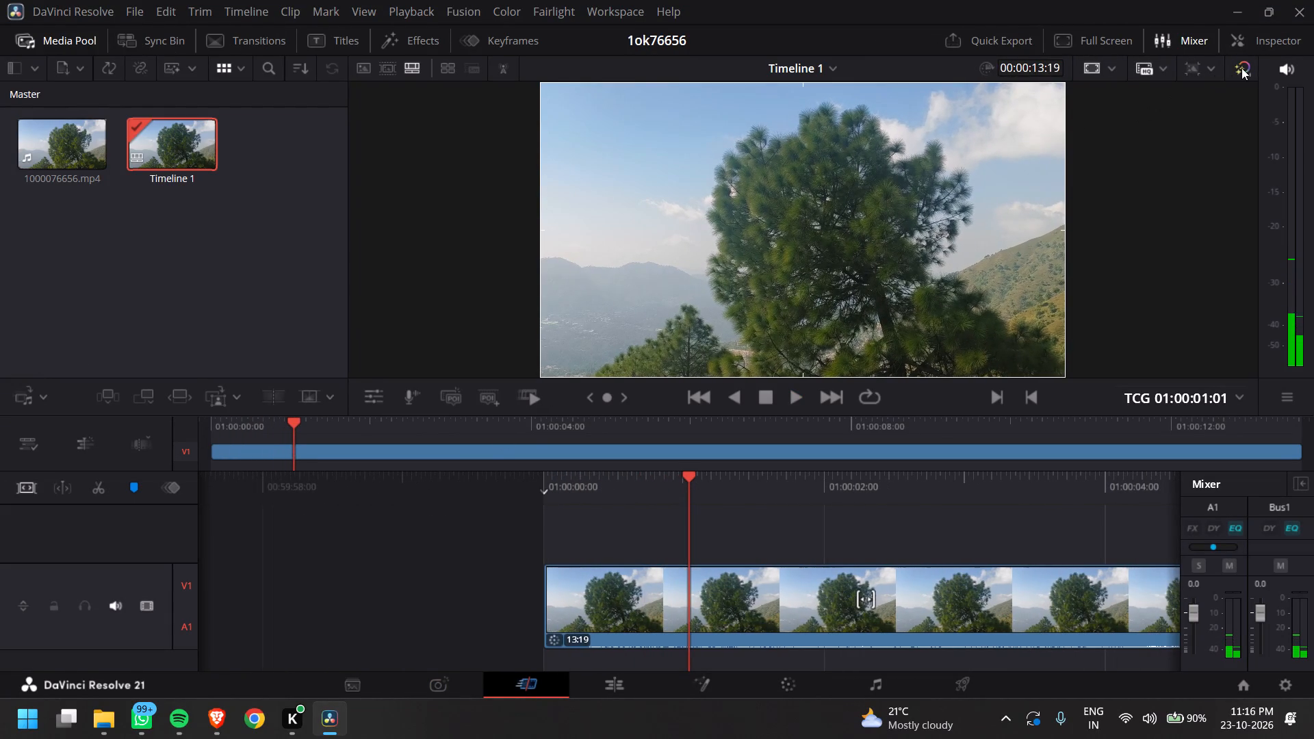
left_click(1242, 68)
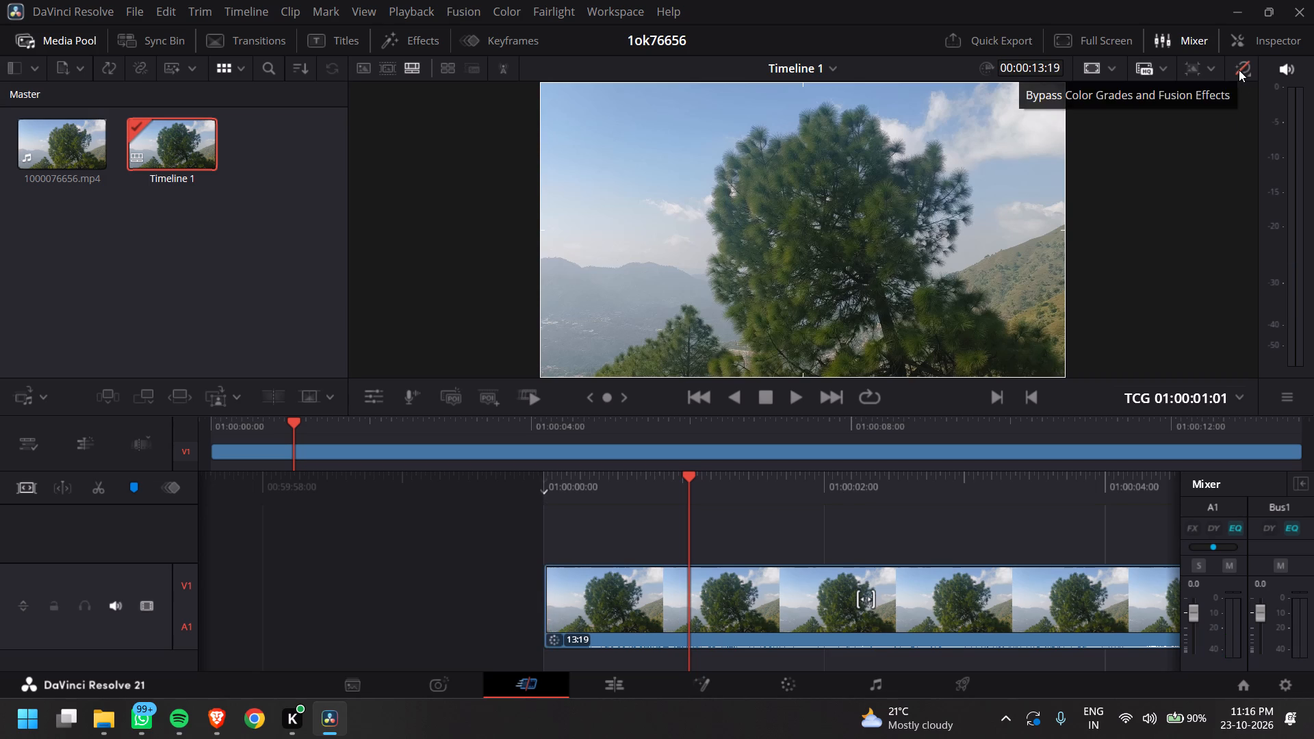
left_click(1239, 70)
left_click(1239, 70)
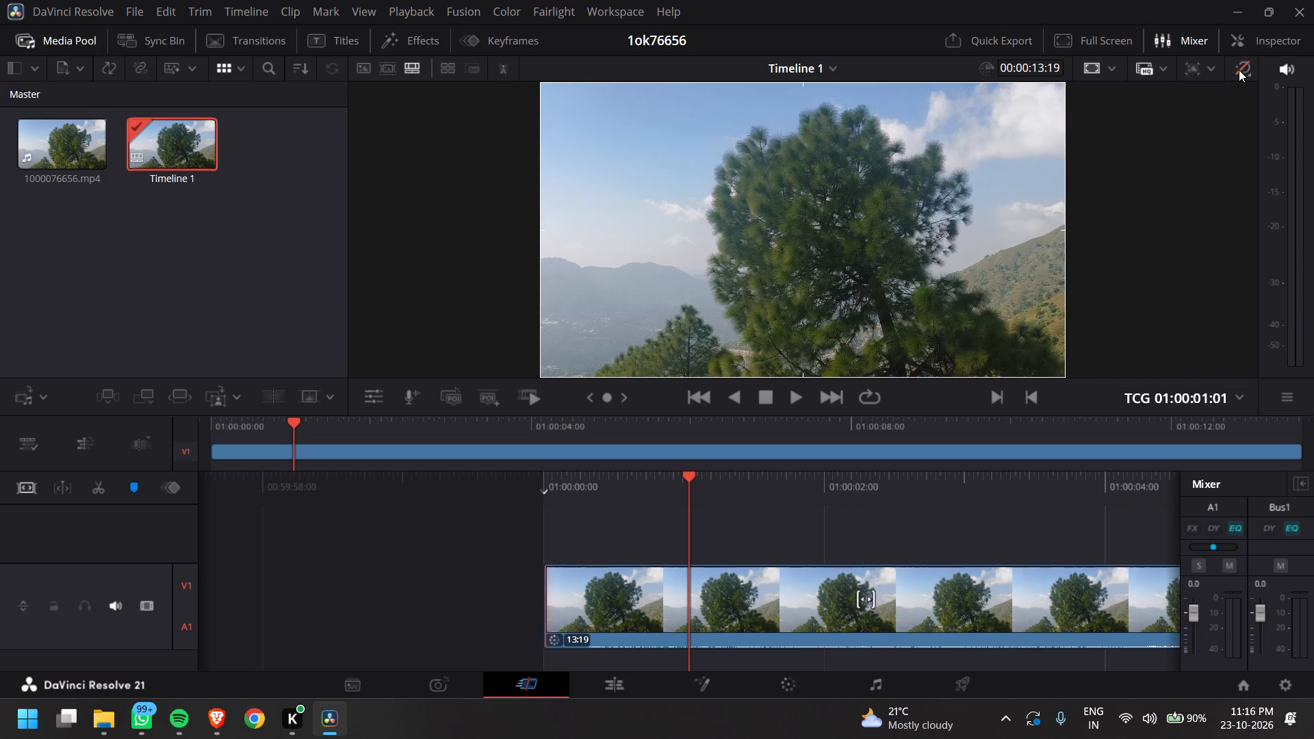
left_click(1239, 67)
left_click(1239, 67)
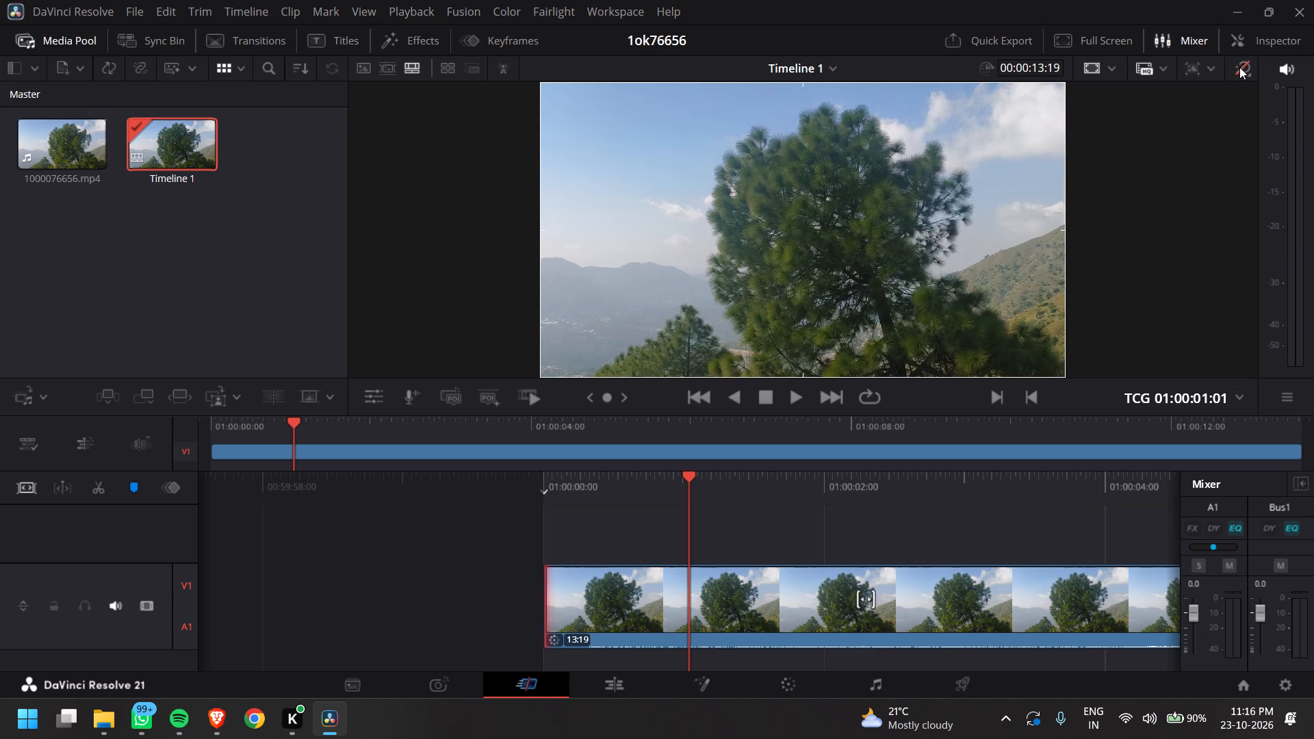
left_click(1239, 68)
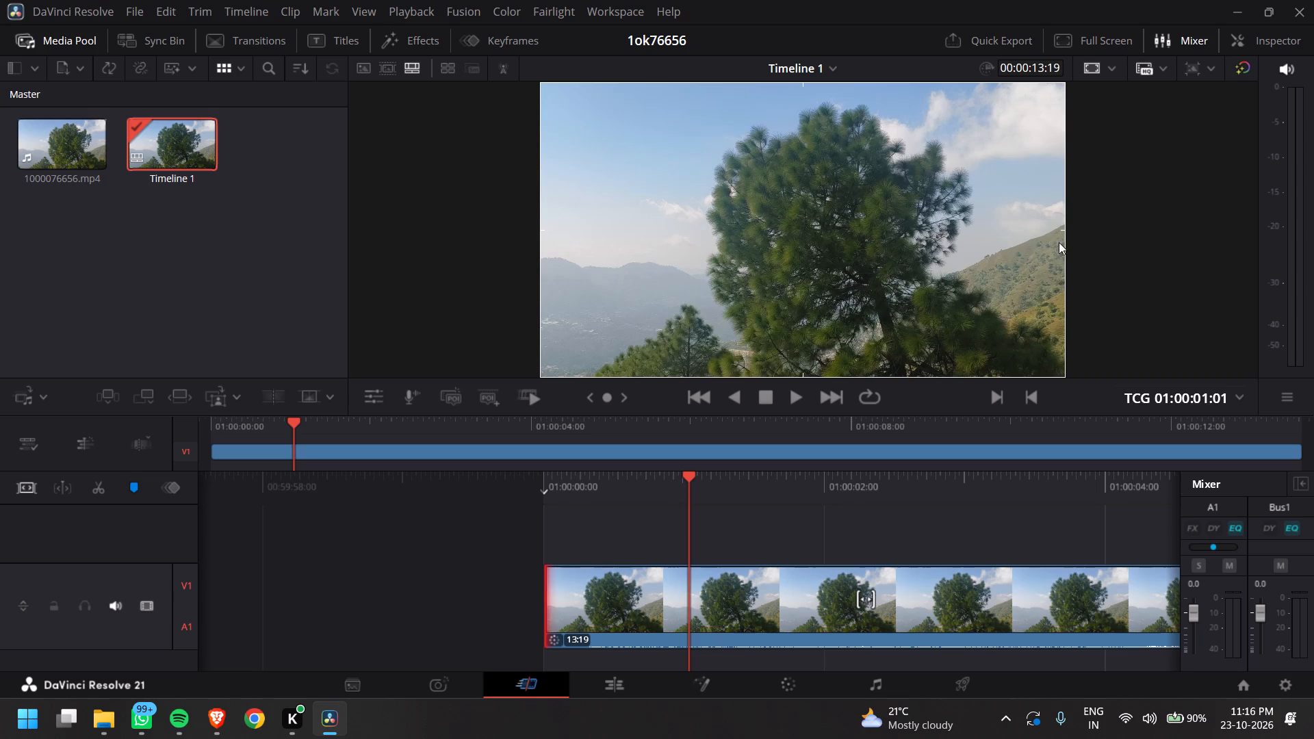
key("space")
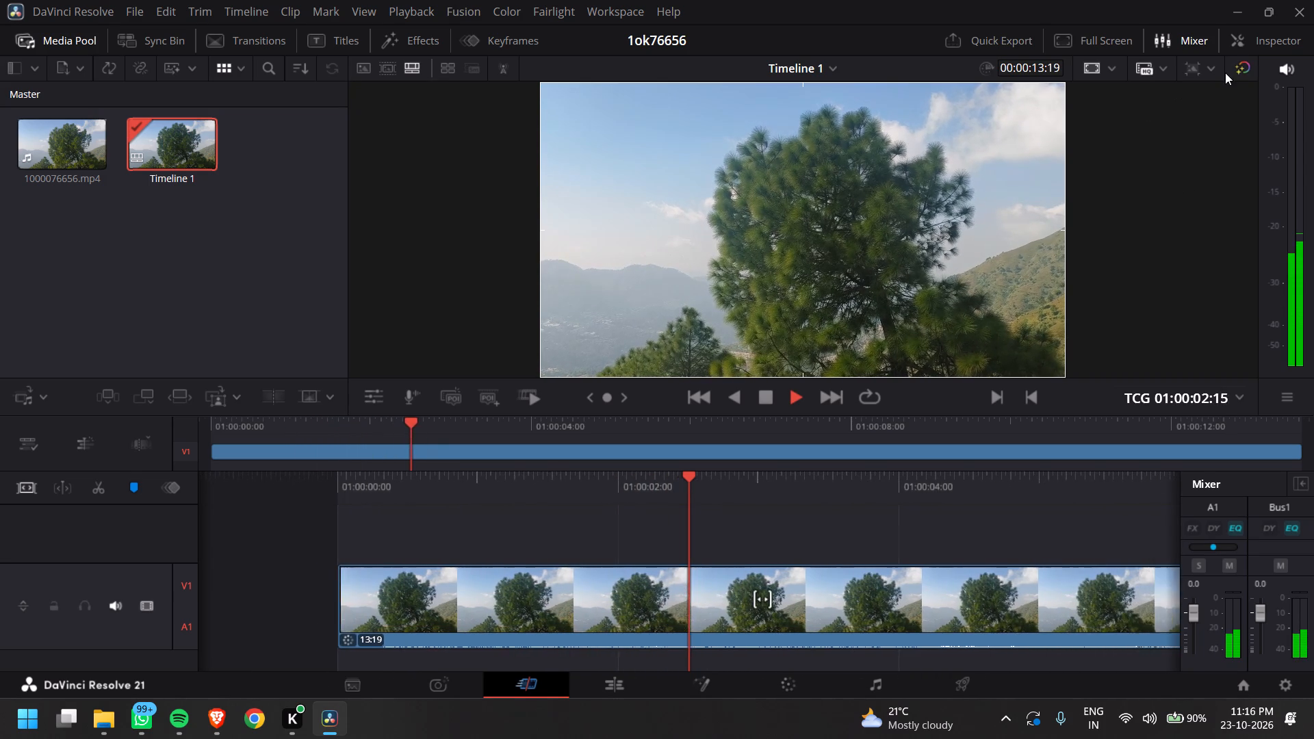
left_click(1241, 66)
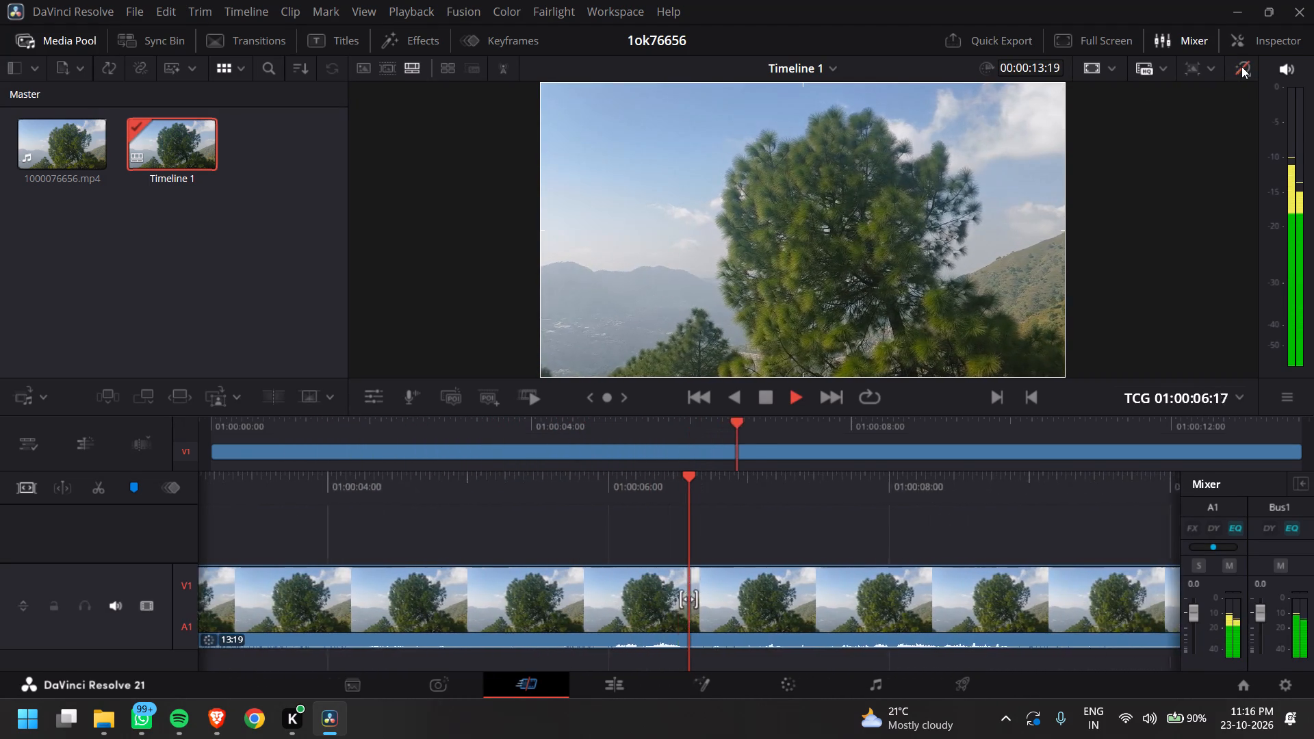
left_click(1241, 66)
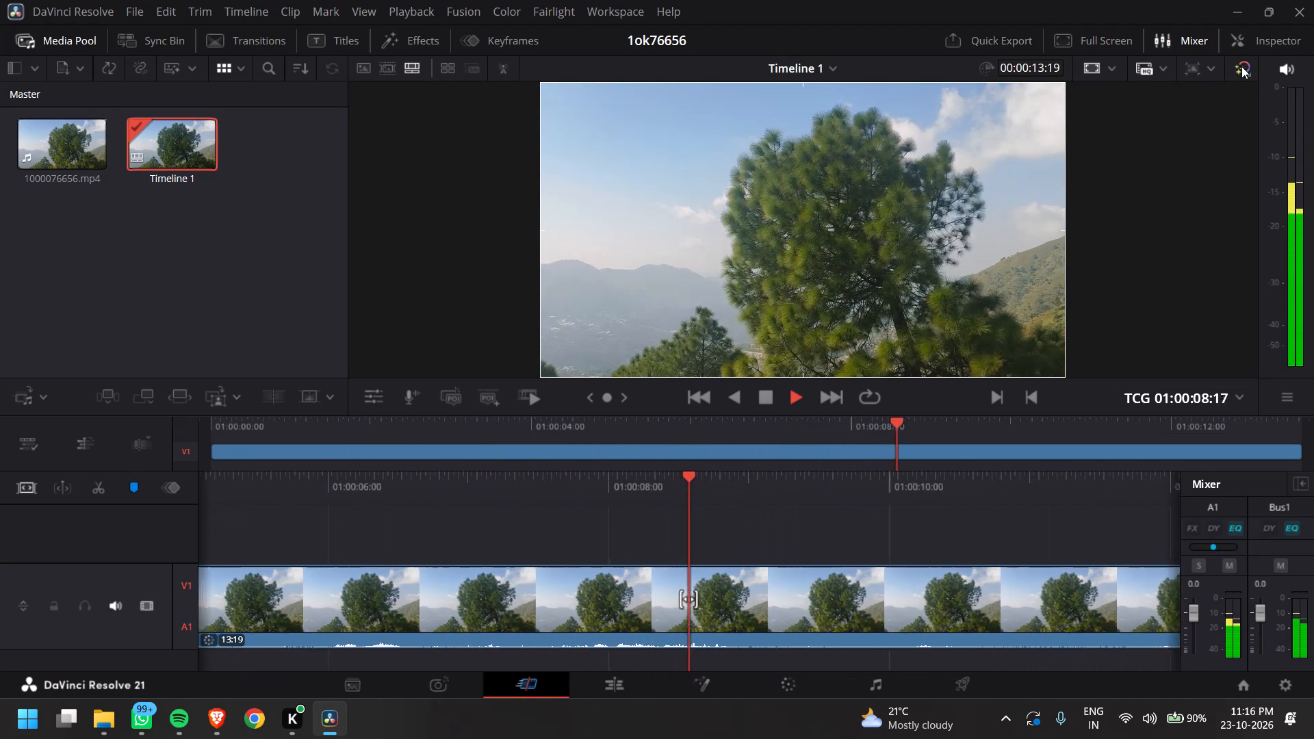
key("space")
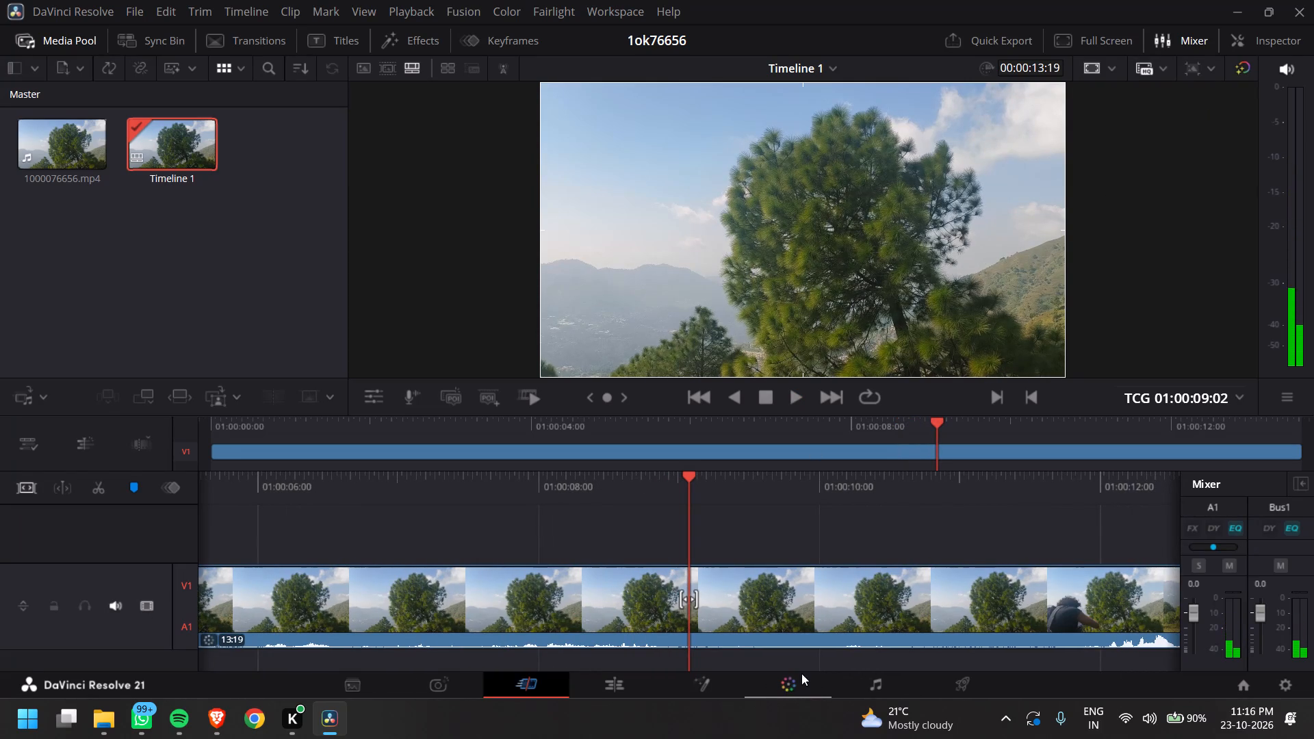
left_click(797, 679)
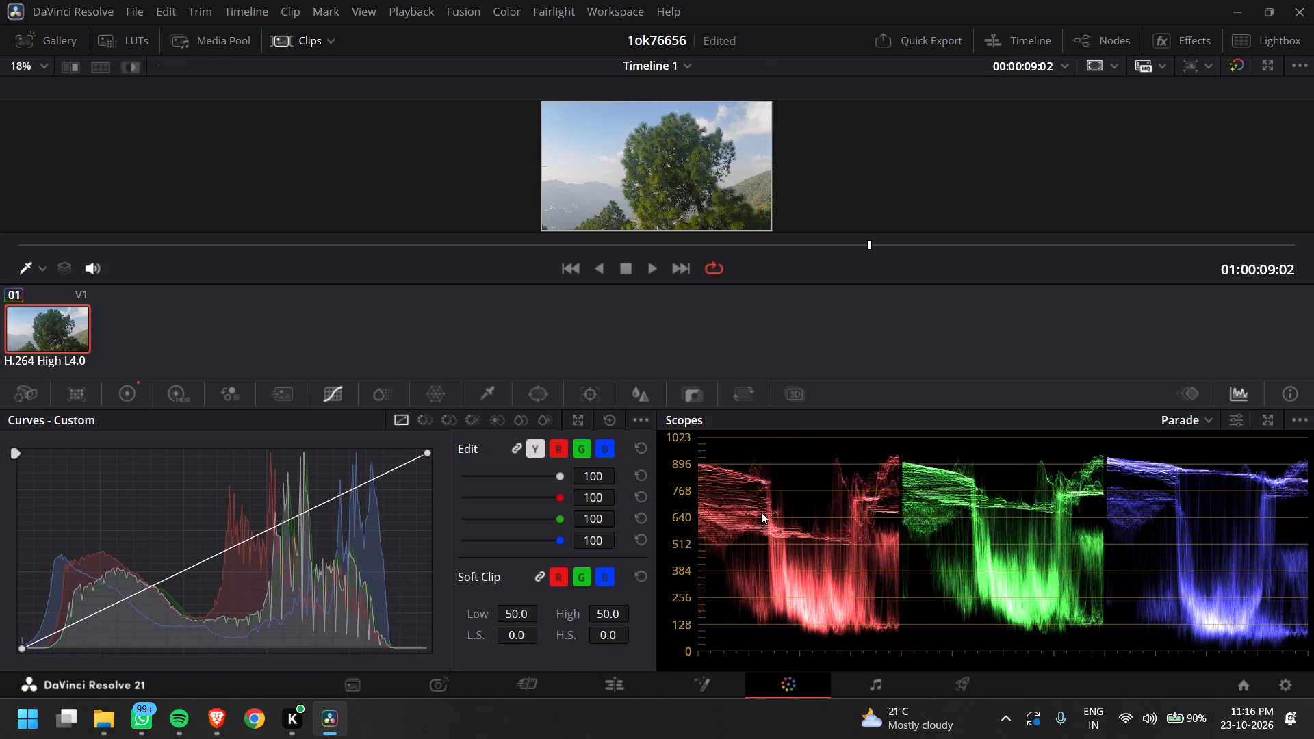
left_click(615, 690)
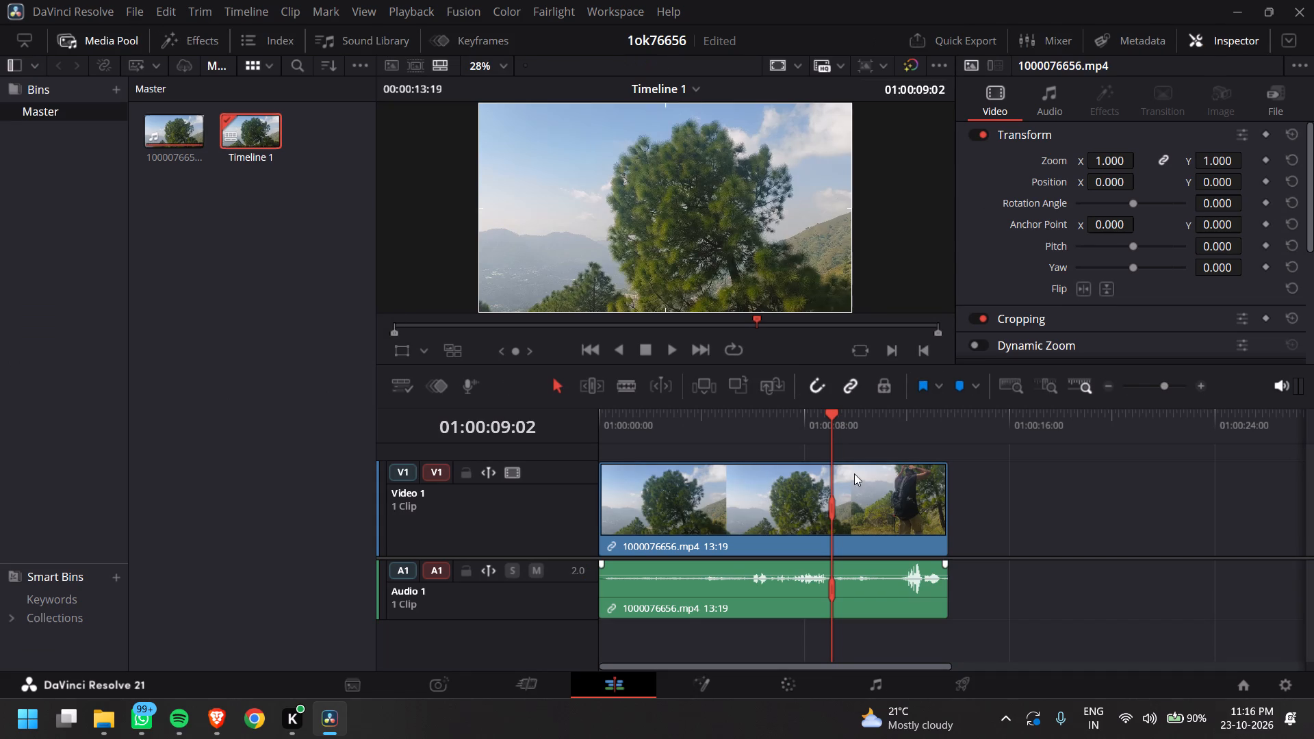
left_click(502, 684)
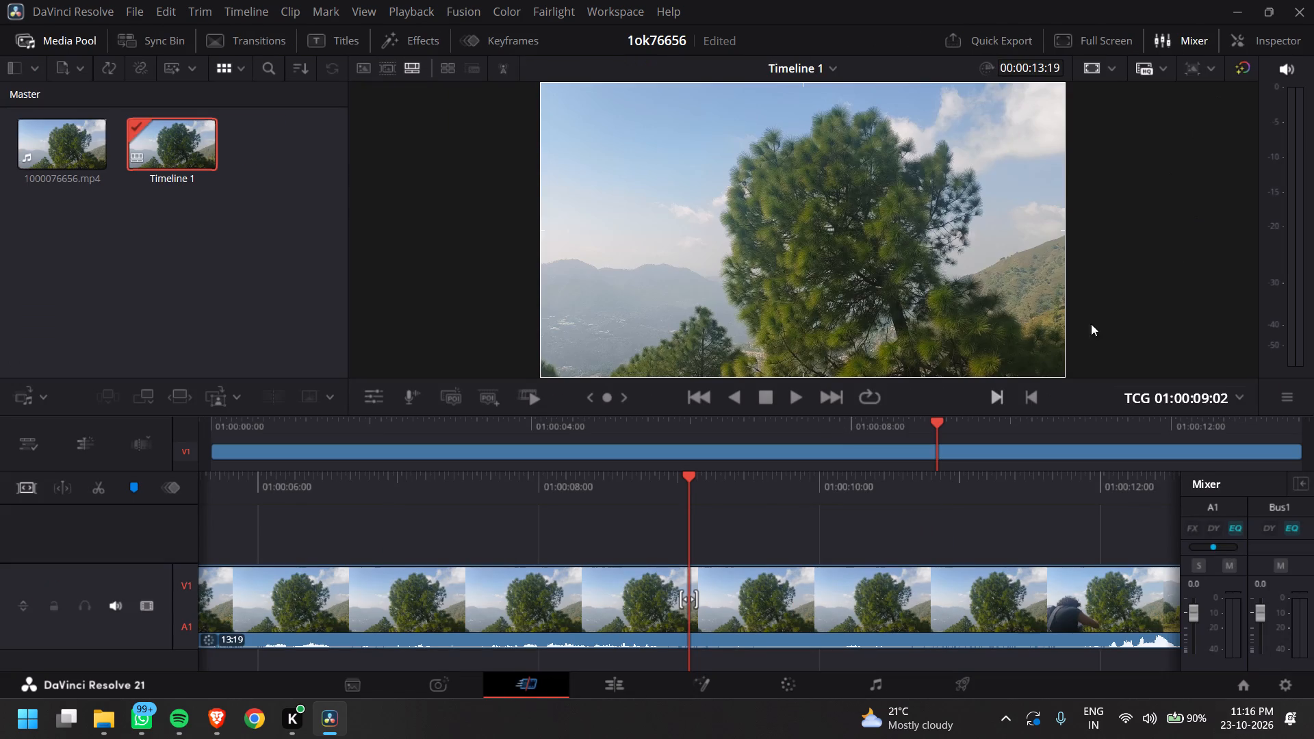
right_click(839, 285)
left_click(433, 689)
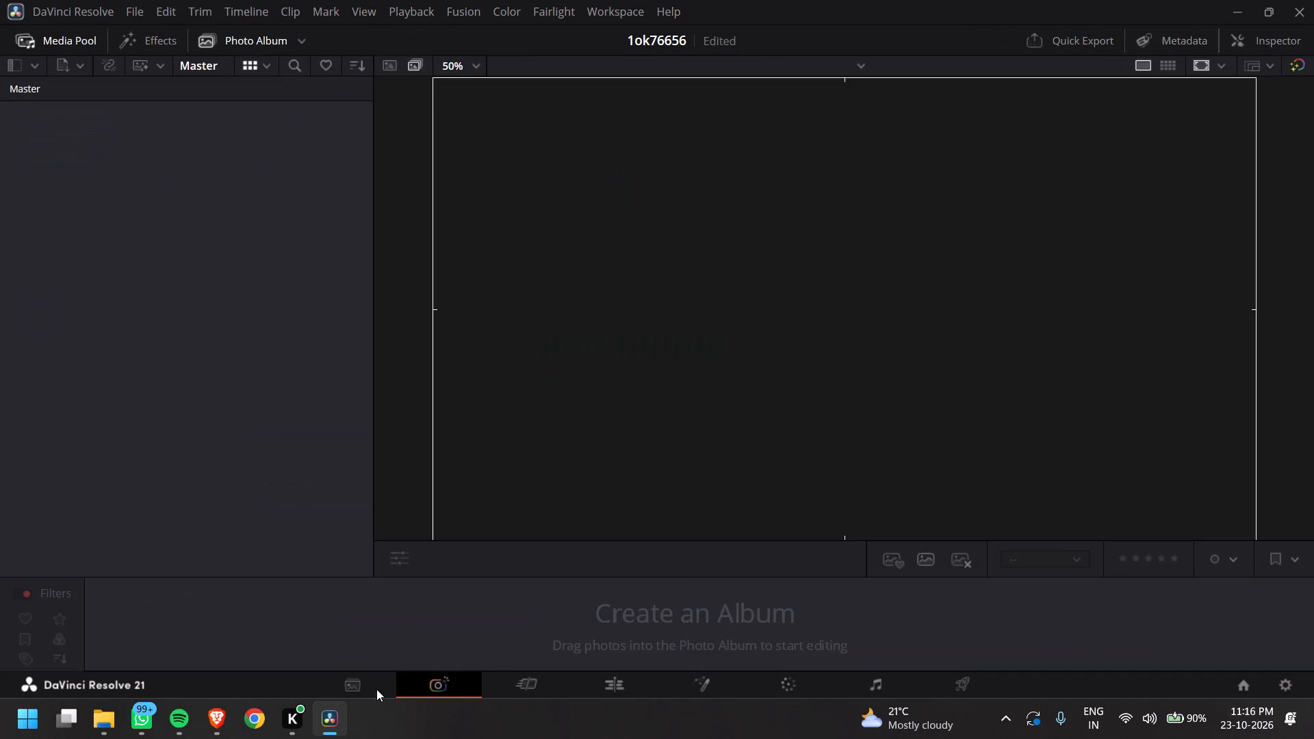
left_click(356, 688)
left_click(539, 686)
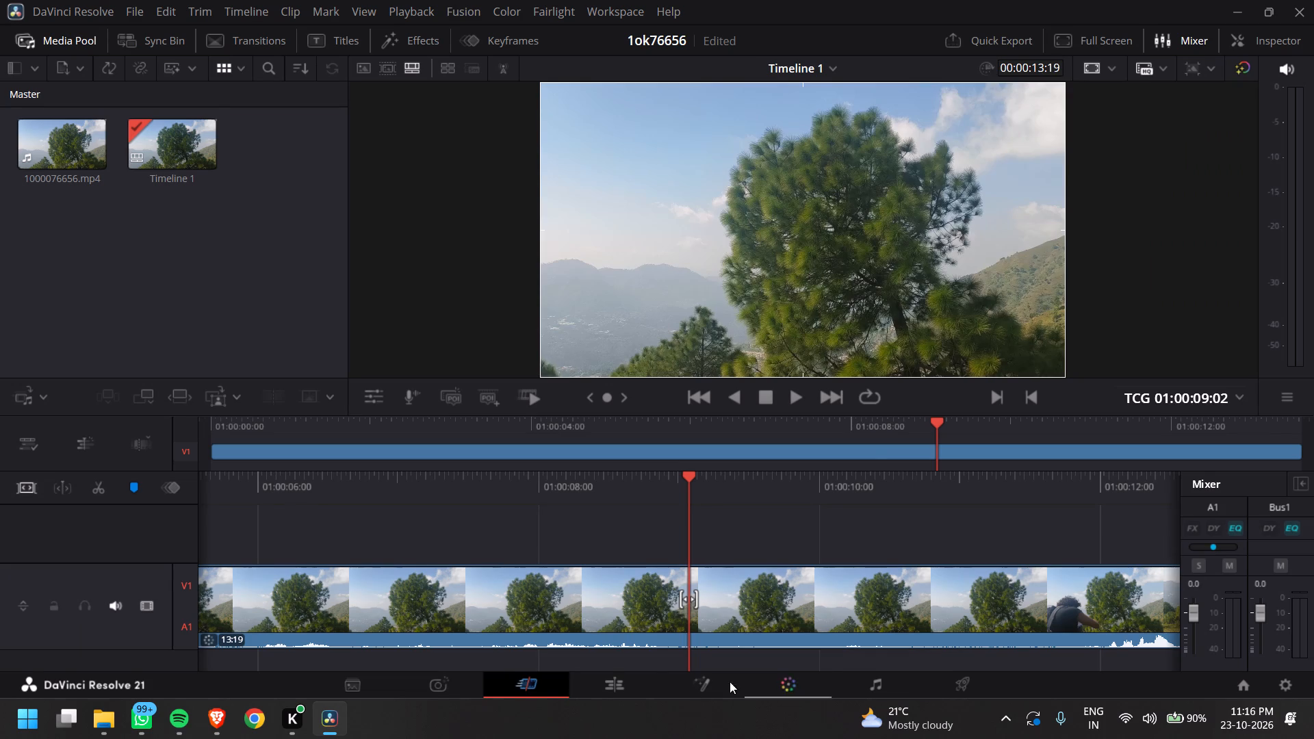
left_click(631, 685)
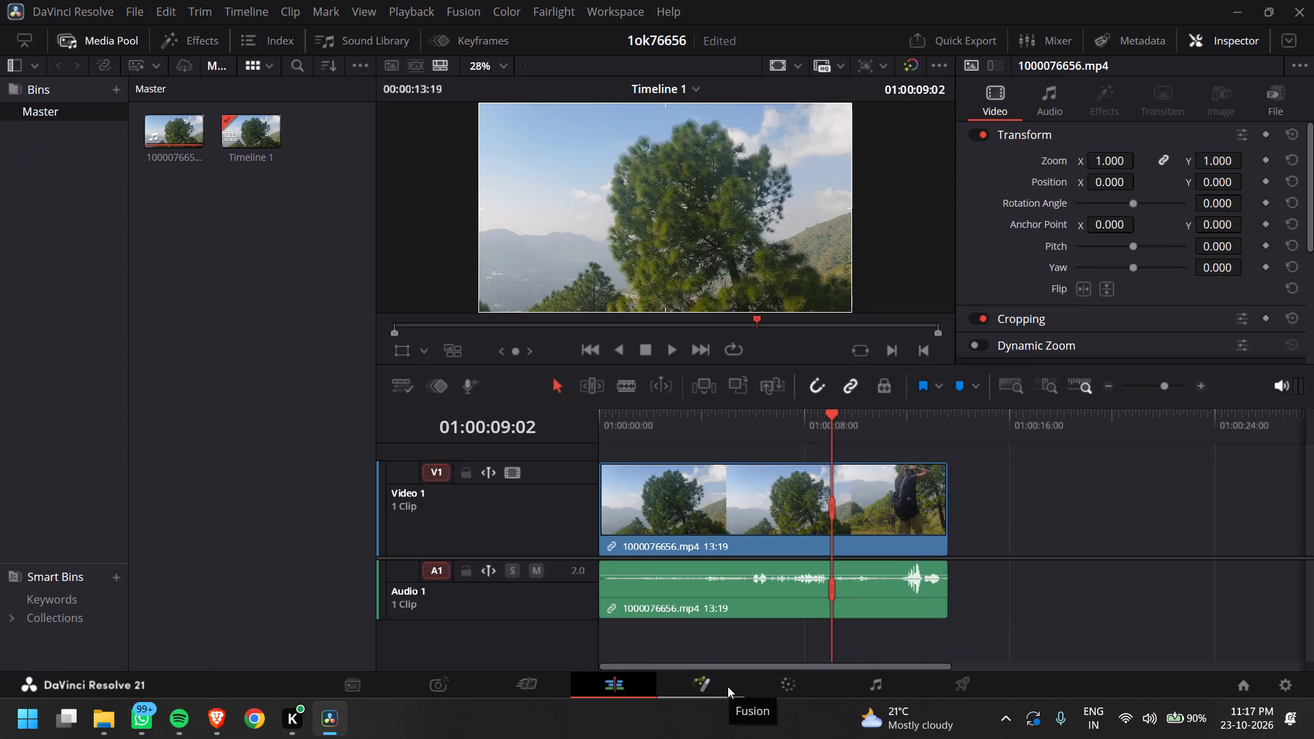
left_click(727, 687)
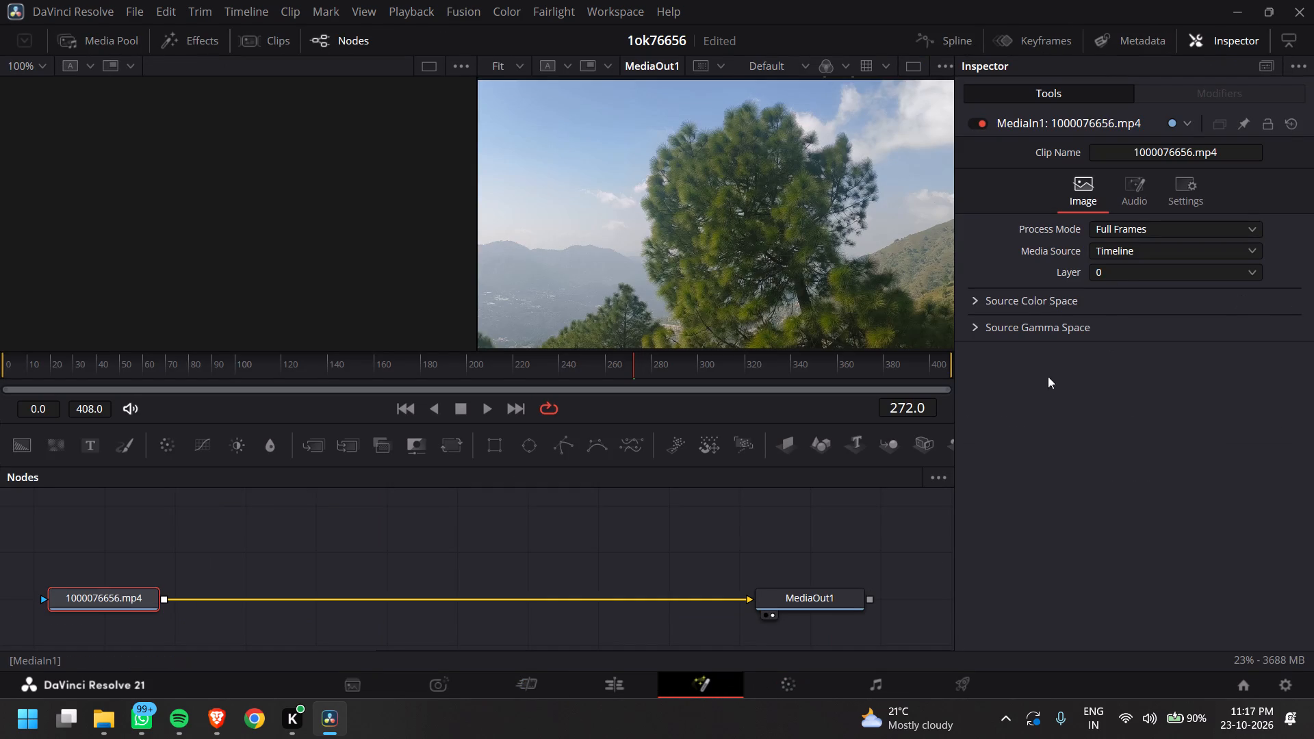
Return to the Color page and add a control point about a third along the custom curve, lowering it slightly to darken the shadows.
left_click(790, 683)
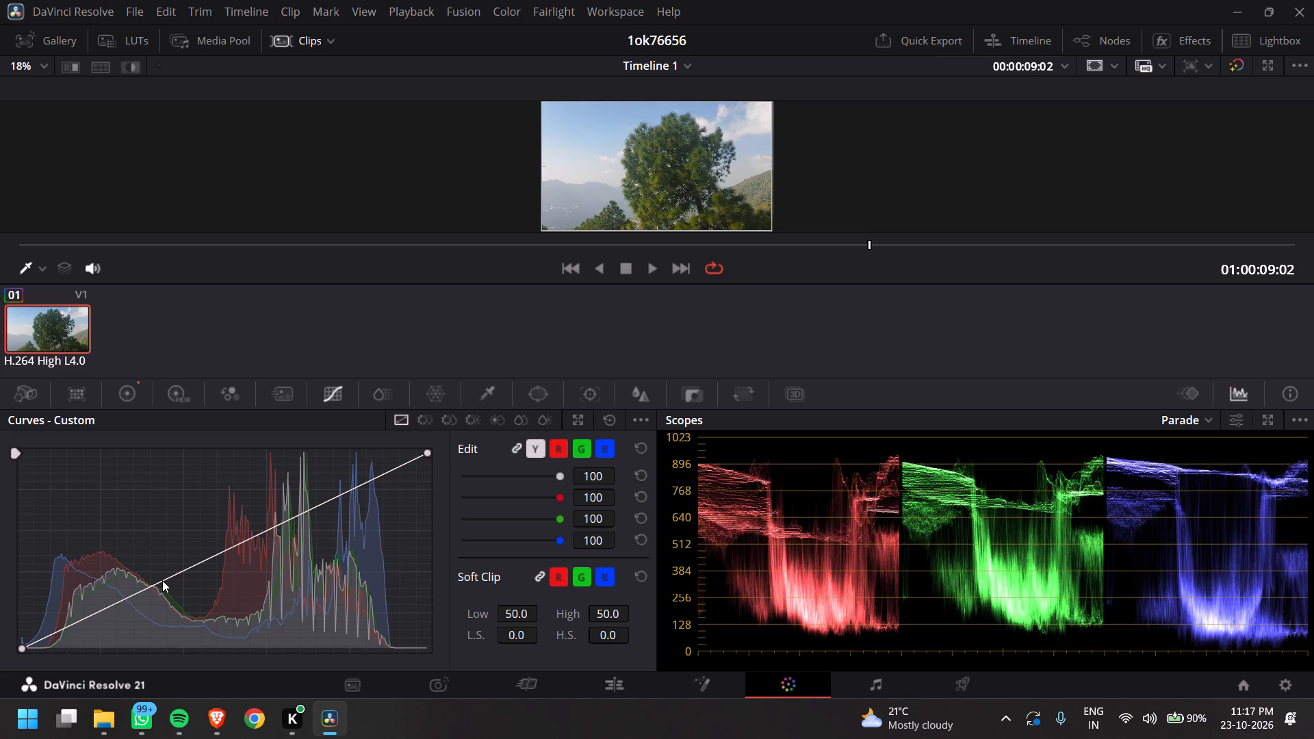
left_click_drag(162, 580, 166, 583)
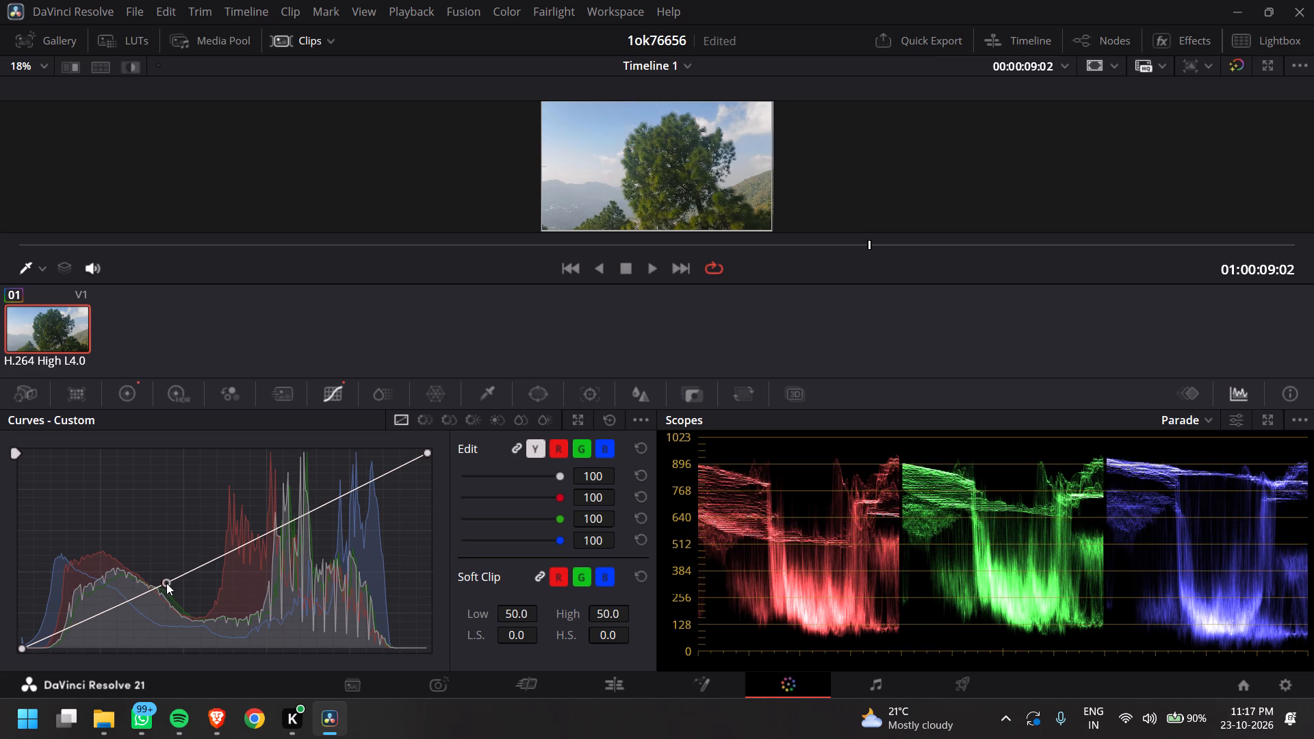
left_click_drag(166, 583, 172, 597)
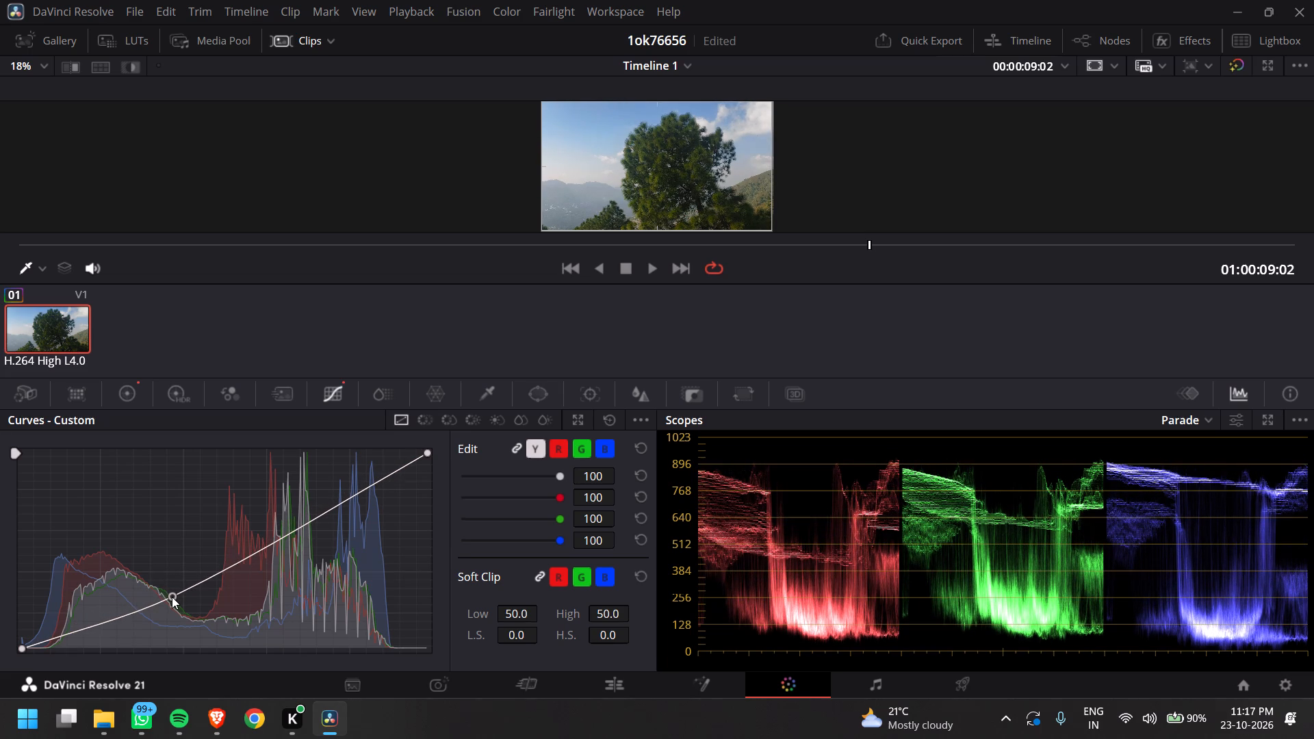
left_click_drag(172, 597, 176, 603)
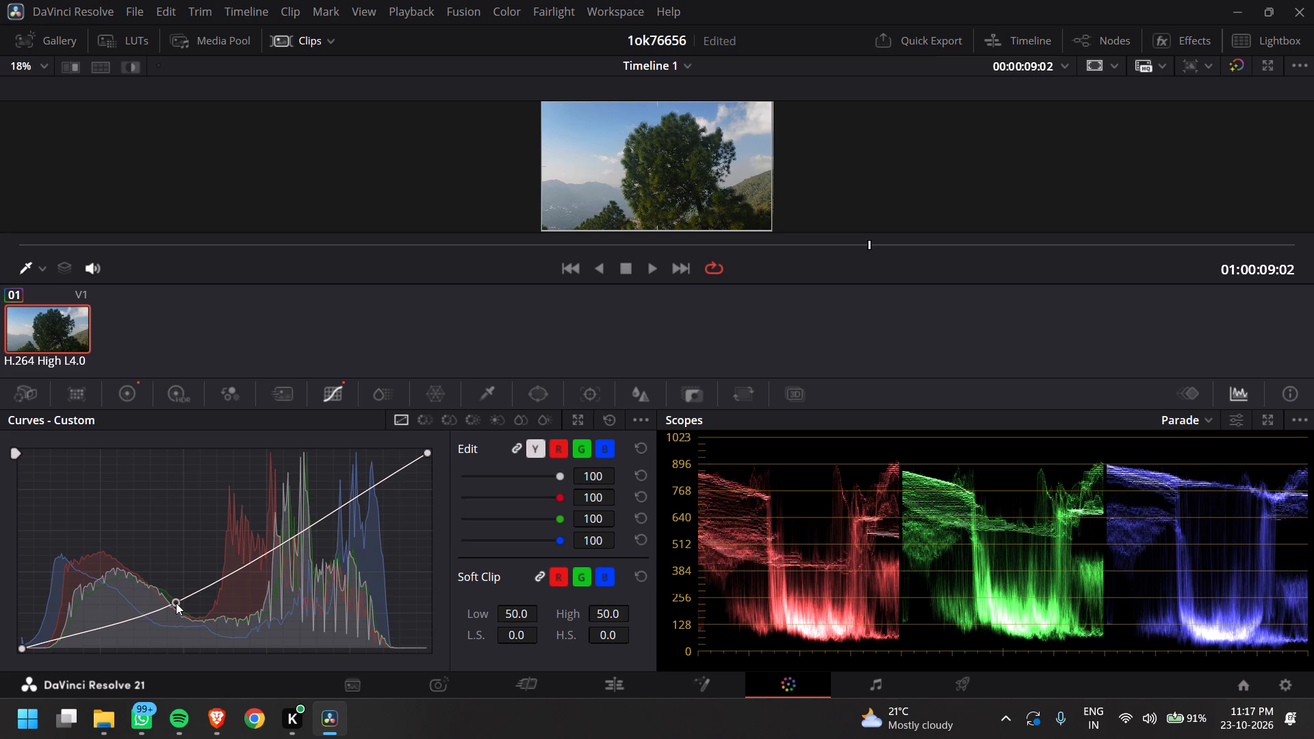
left_click_drag(176, 603, 175, 603)
left_click_drag(175, 603, 183, 595)
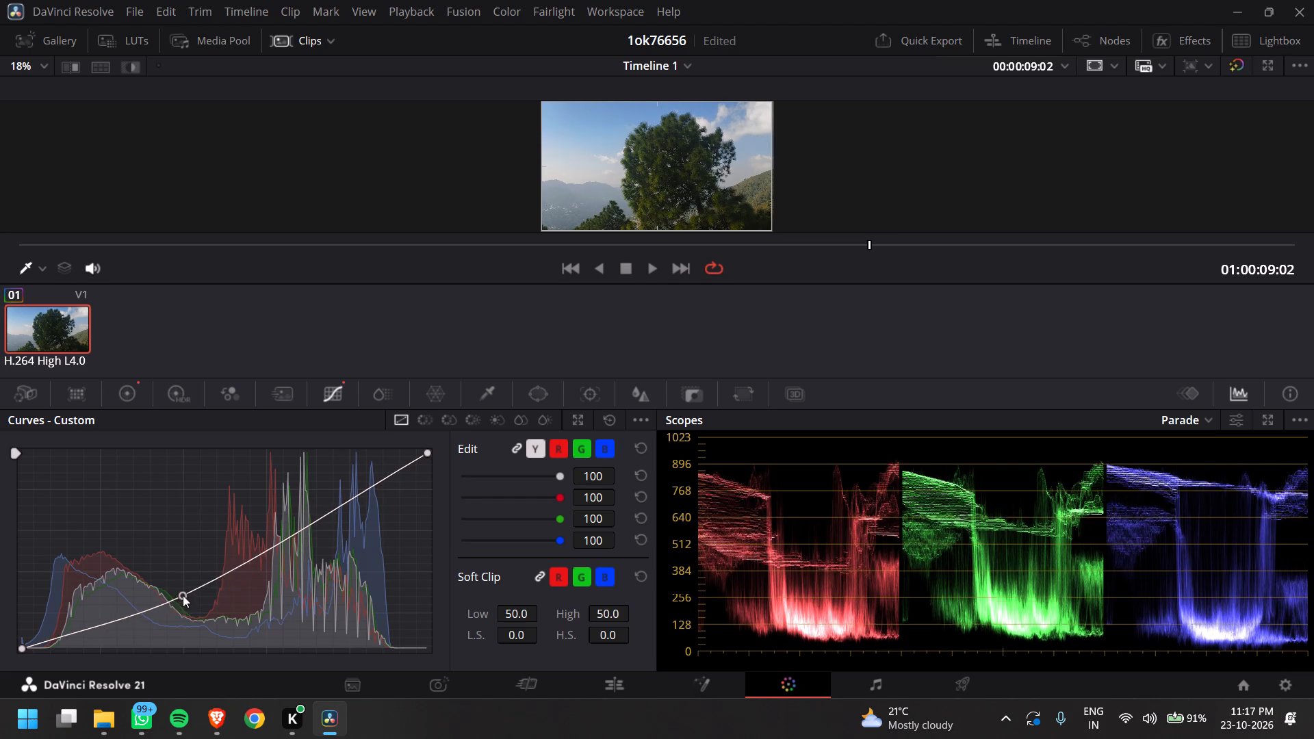
left_click_drag(183, 595, 177, 605)
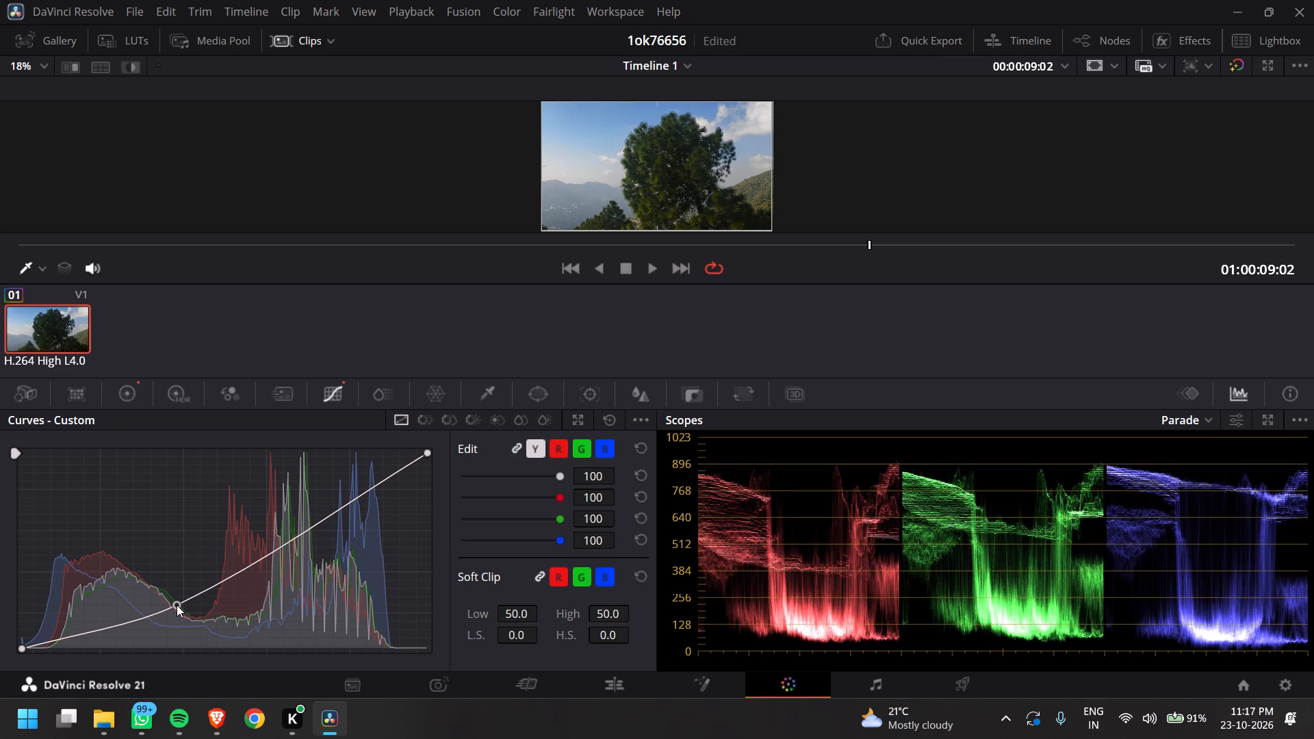
left_click_drag(177, 605, 168, 595)
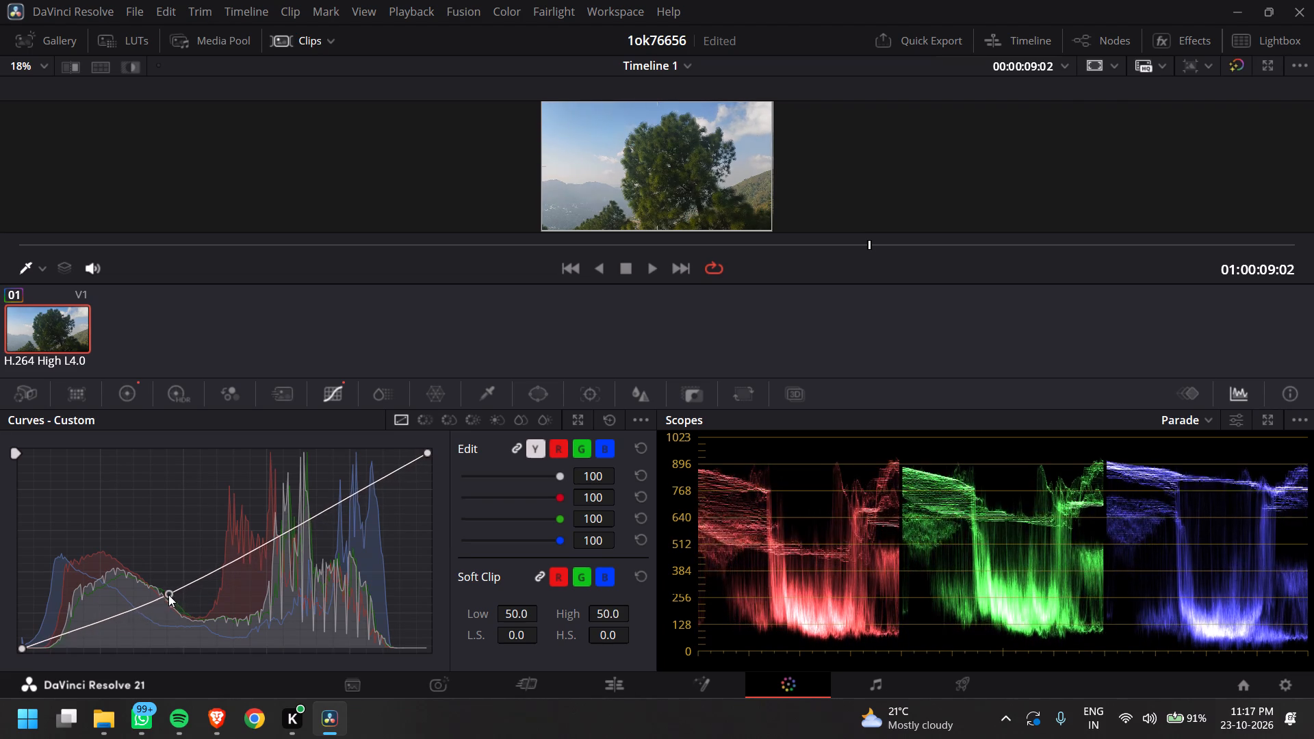
left_click_drag(168, 595, 175, 603)
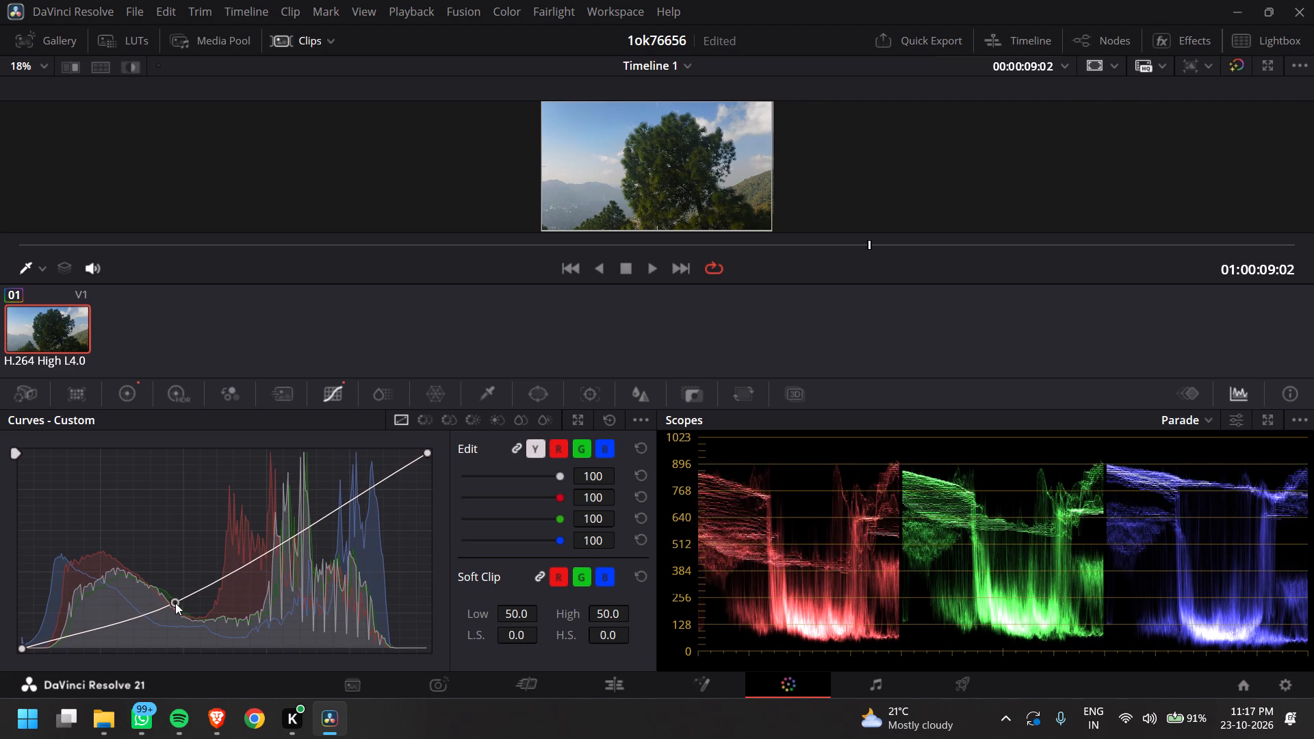
left_click_drag(175, 603, 177, 596)
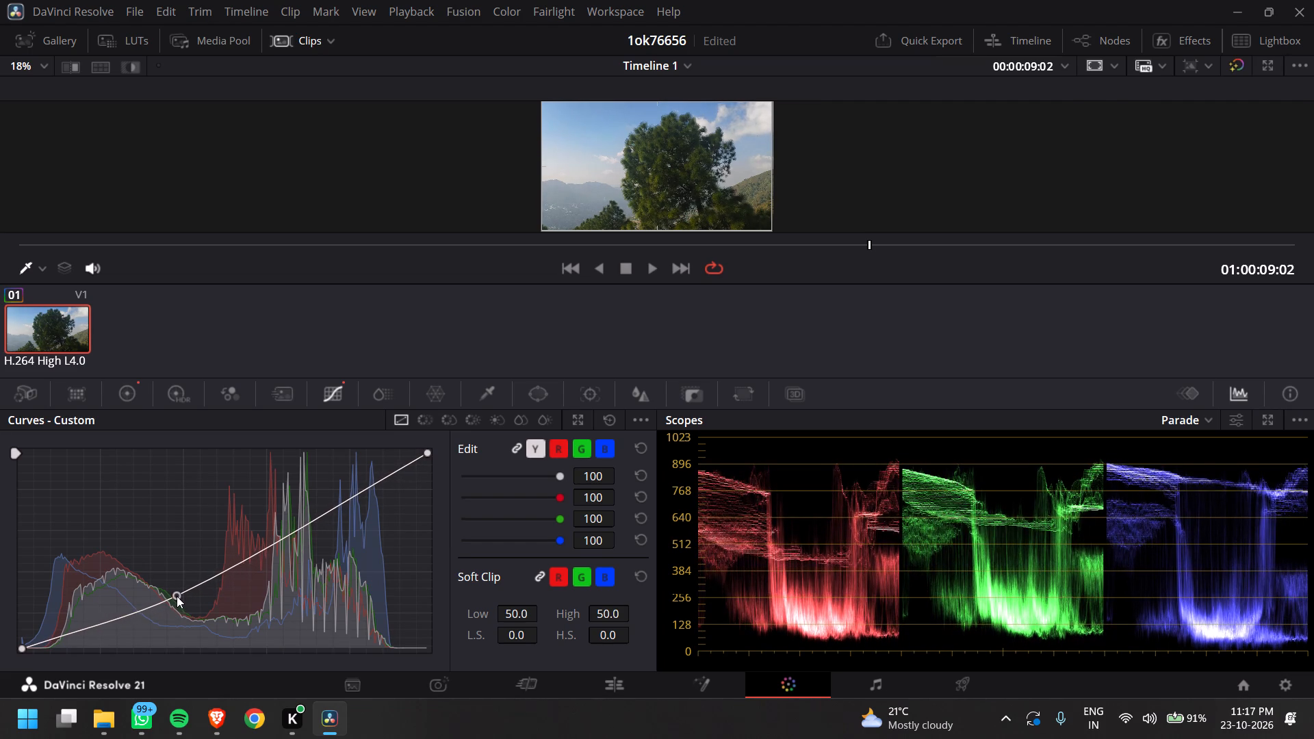
left_click_drag(177, 596, 174, 600)
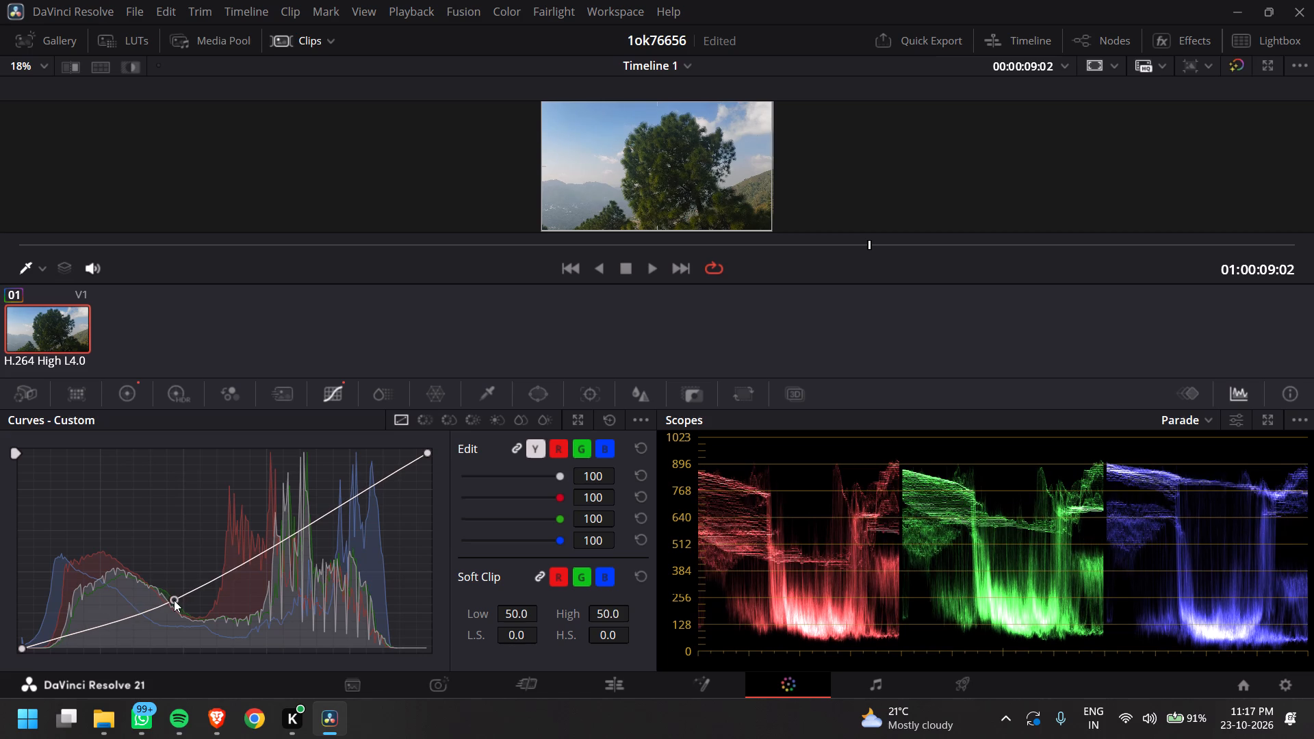
left_click_drag(174, 600, 176, 596)
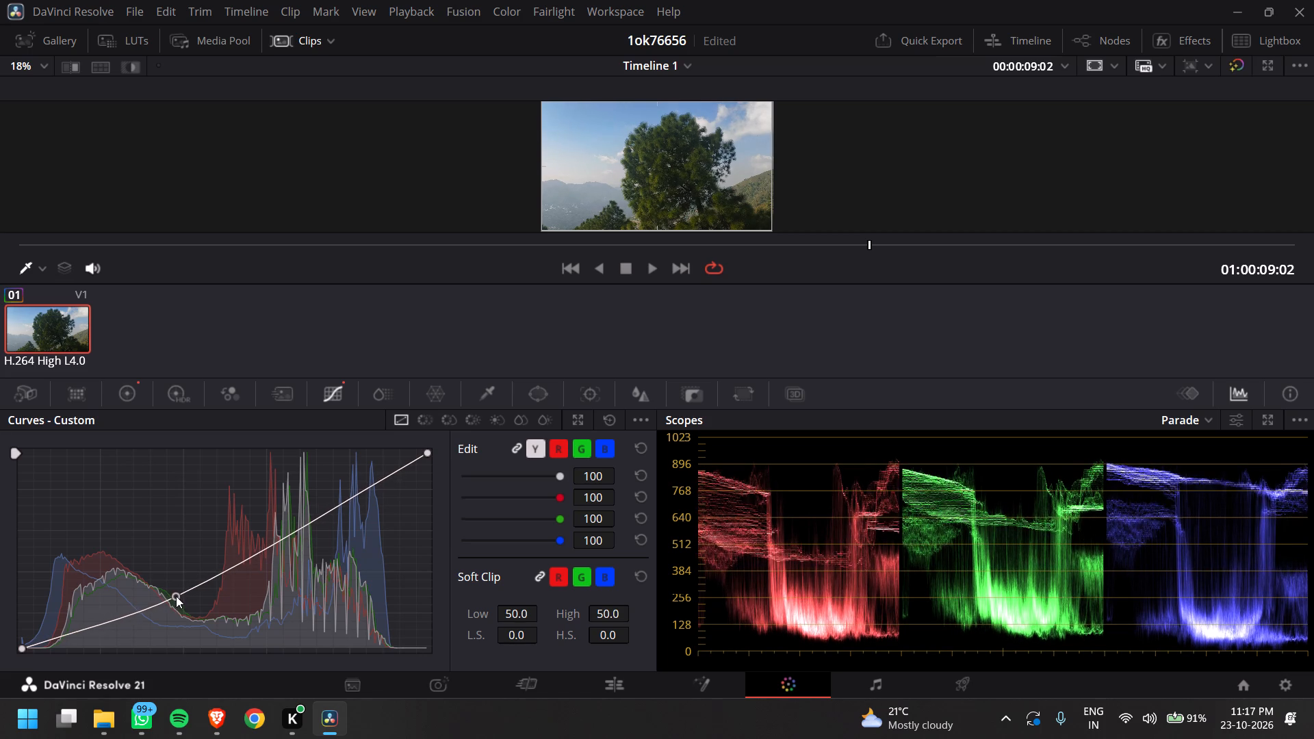
Try a strong lift of the custom curve's shadow point, then settle it slightly below the diagonal, just over a third along the curve.
left_click_drag(176, 596, 138, 535)
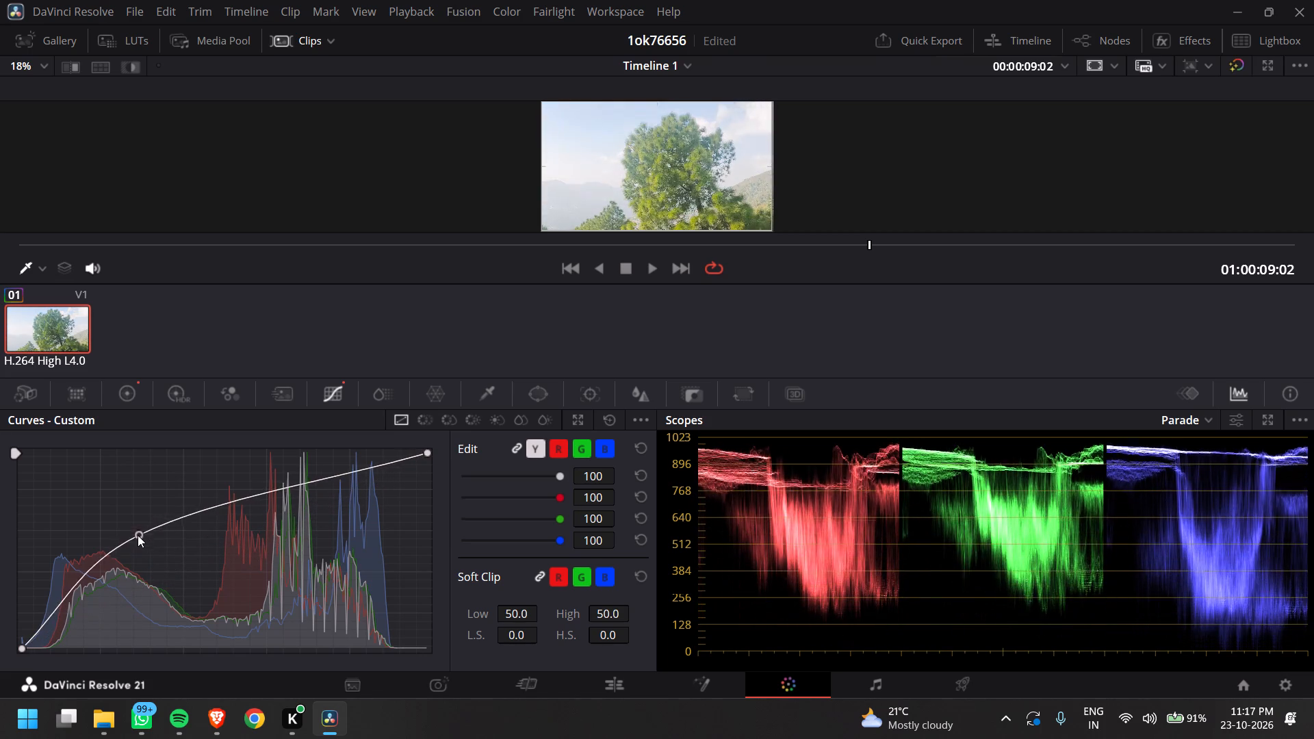
left_click_drag(138, 535, 168, 596)
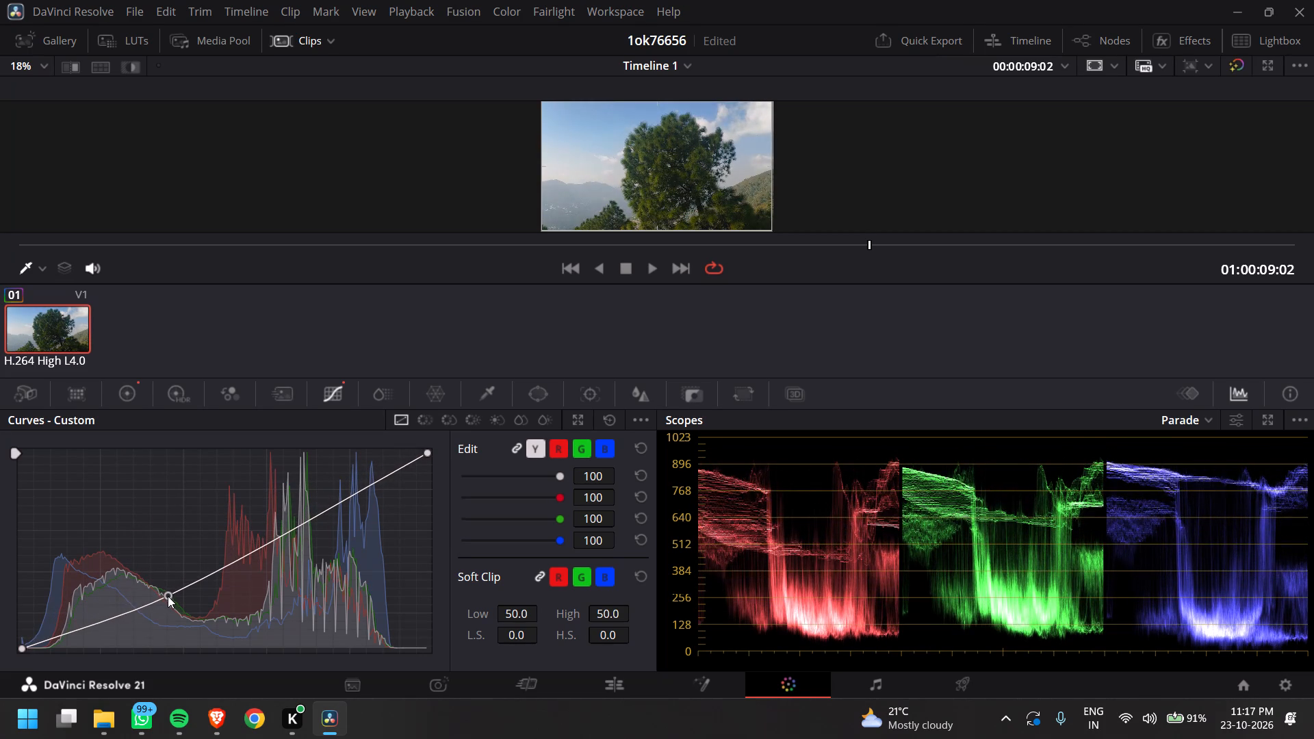
left_click_drag(168, 596, 178, 604)
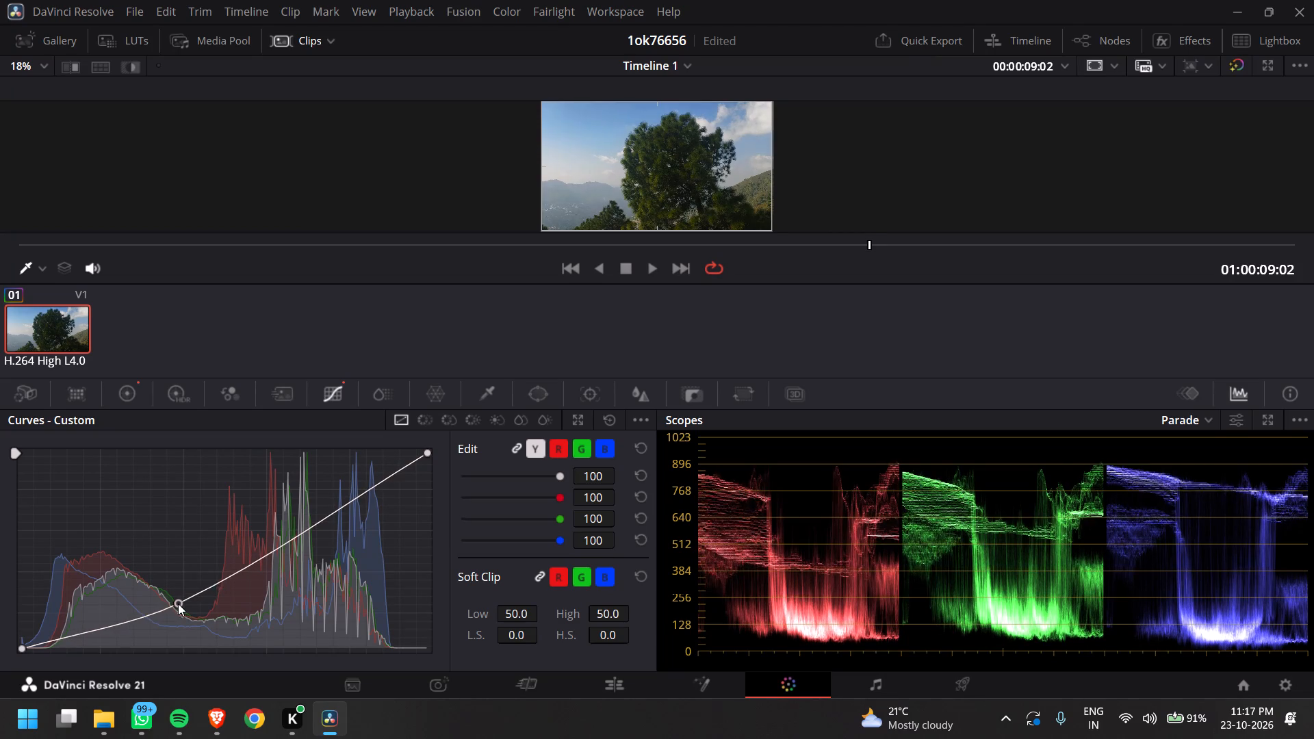
left_click_drag(178, 604, 166, 597)
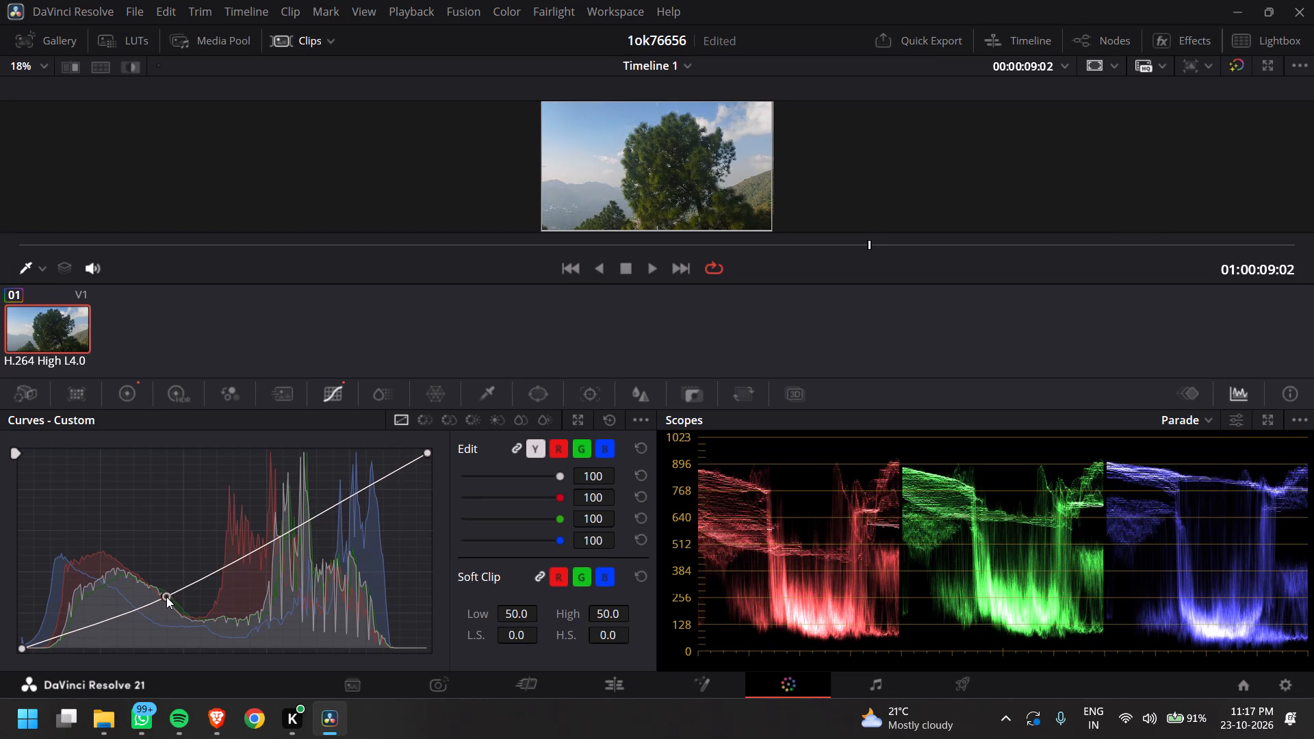
left_click_drag(166, 597, 172, 595)
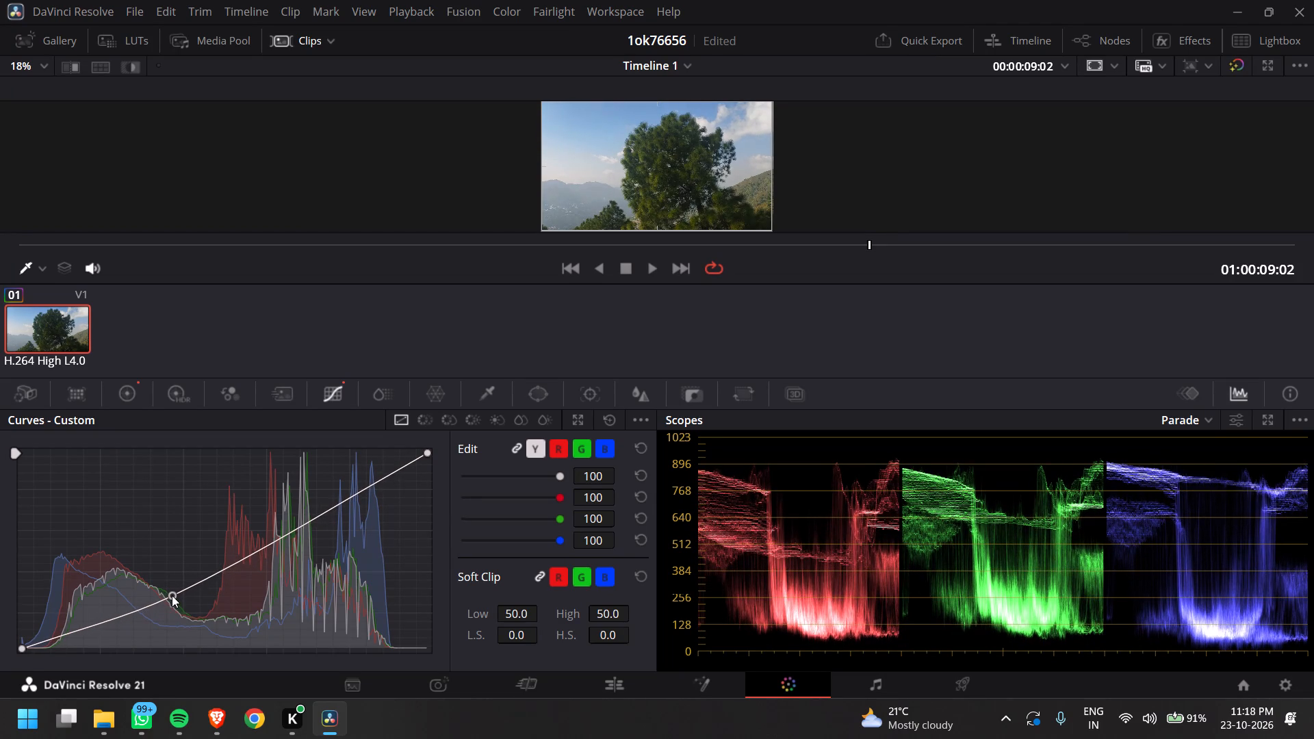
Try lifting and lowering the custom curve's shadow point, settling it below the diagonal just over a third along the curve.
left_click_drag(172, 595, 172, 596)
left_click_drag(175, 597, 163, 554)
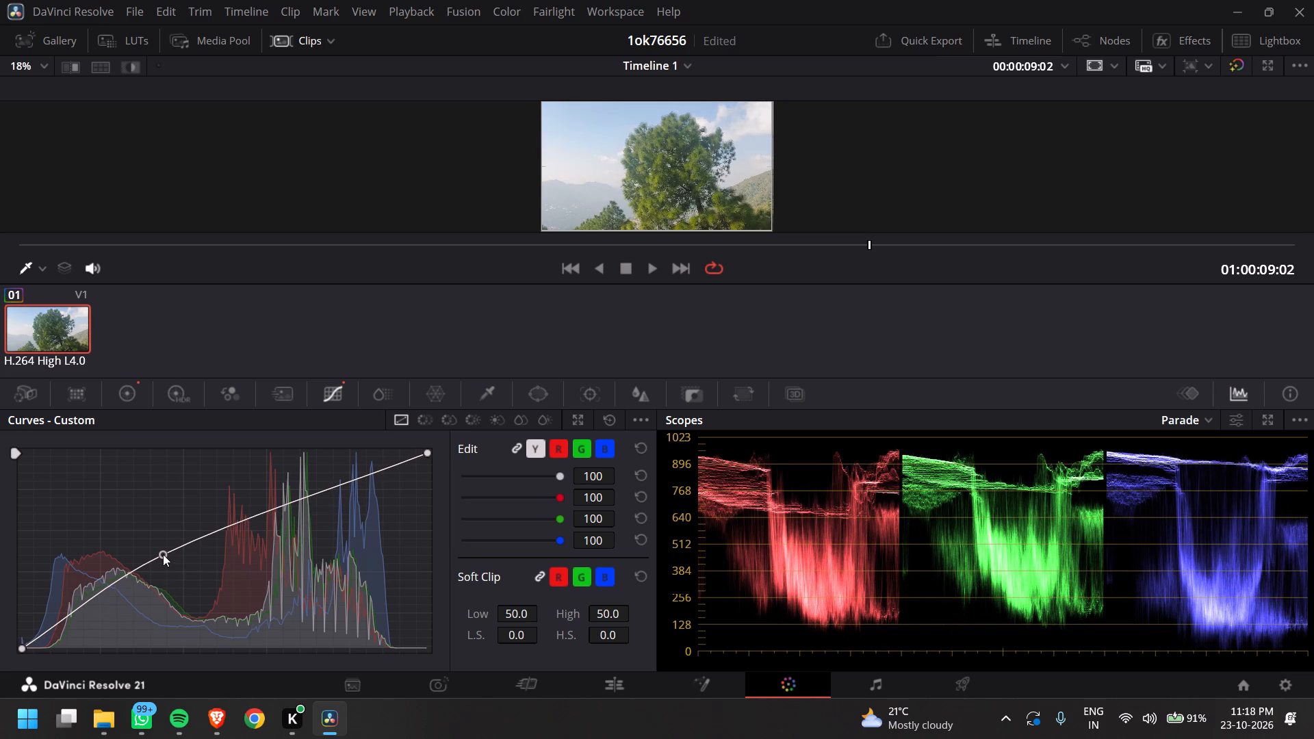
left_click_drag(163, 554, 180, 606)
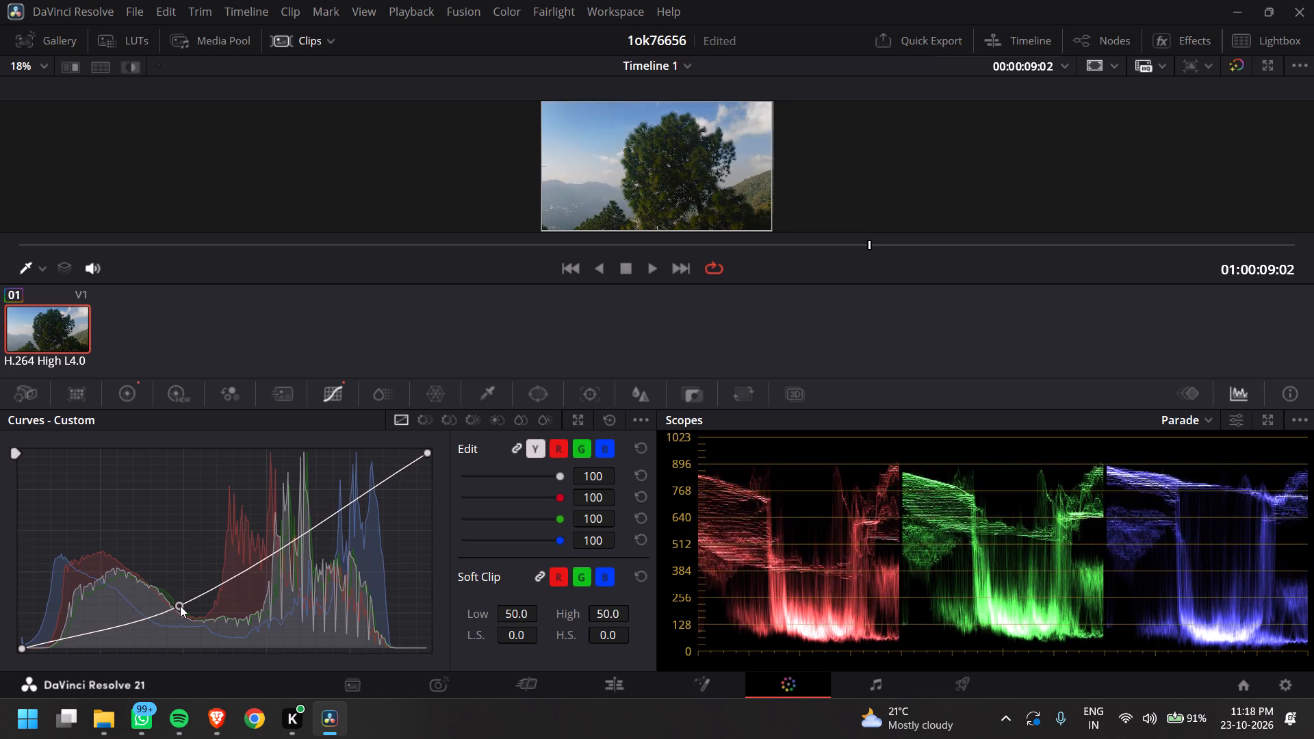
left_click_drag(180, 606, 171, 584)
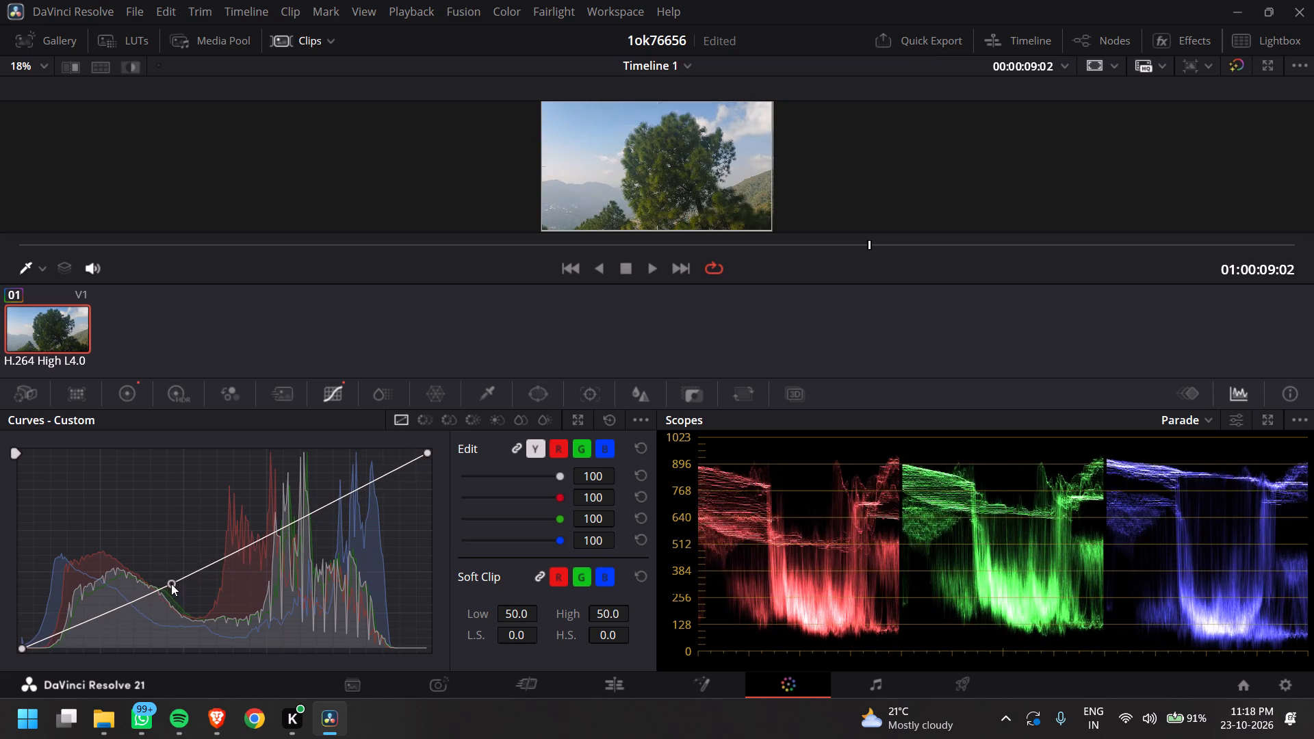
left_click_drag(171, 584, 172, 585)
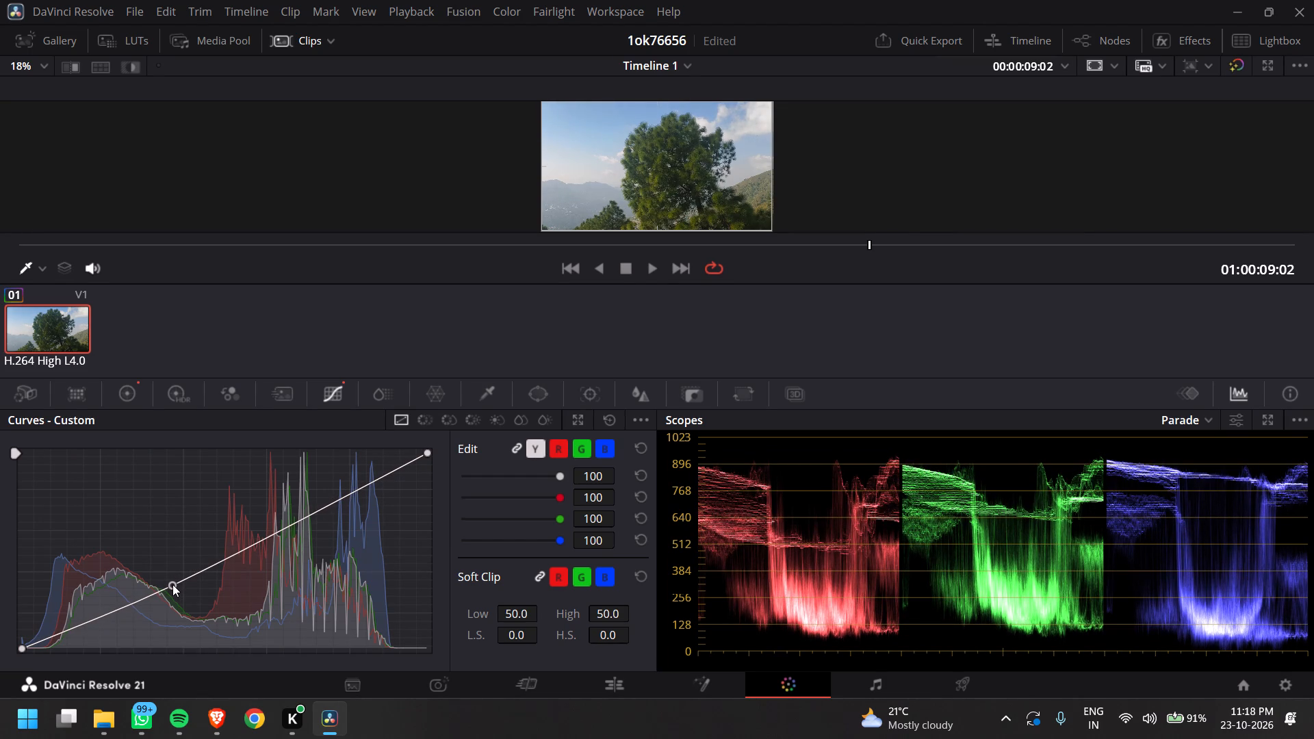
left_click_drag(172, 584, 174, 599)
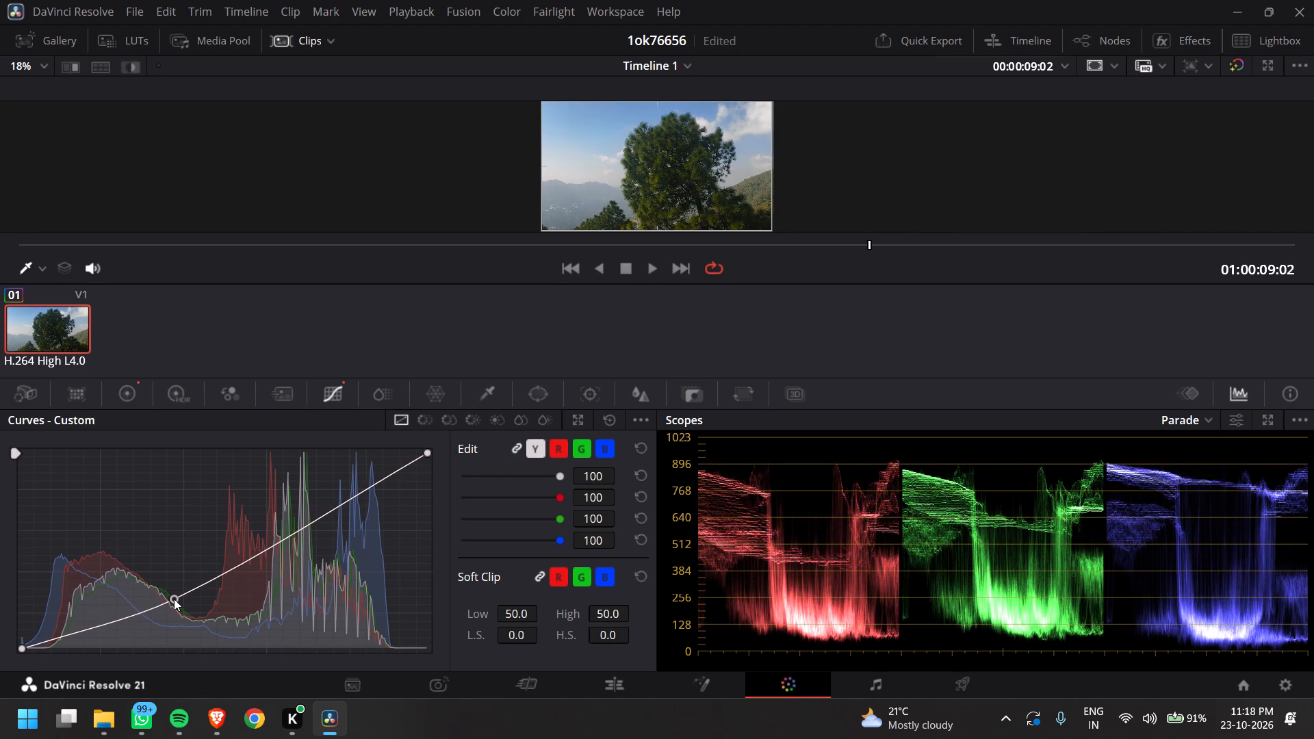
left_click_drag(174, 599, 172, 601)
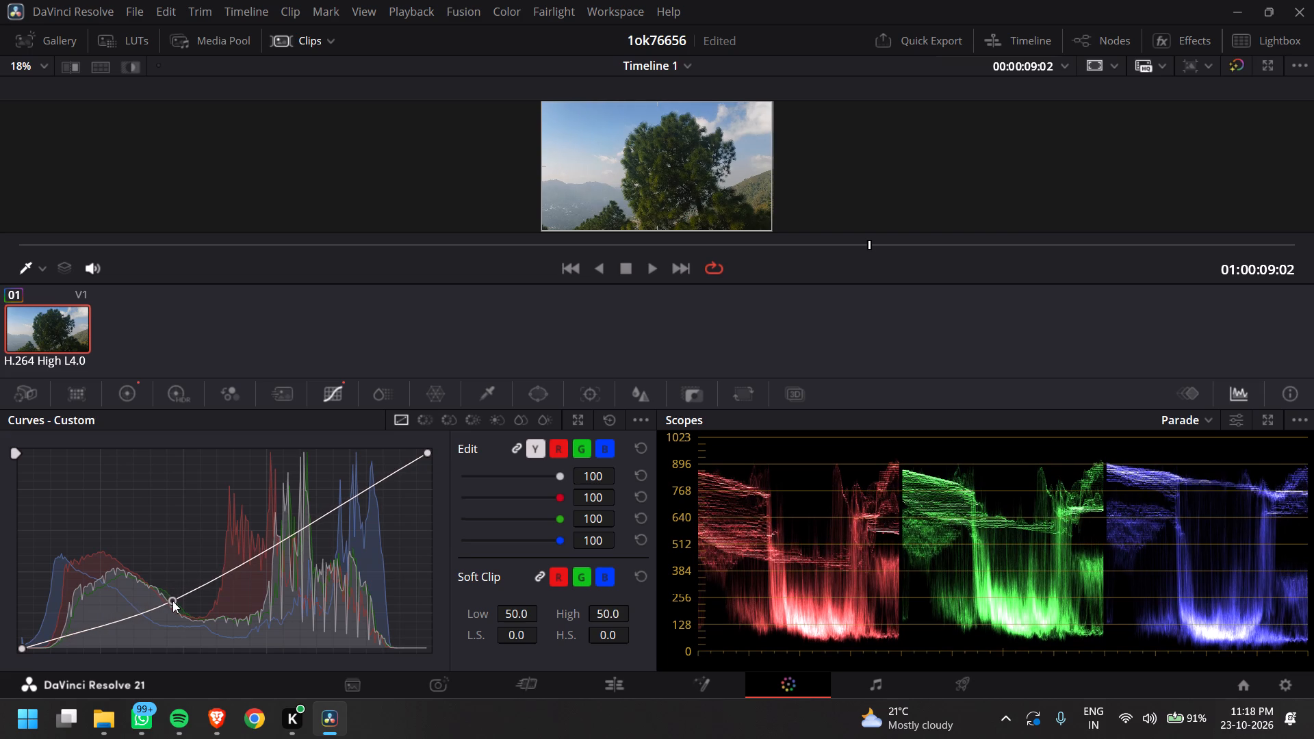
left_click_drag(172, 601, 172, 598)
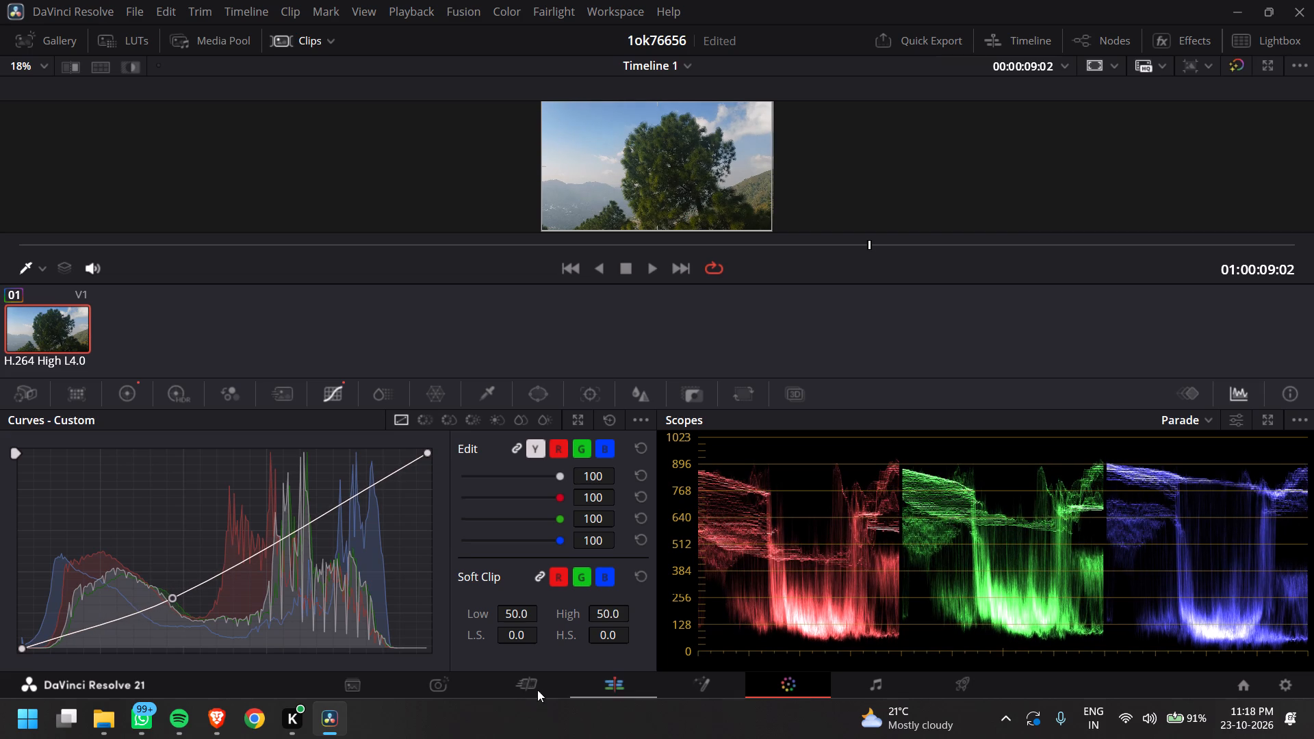
Play the tree clip on the Cut page with color grades and Fusion effects bypassed.
left_click(463, 686)
left_click(505, 688)
key("space")
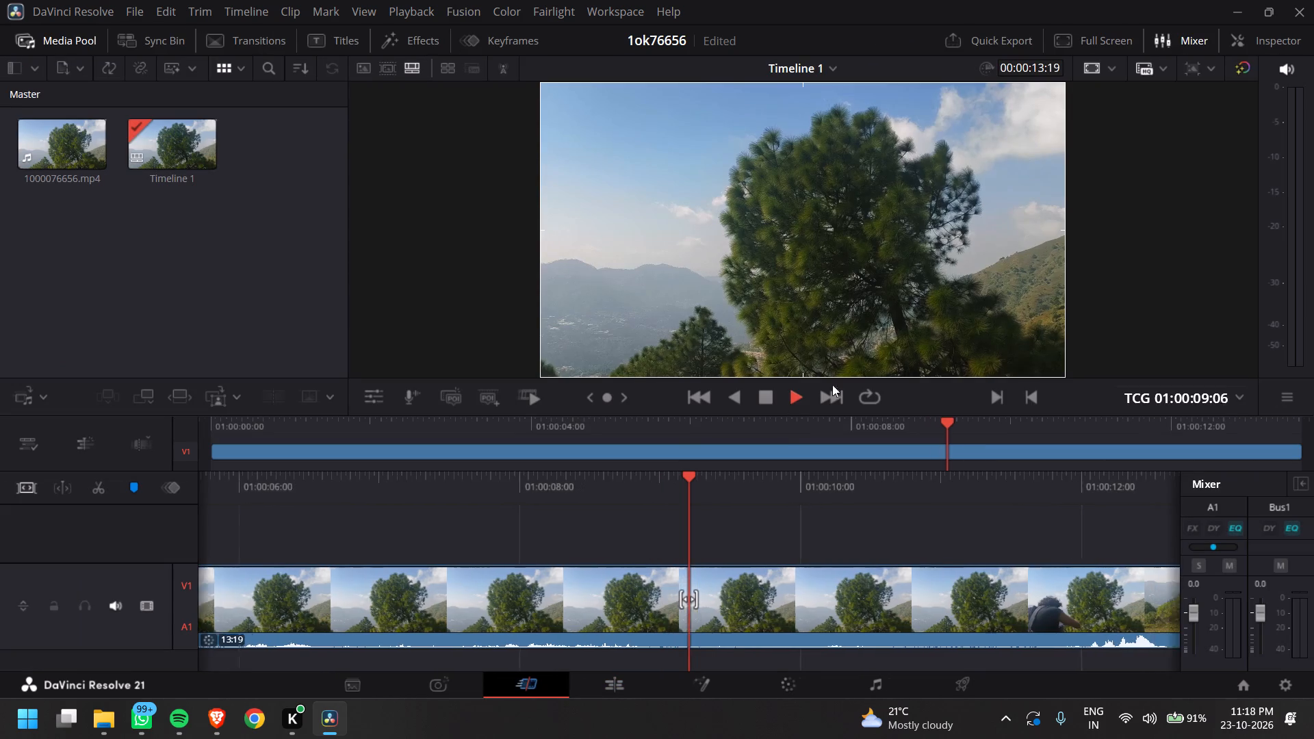
left_click(1236, 65)
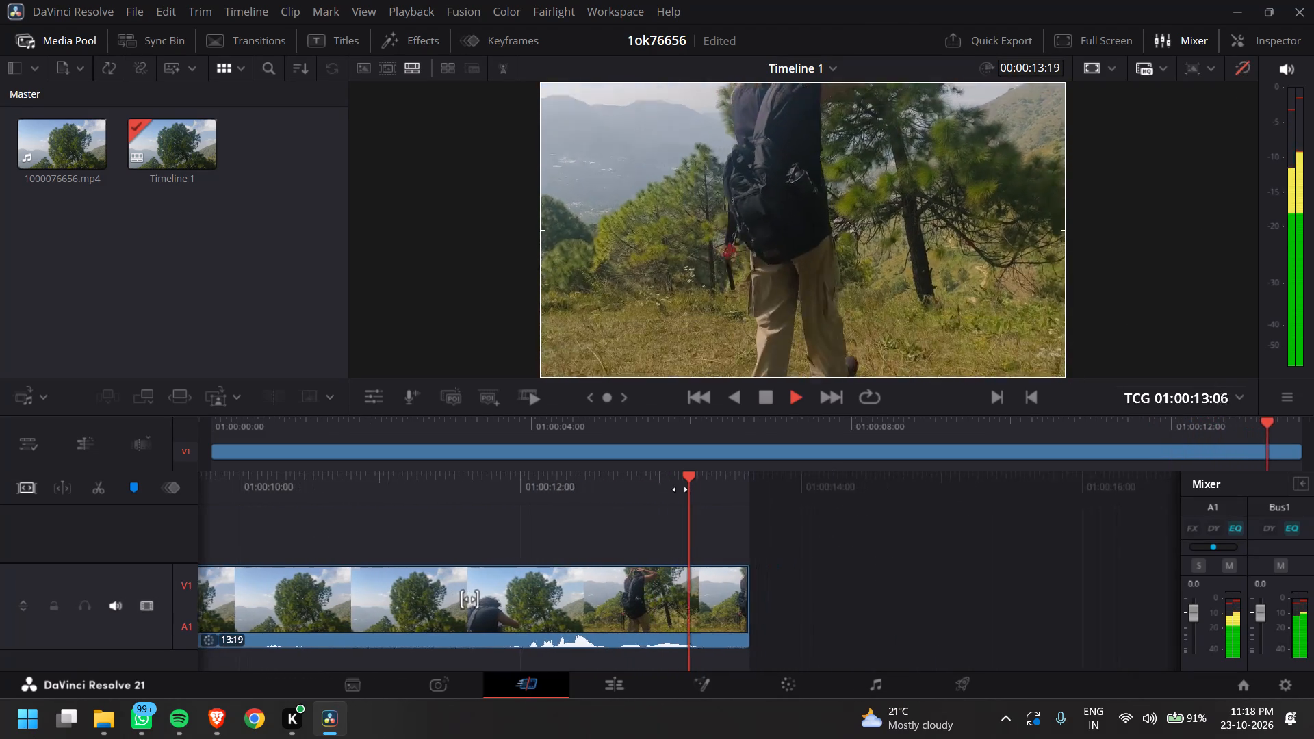
Switch to Spotify, pause the music, and return to DaVinci Resolve.
left_click(187, 714)
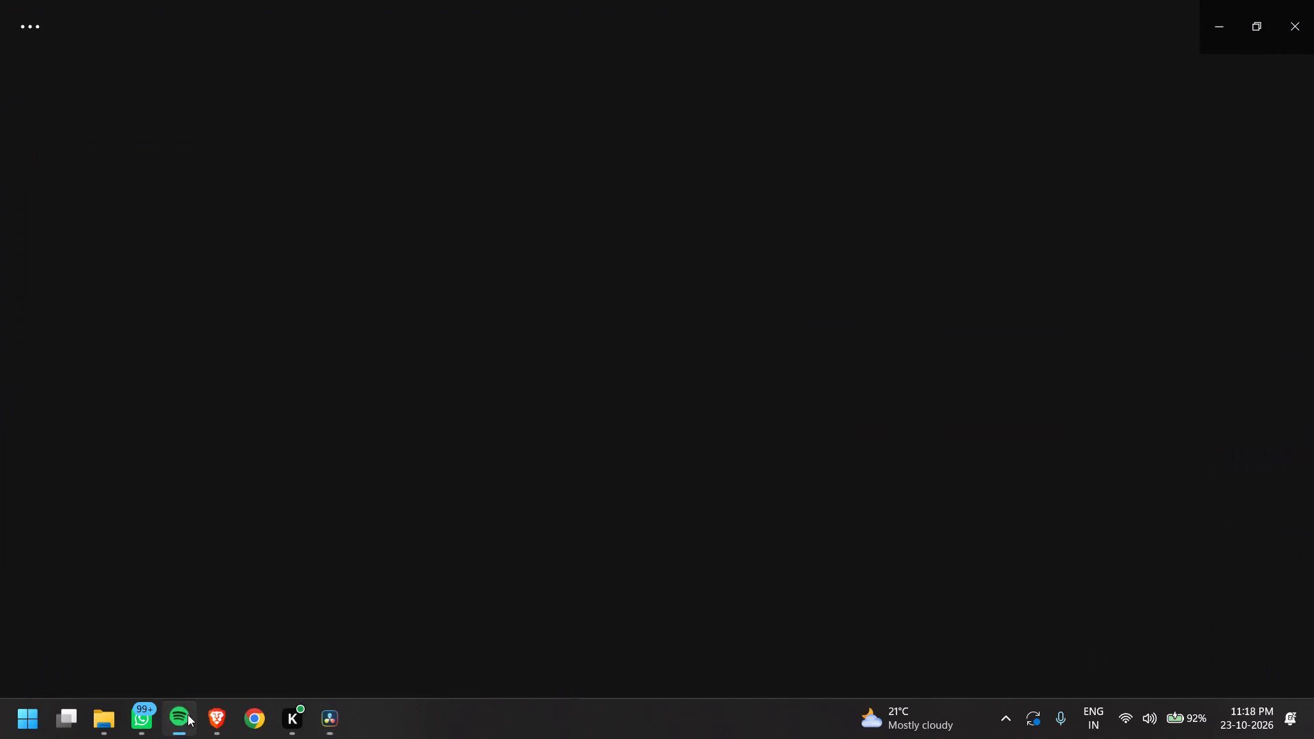
key("space")
left_click(1218, 22)
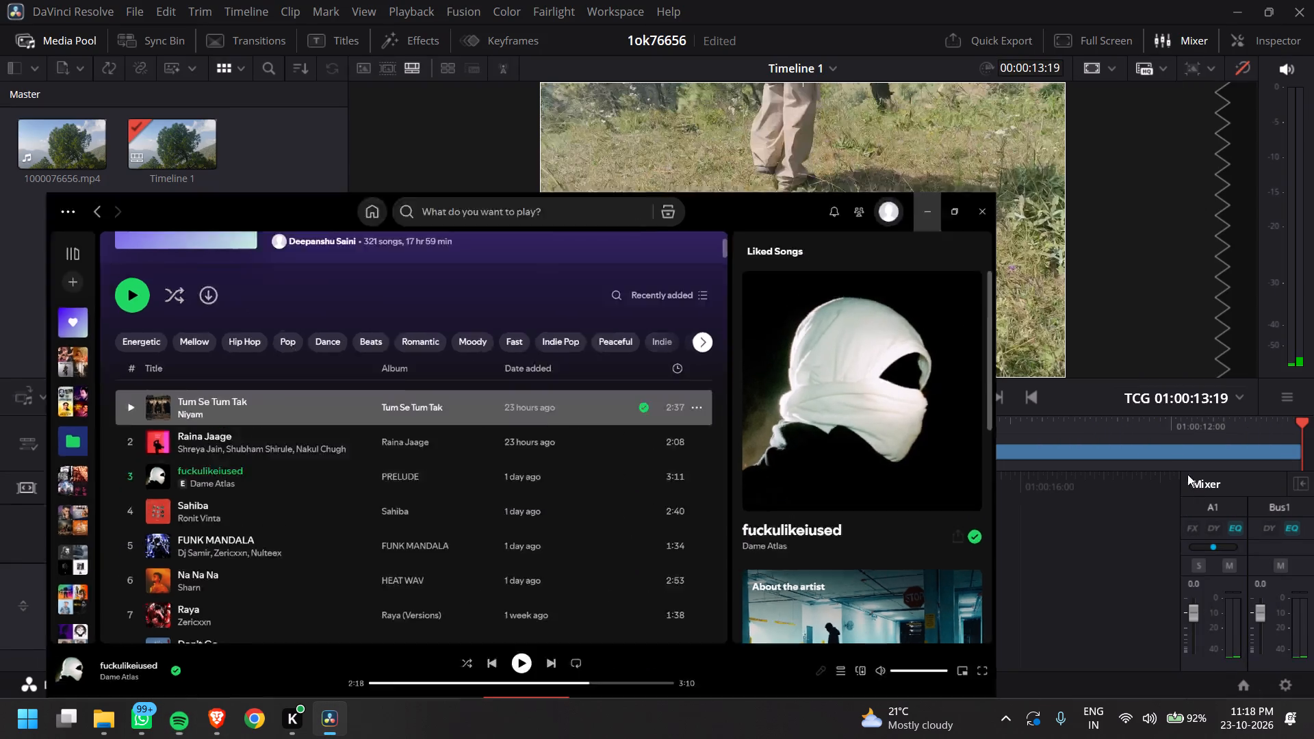
Replay the tree clip from near its start and again from about 01:00:04:04, comparing color grades and Fusion effects bypassed and enabled.
scroll(798, 367, "up", 4)
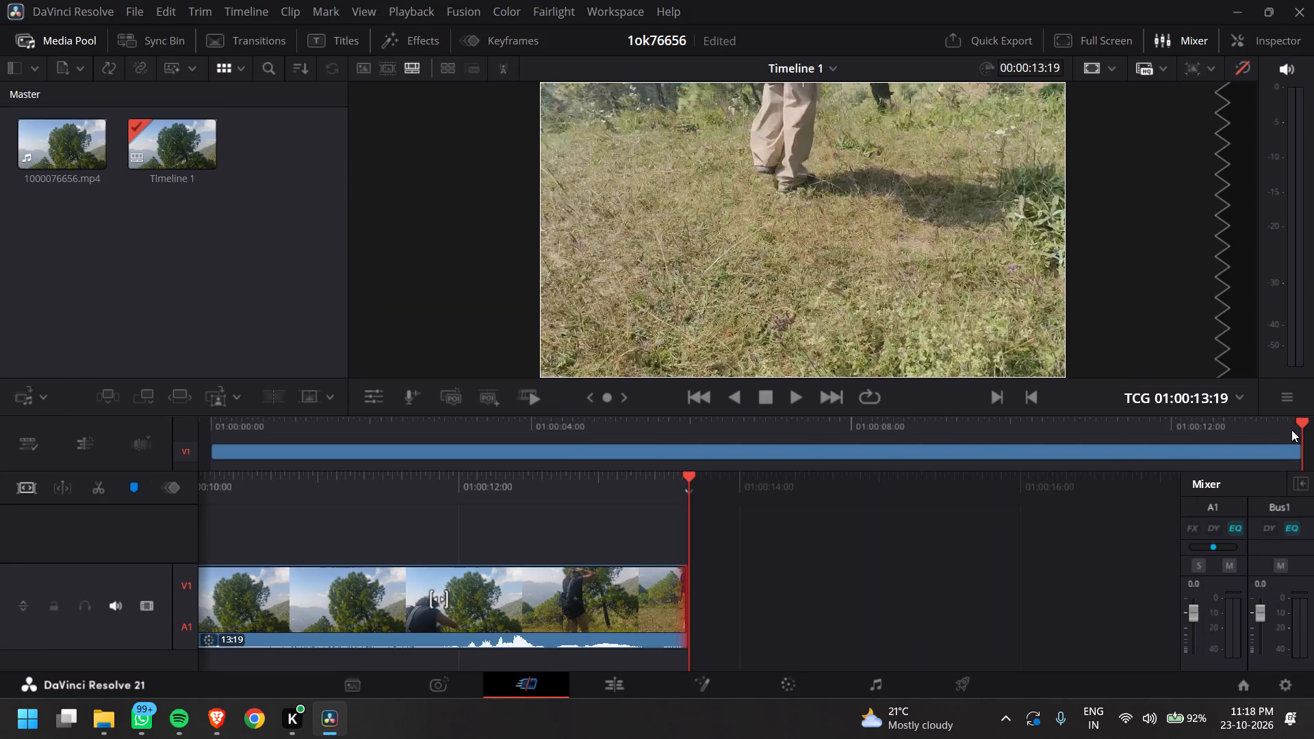
left_click_drag(1300, 420, 261, 471)
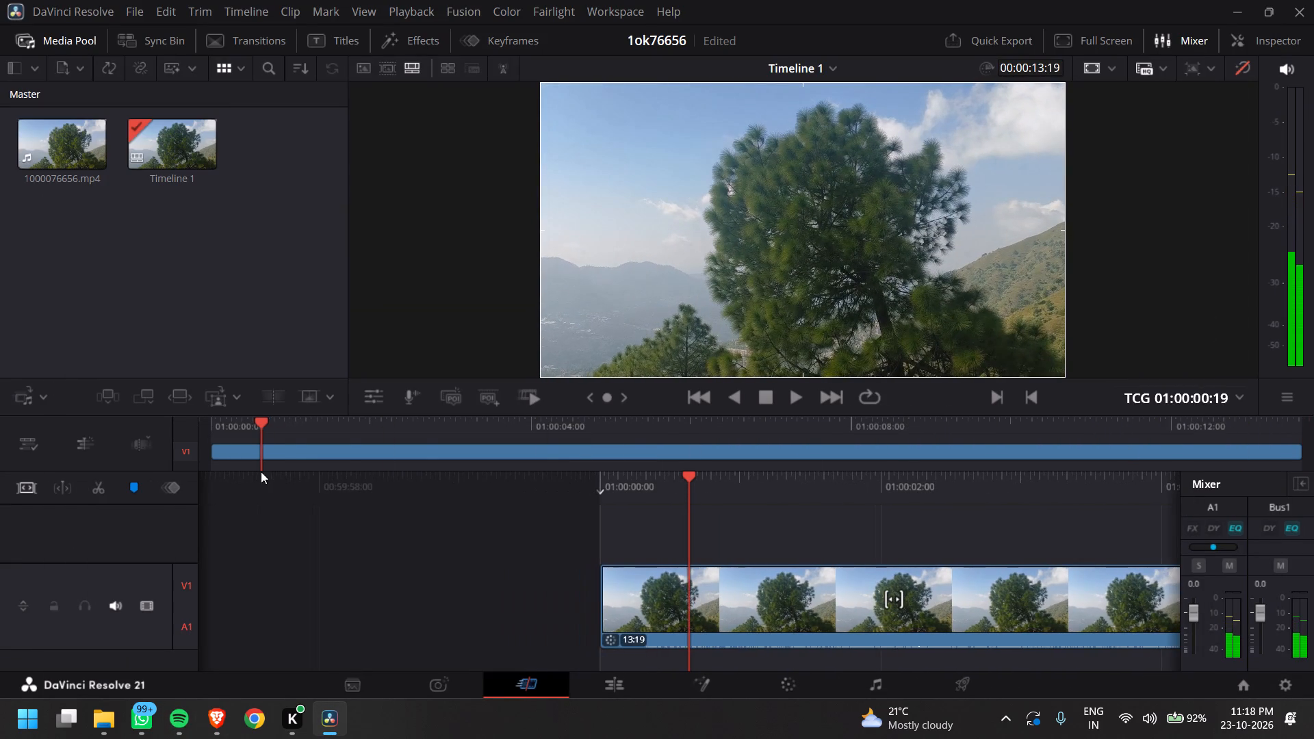
key("space")
left_click(1247, 62)
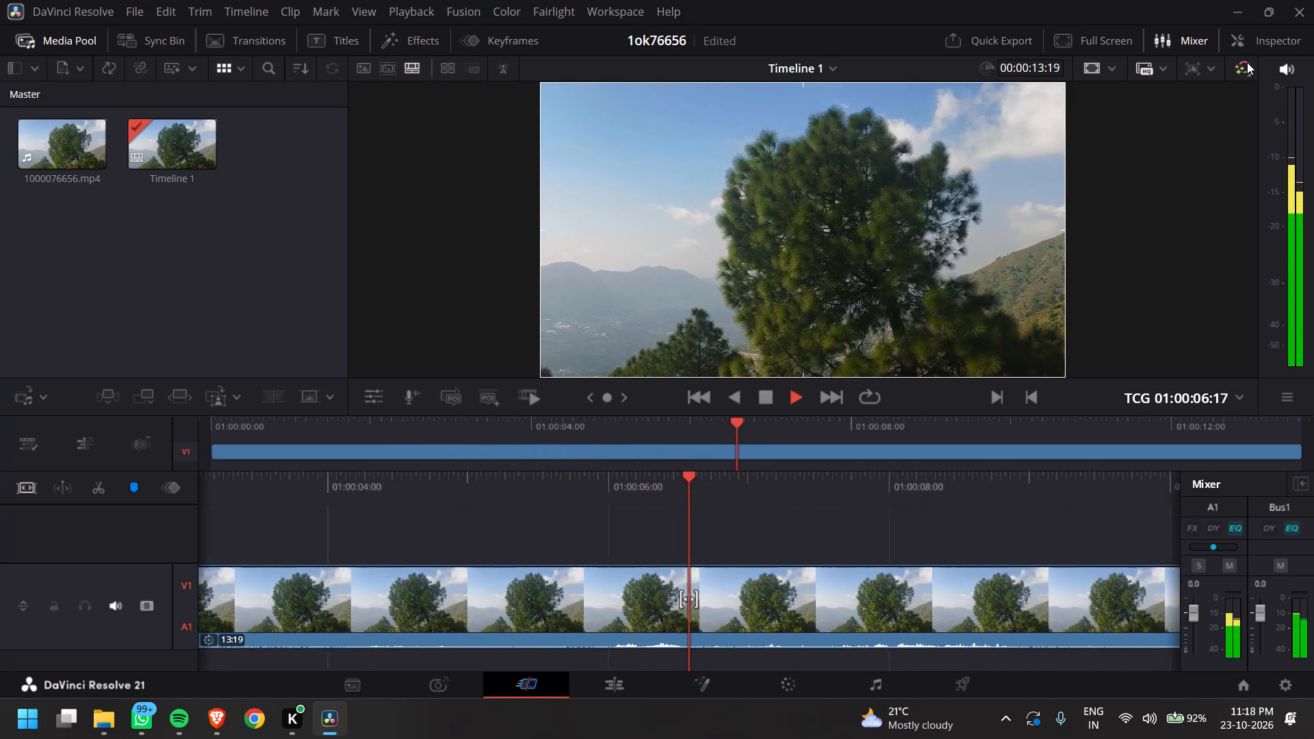
key("space")
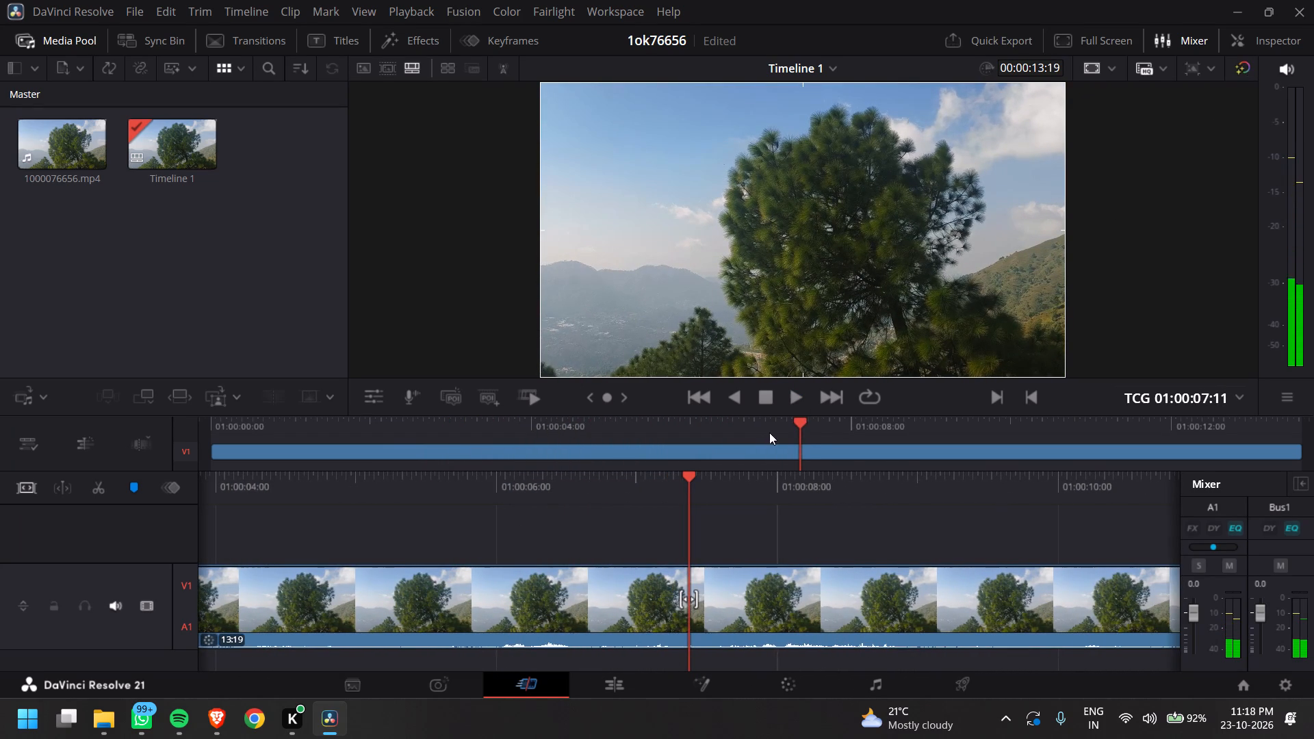
left_click_drag(795, 414, 641, 463)
left_click_drag(801, 428, 545, 440)
left_click(1239, 74)
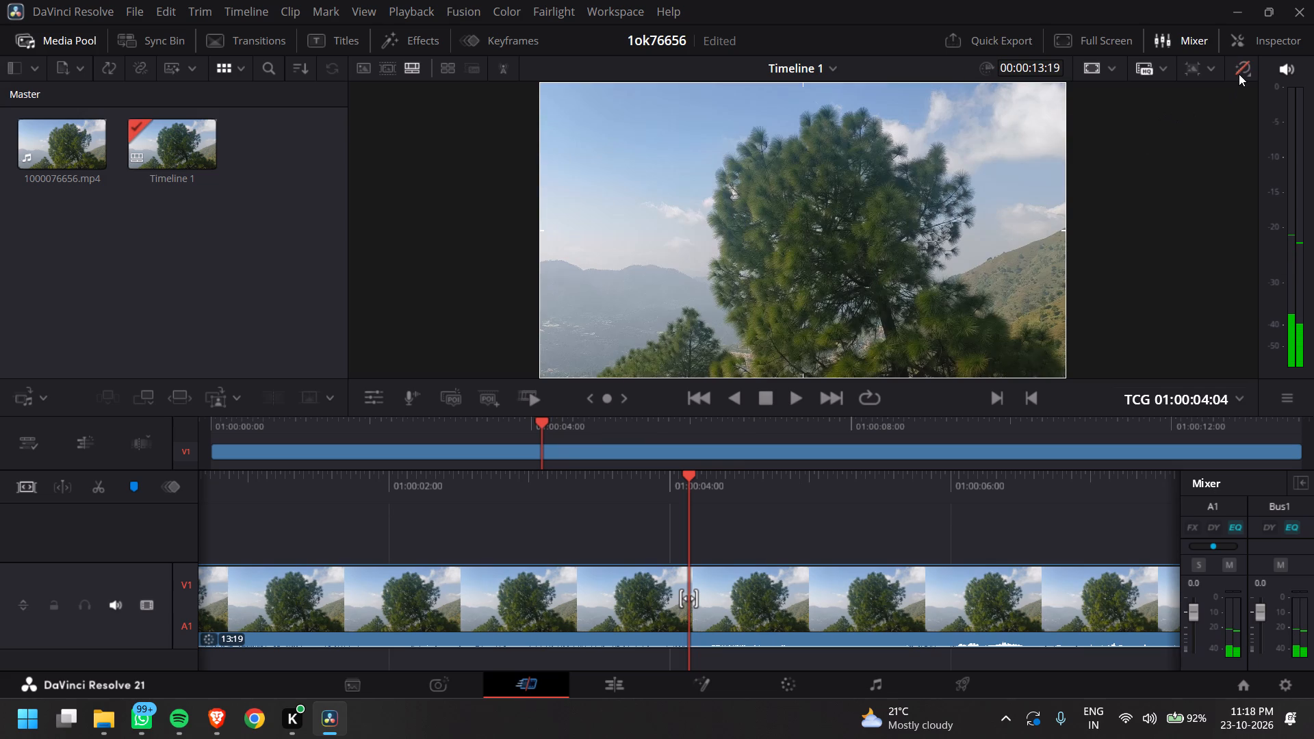
key("space")
left_click(1244, 67)
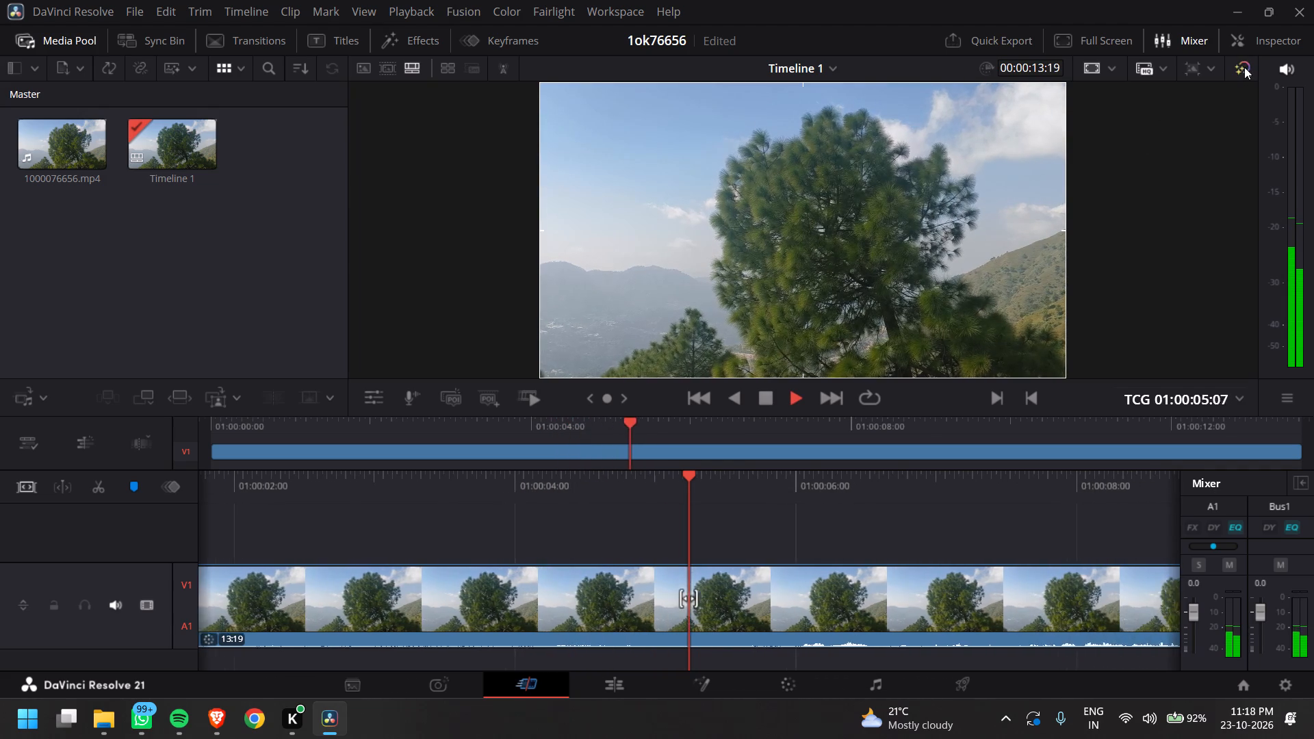
left_click(1245, 66)
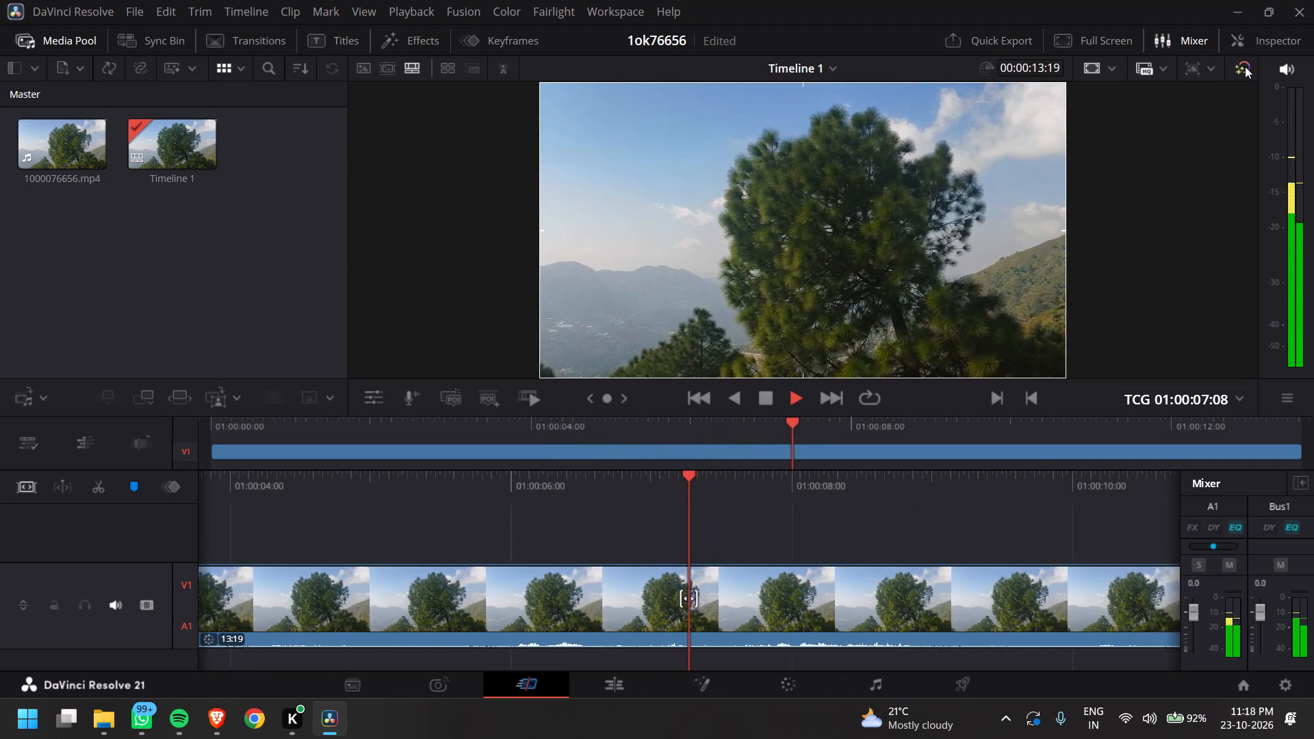
left_click(1245, 66)
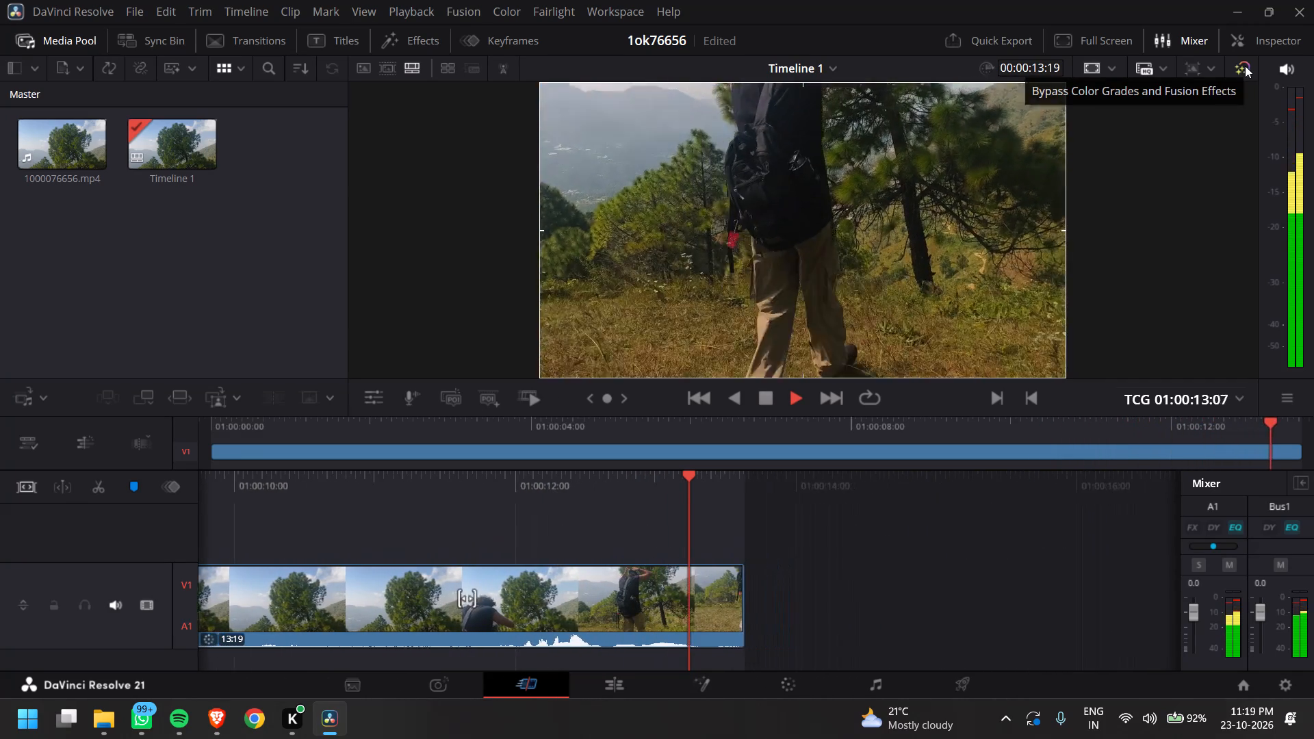
key("space")
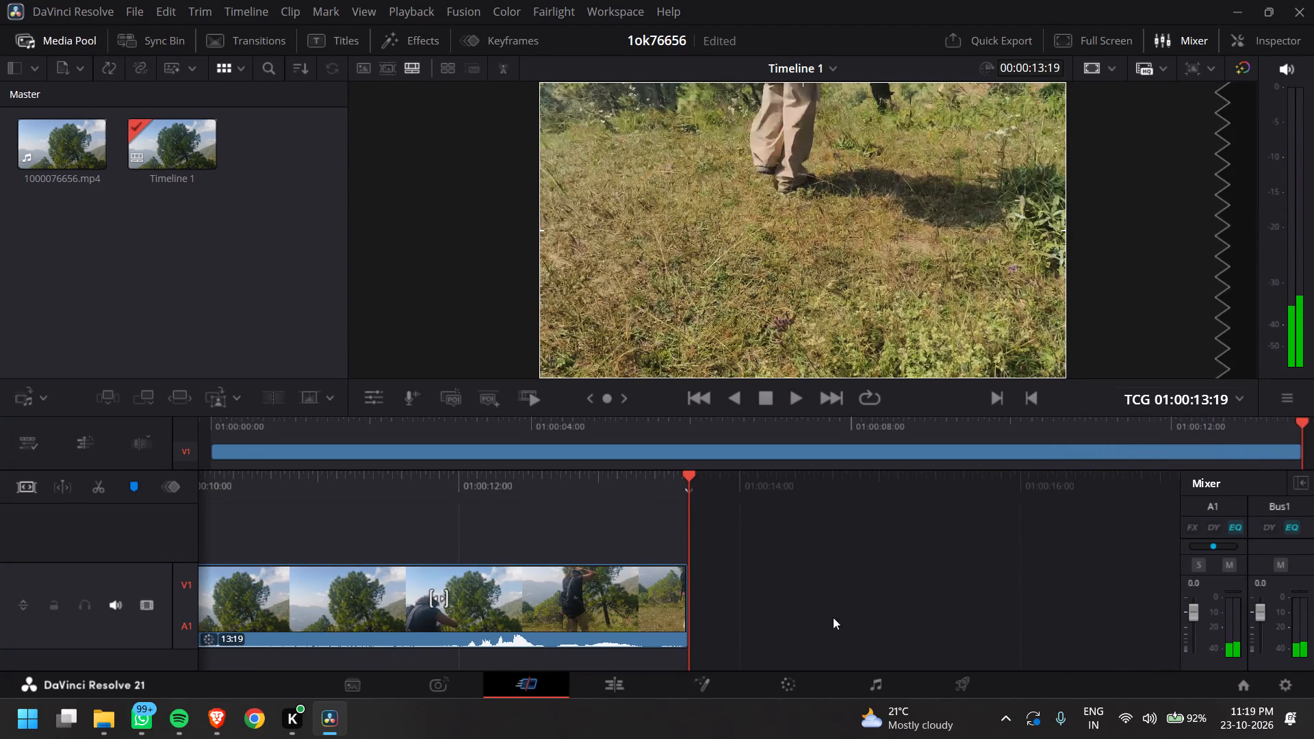
Return to the Color page's custom curve at frame 01:00:01:17 and raise the shadow point just above the diagonal, about a third along.
left_click(773, 692)
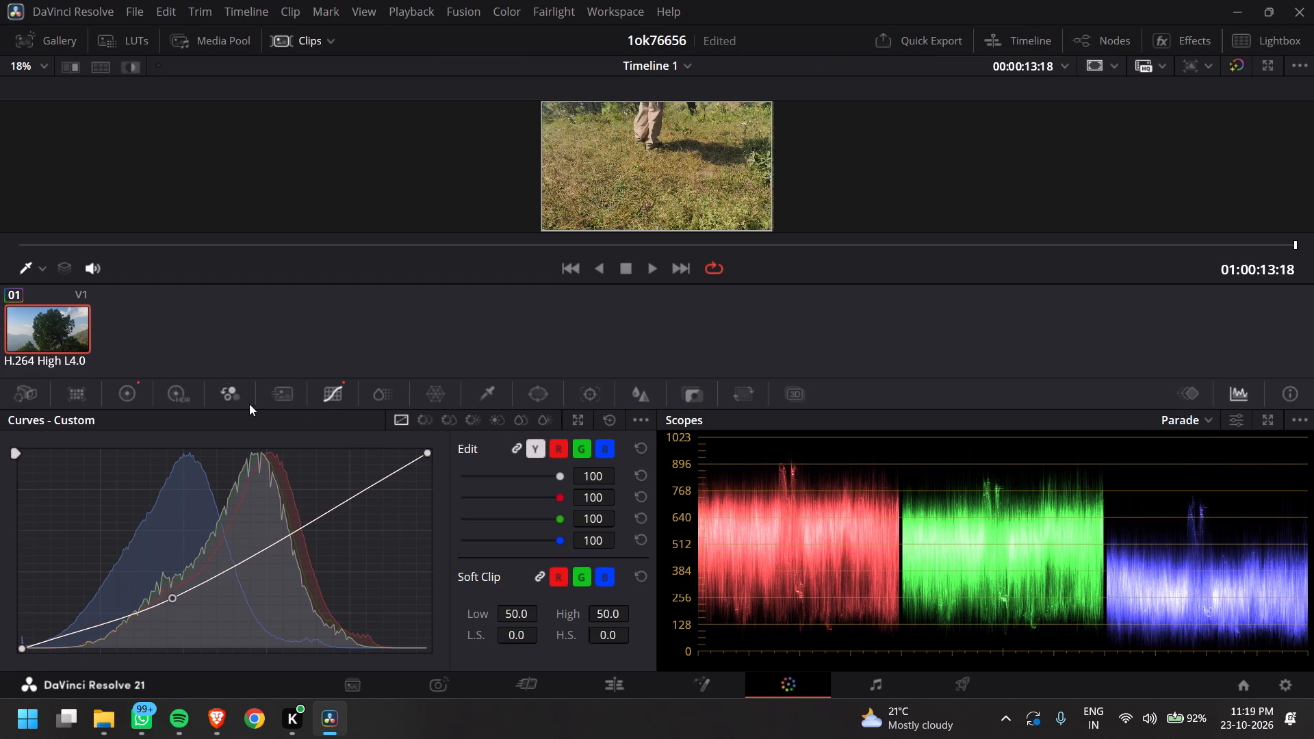
left_click(333, 391)
scroll(576, 311, "up", 7)
key("space")
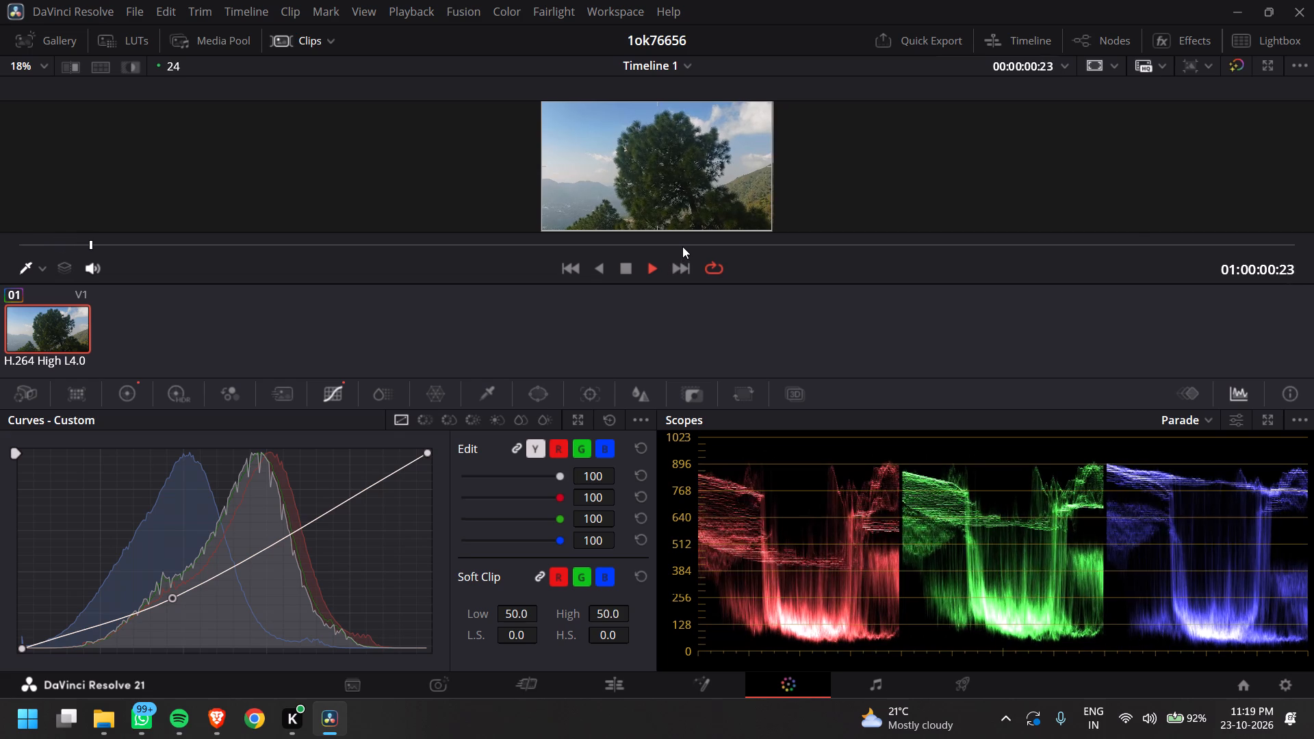
key("space")
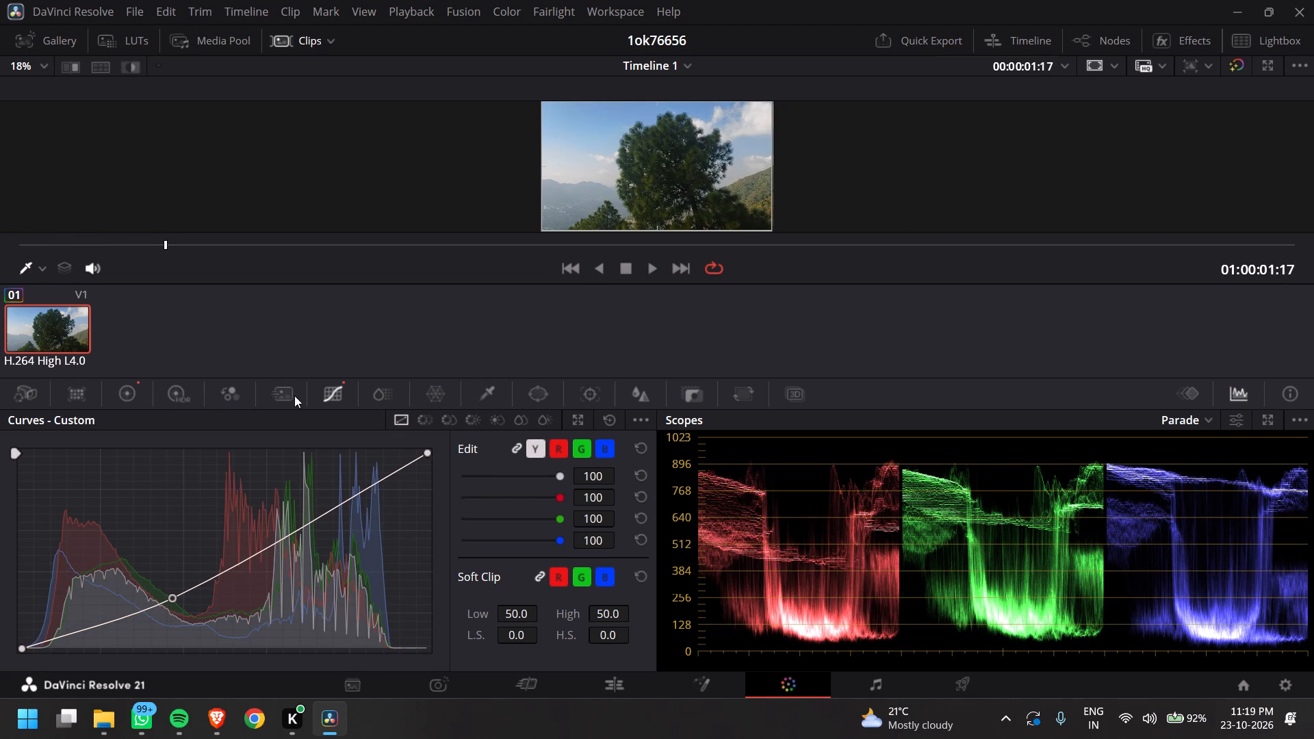
left_click(379, 393)
left_click(323, 397)
left_click_drag(173, 599, 164, 580)
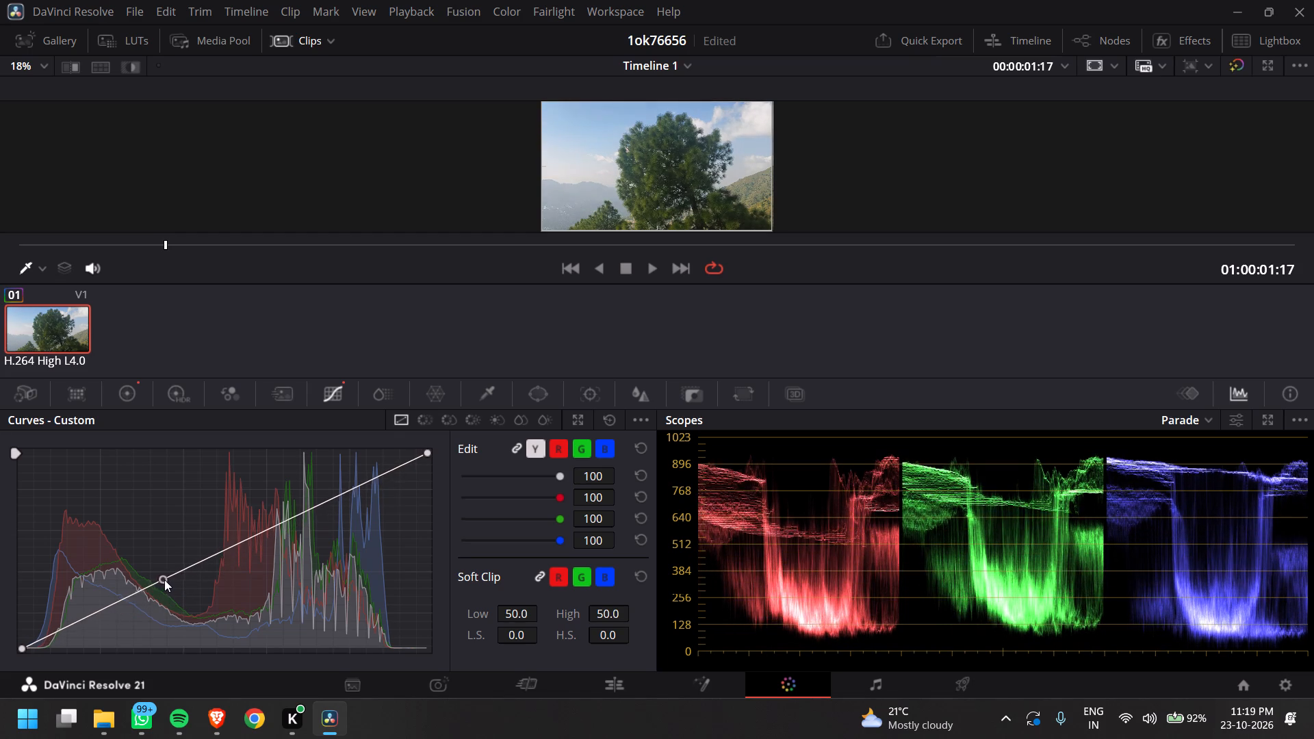
left_click_drag(164, 580, 155, 589)
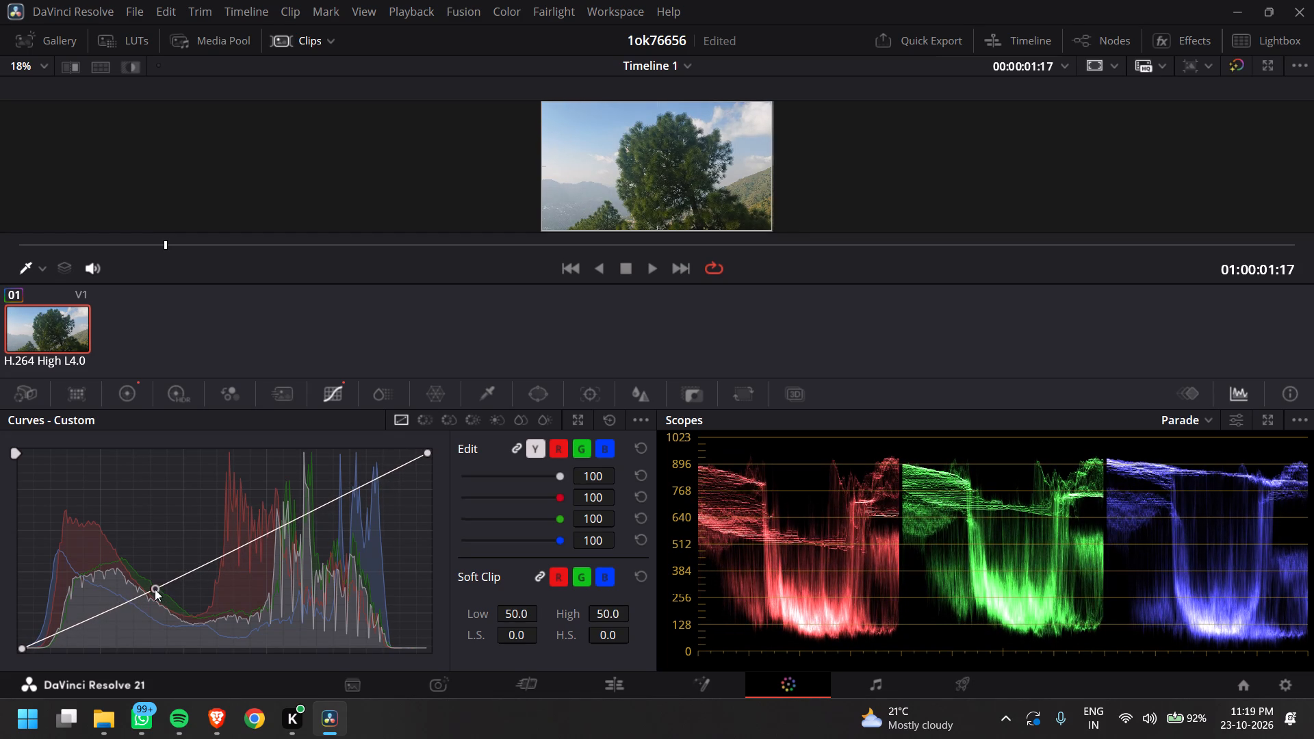
left_click_drag(155, 589, 155, 587)
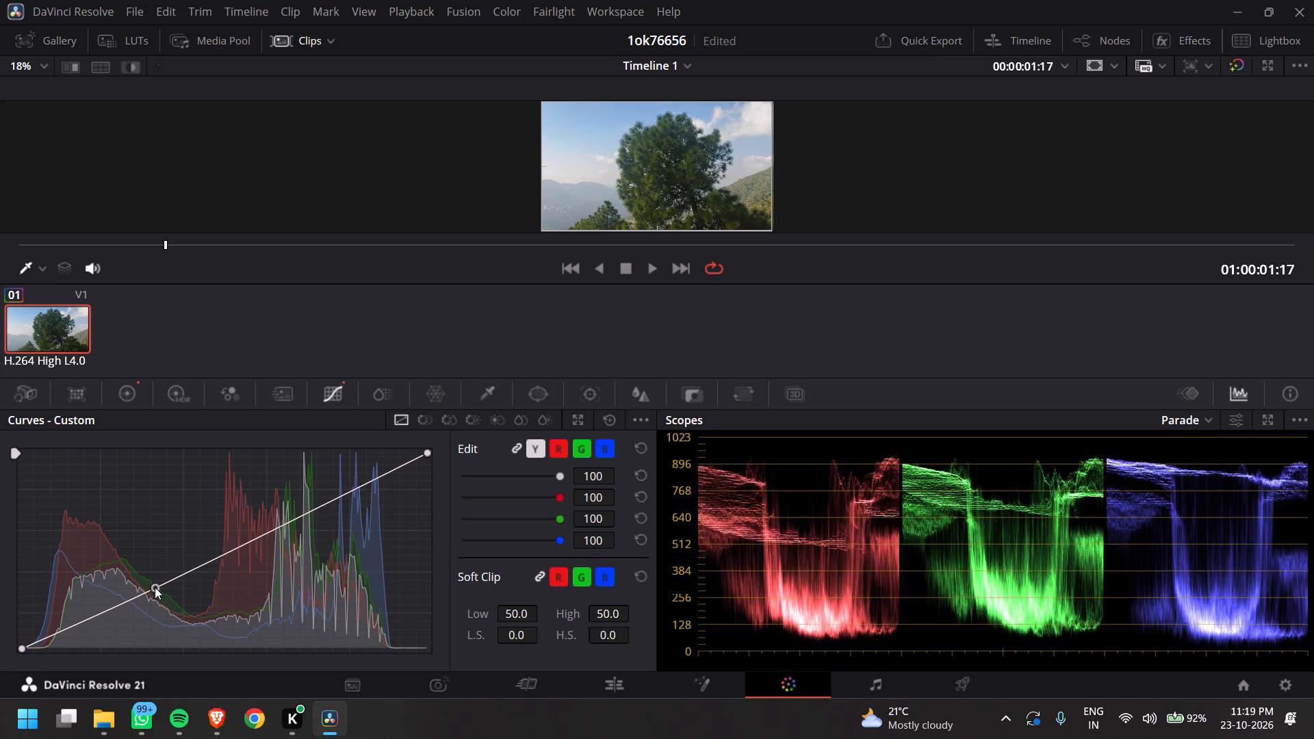
left_click_drag(155, 587, 157, 583)
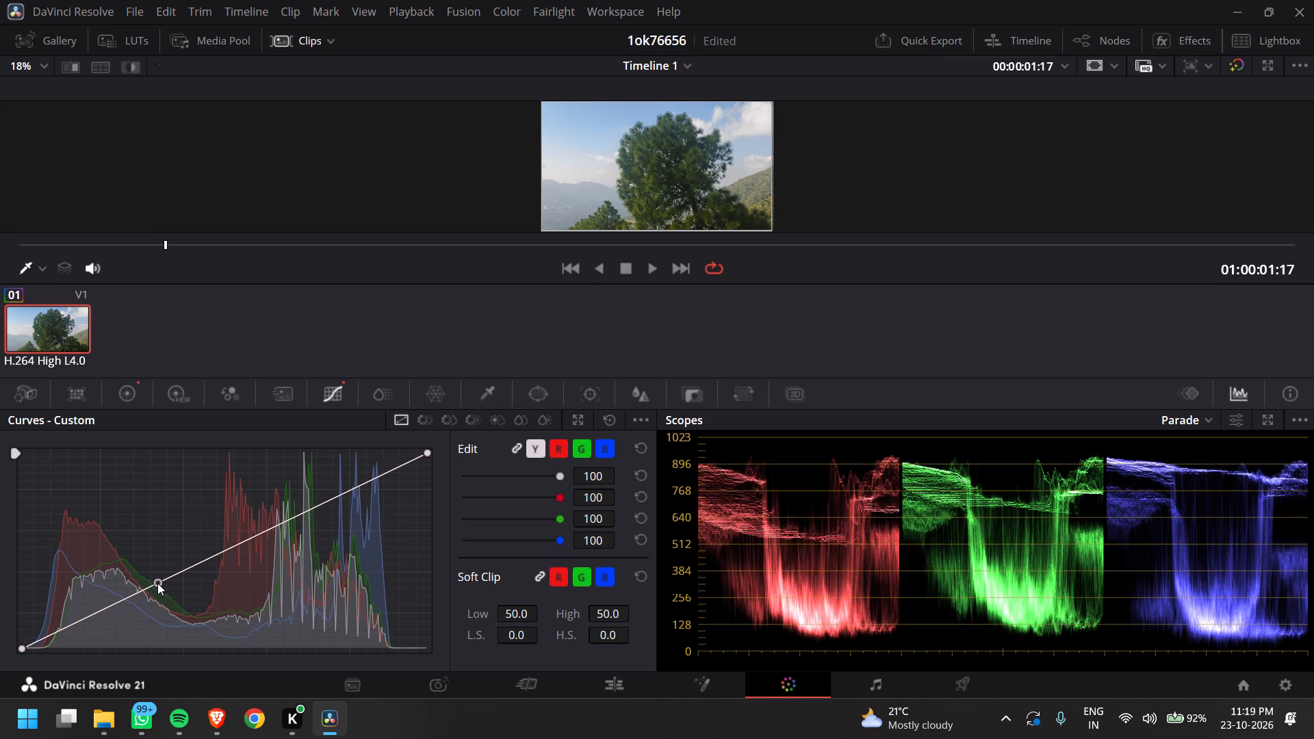
left_click_drag(157, 583, 152, 588)
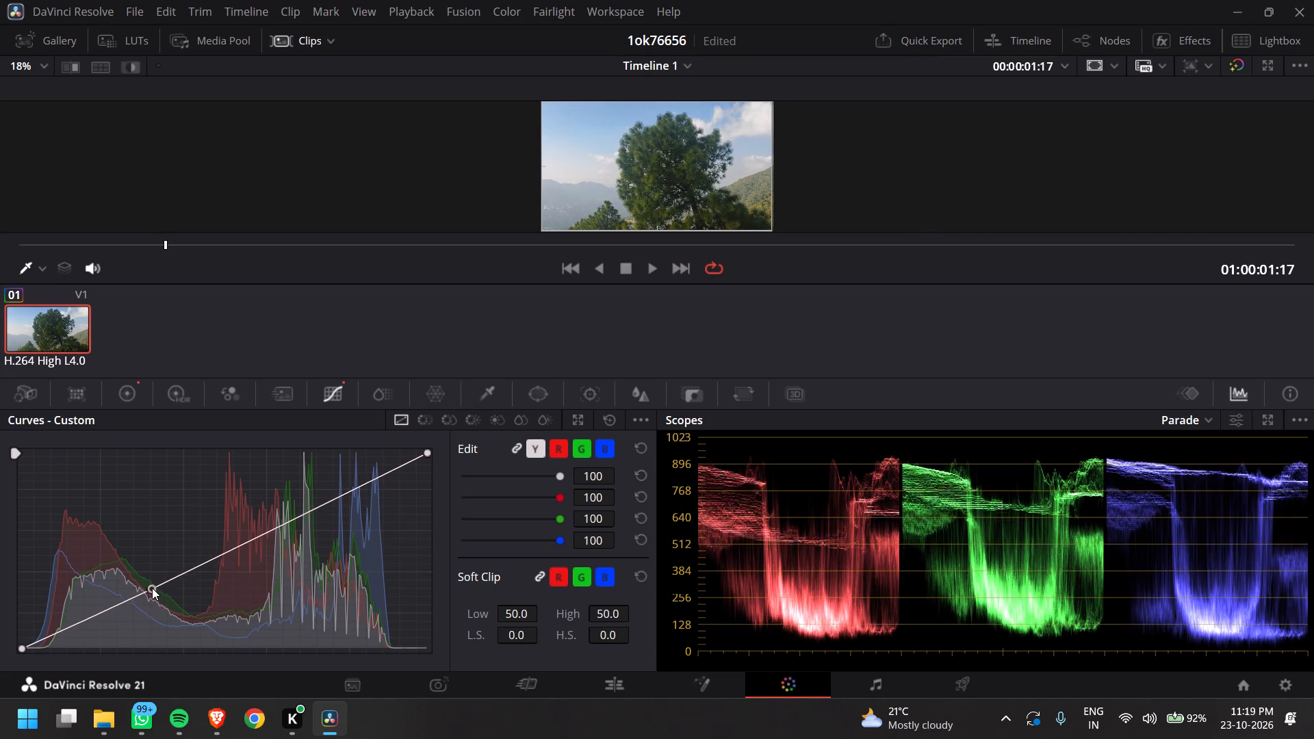
left_click_drag(152, 588, 145, 581)
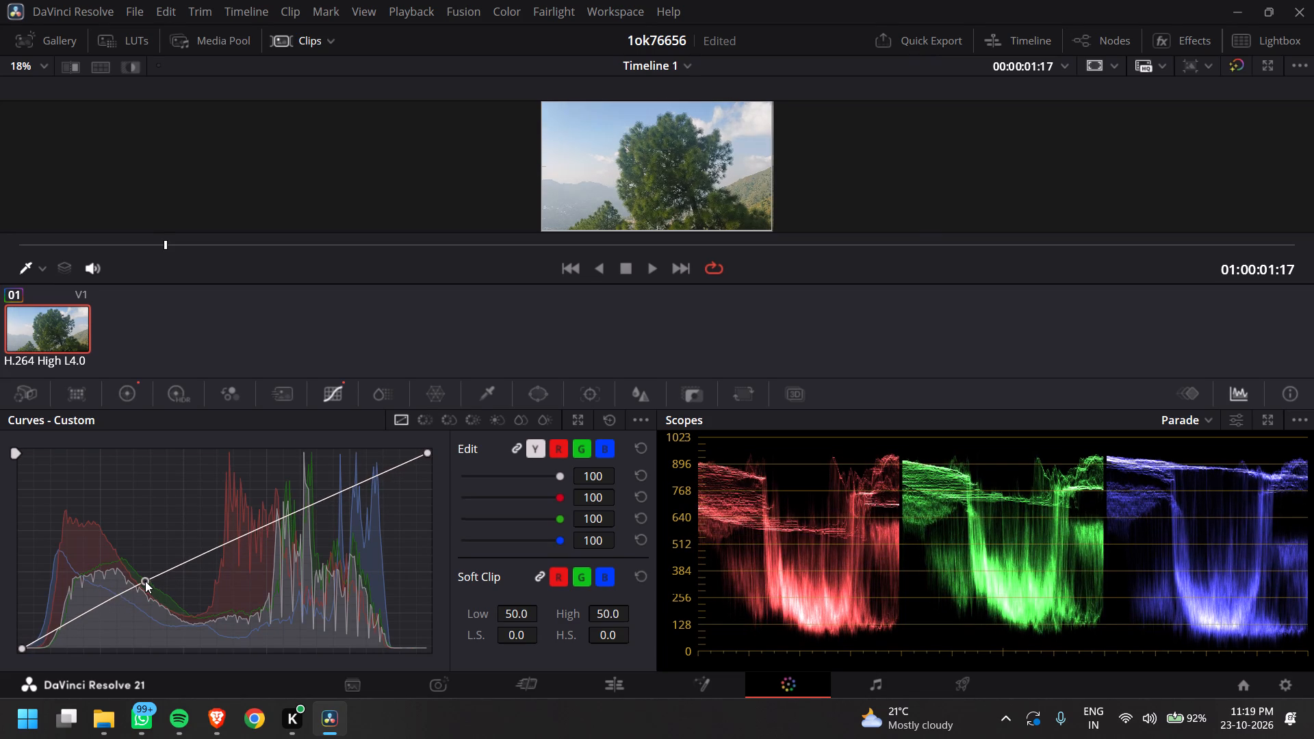
left_click_drag(145, 581, 151, 582)
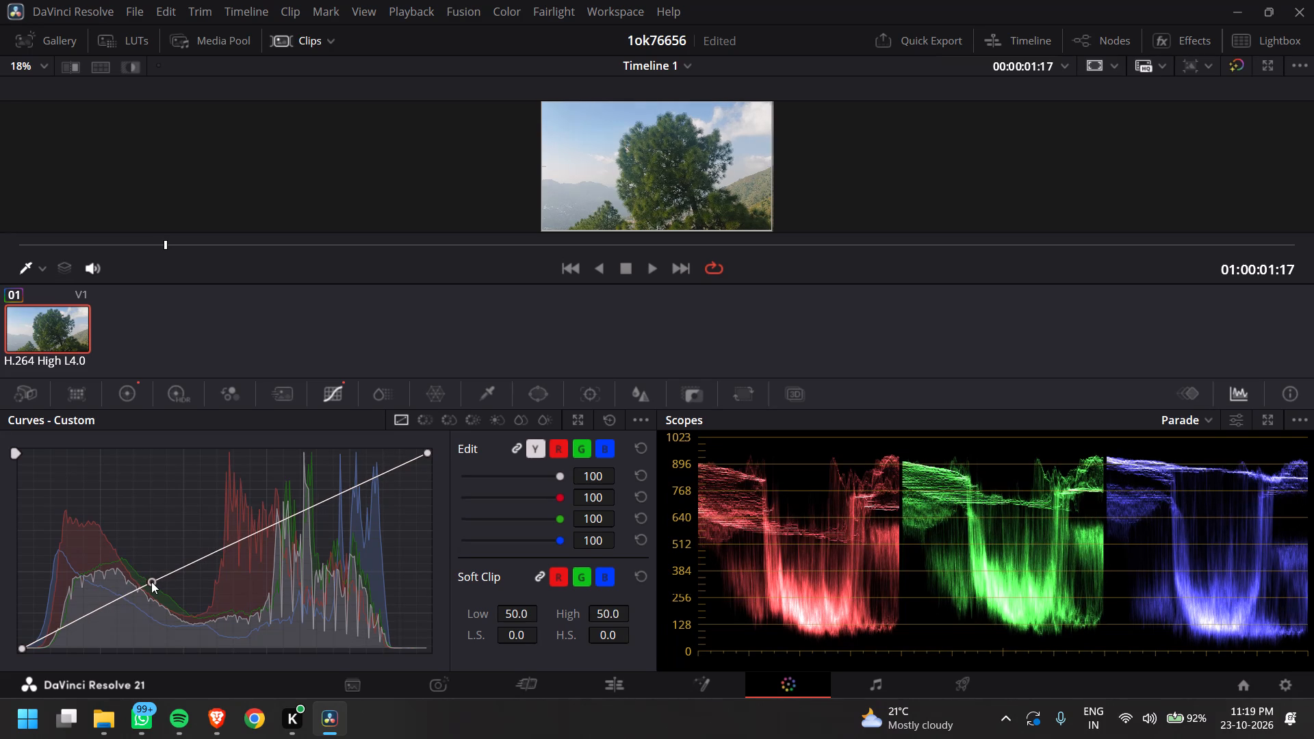
Play the tree clip on the Cut page to about 01:00:10:16, comparing color grades and Fusion effects bypassed and enabled.
left_click(528, 686)
key("space")
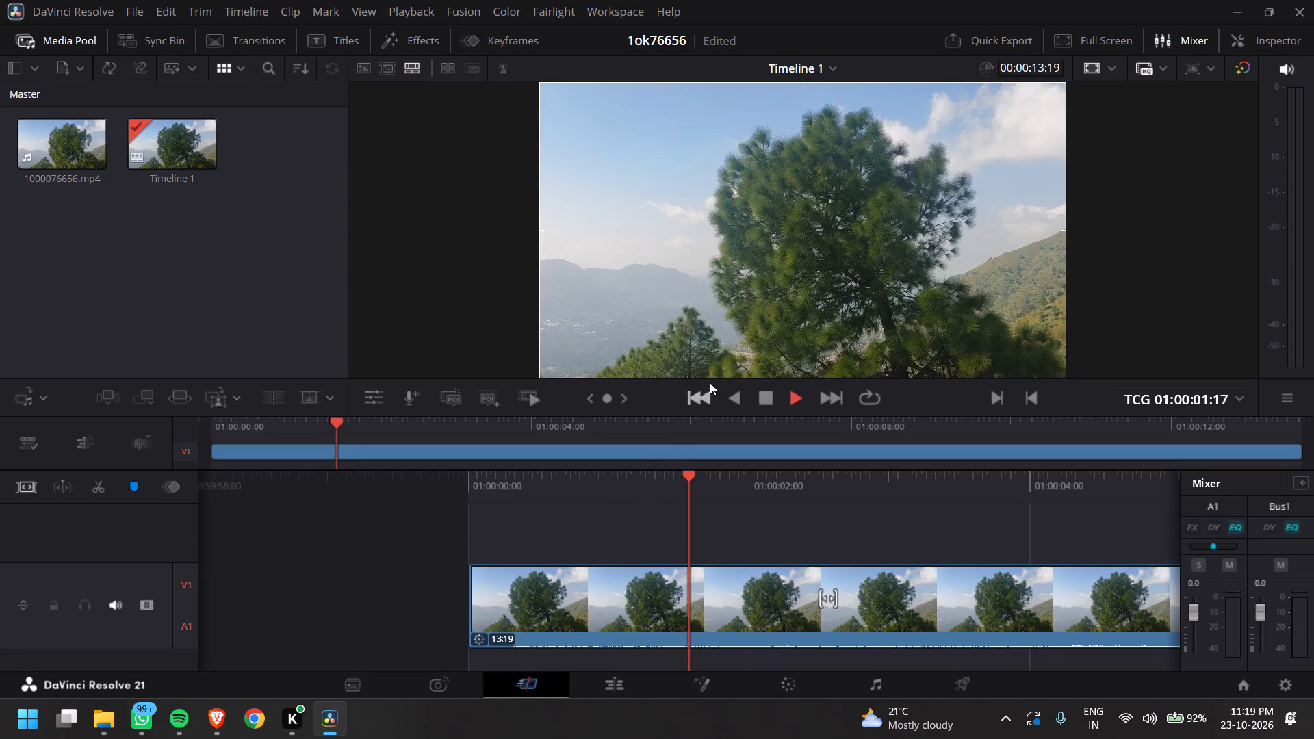
left_click(1241, 65)
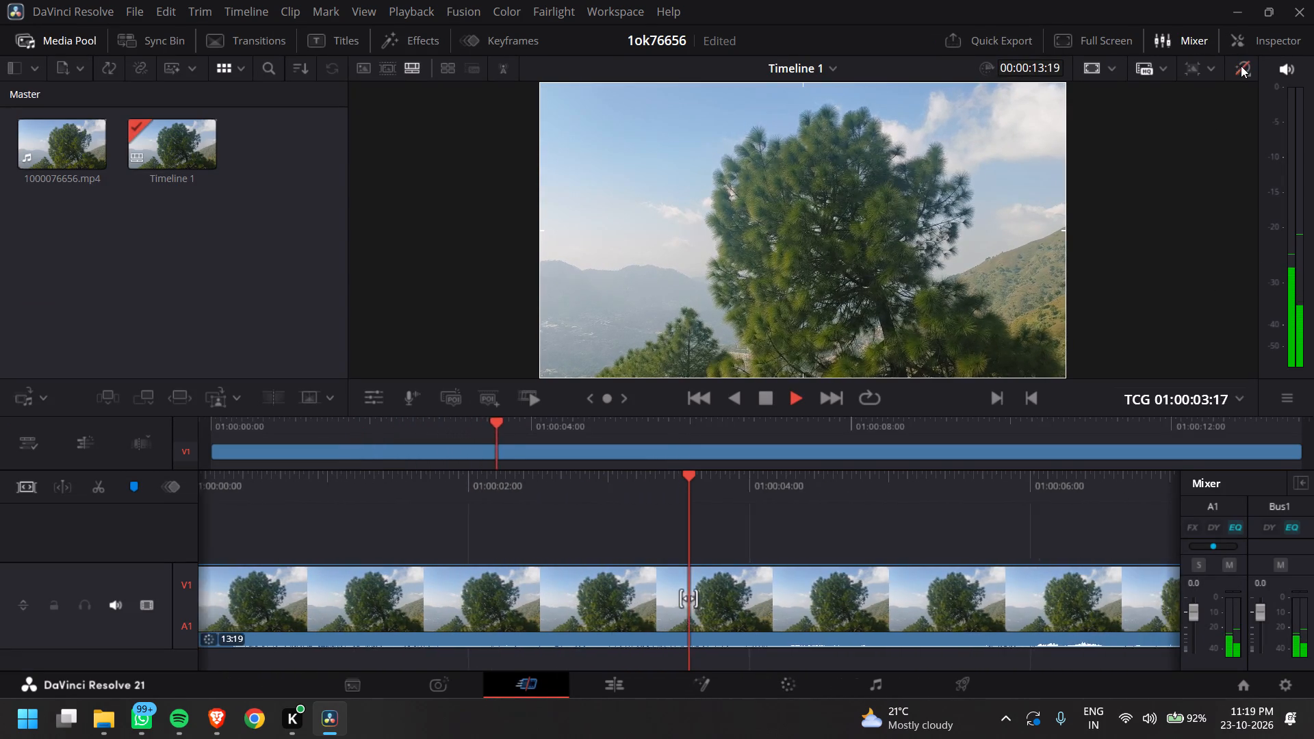
left_click(1241, 66)
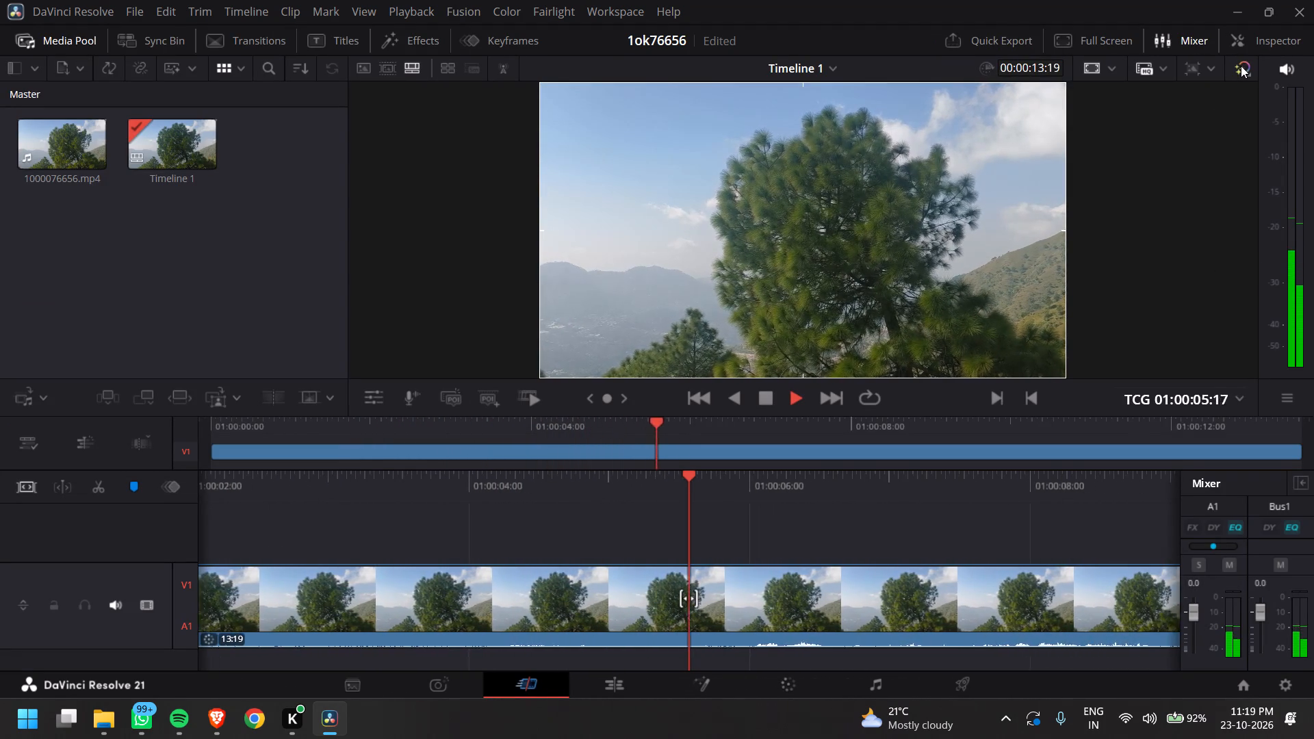
left_click(1241, 66)
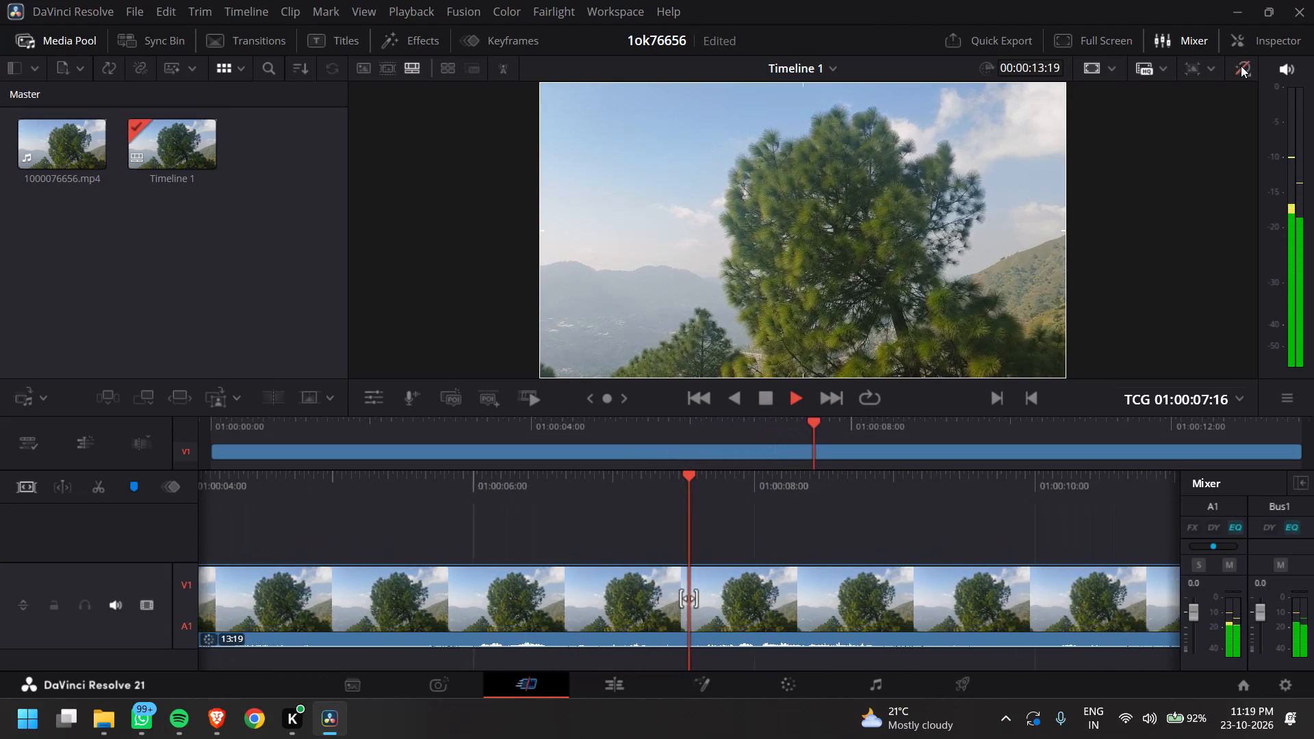
left_click(1241, 66)
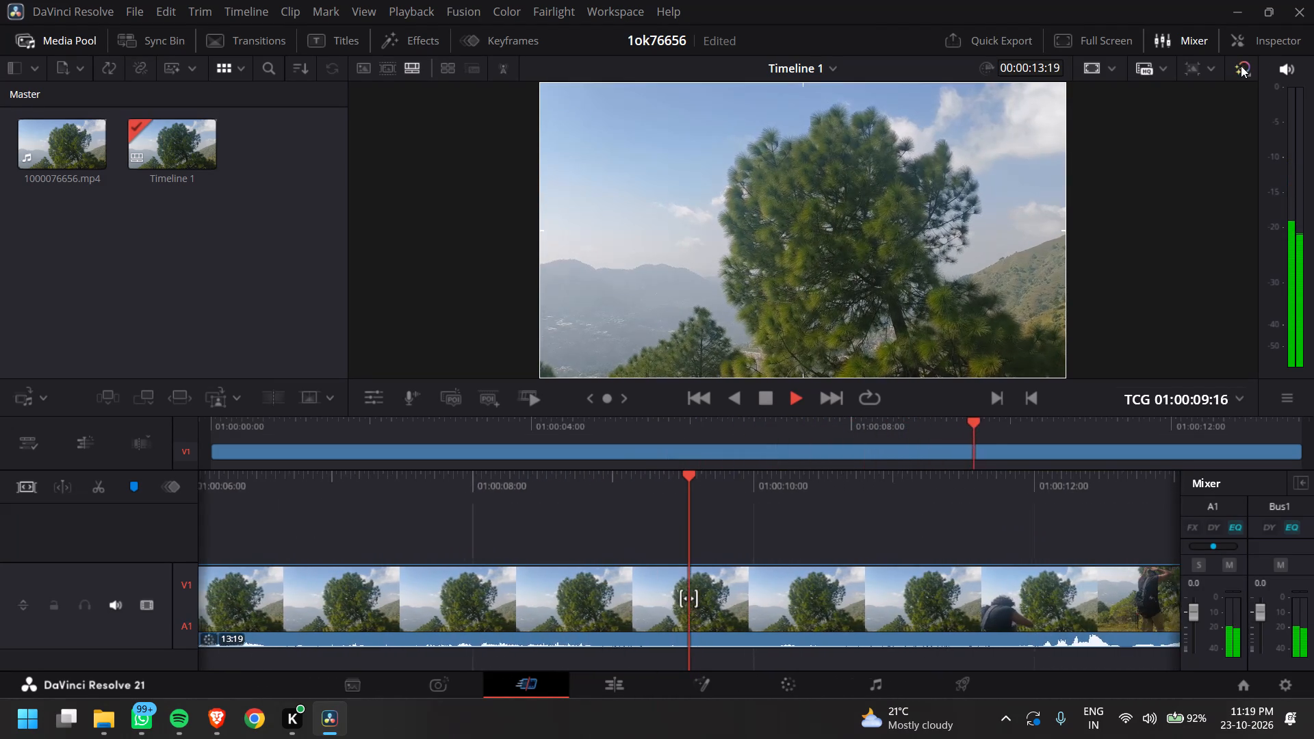
key("space")
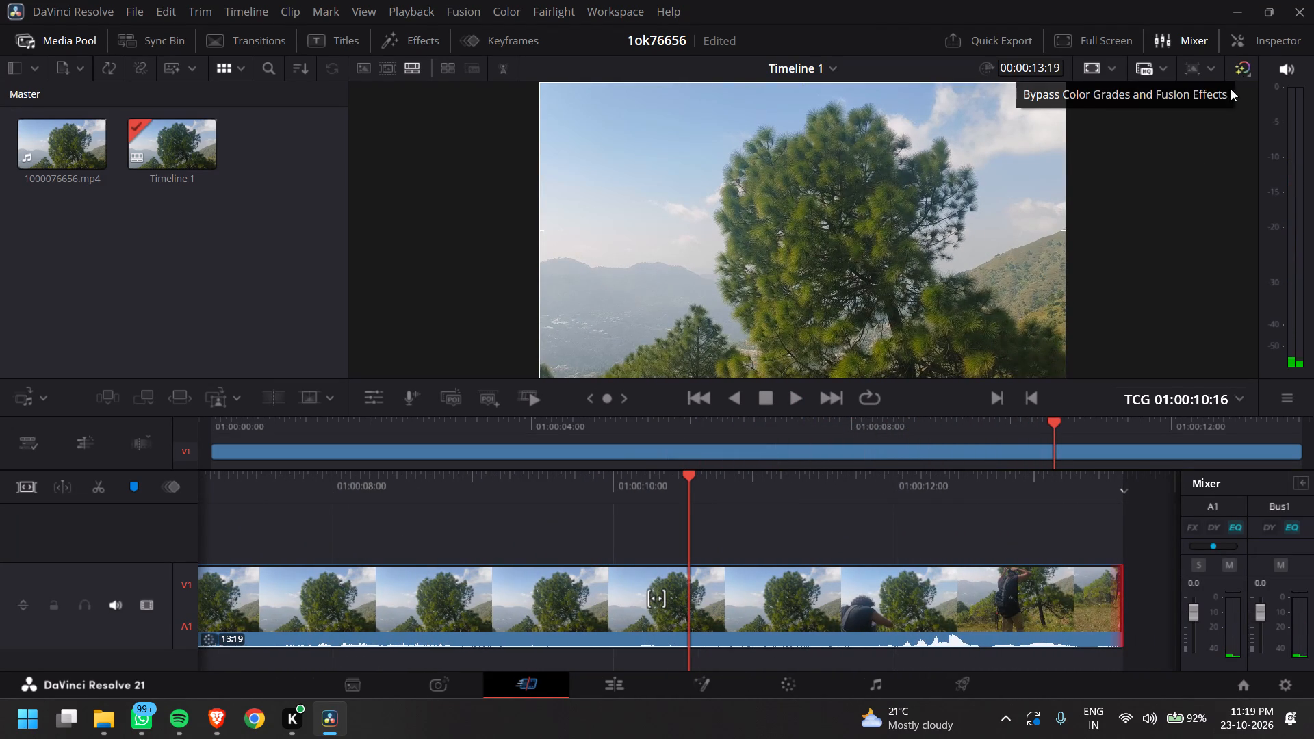
Return to the Color page, switch to Spotify to resume the music, and come back to DaVinci Resolve.
left_click(799, 682)
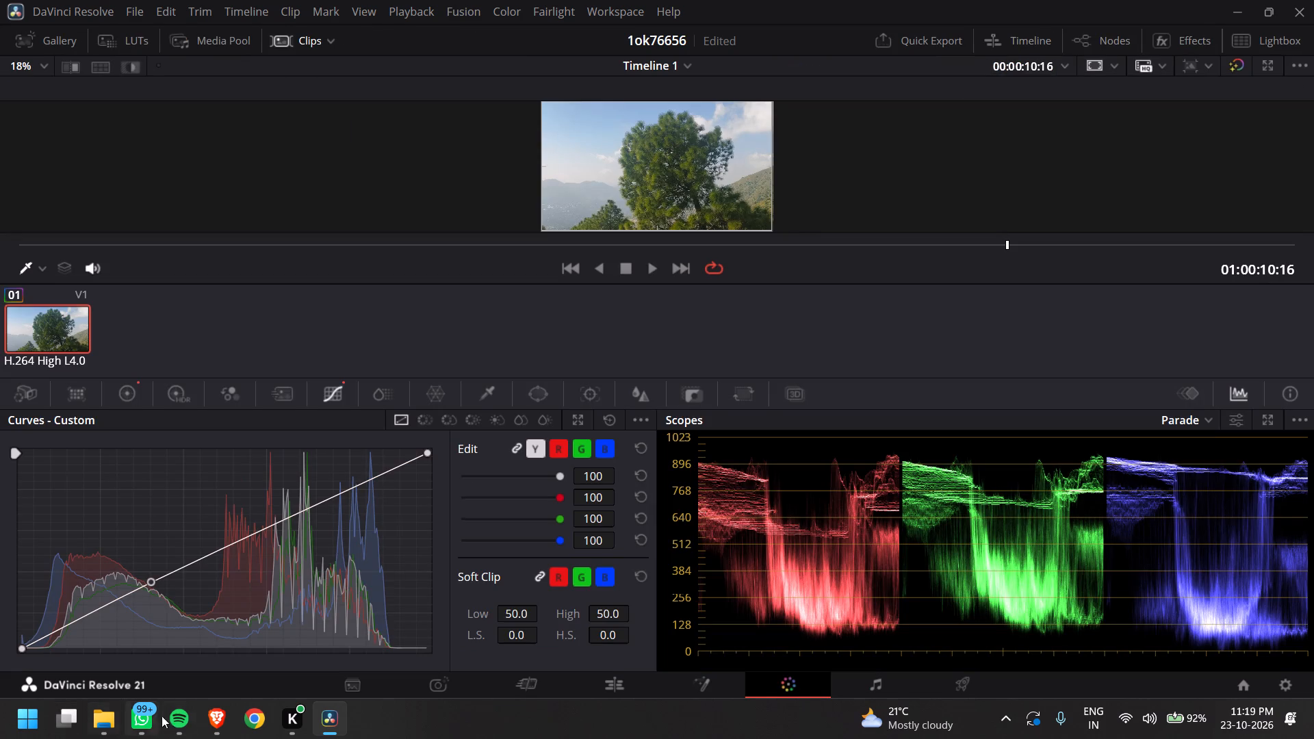
left_click(181, 718)
key("space")
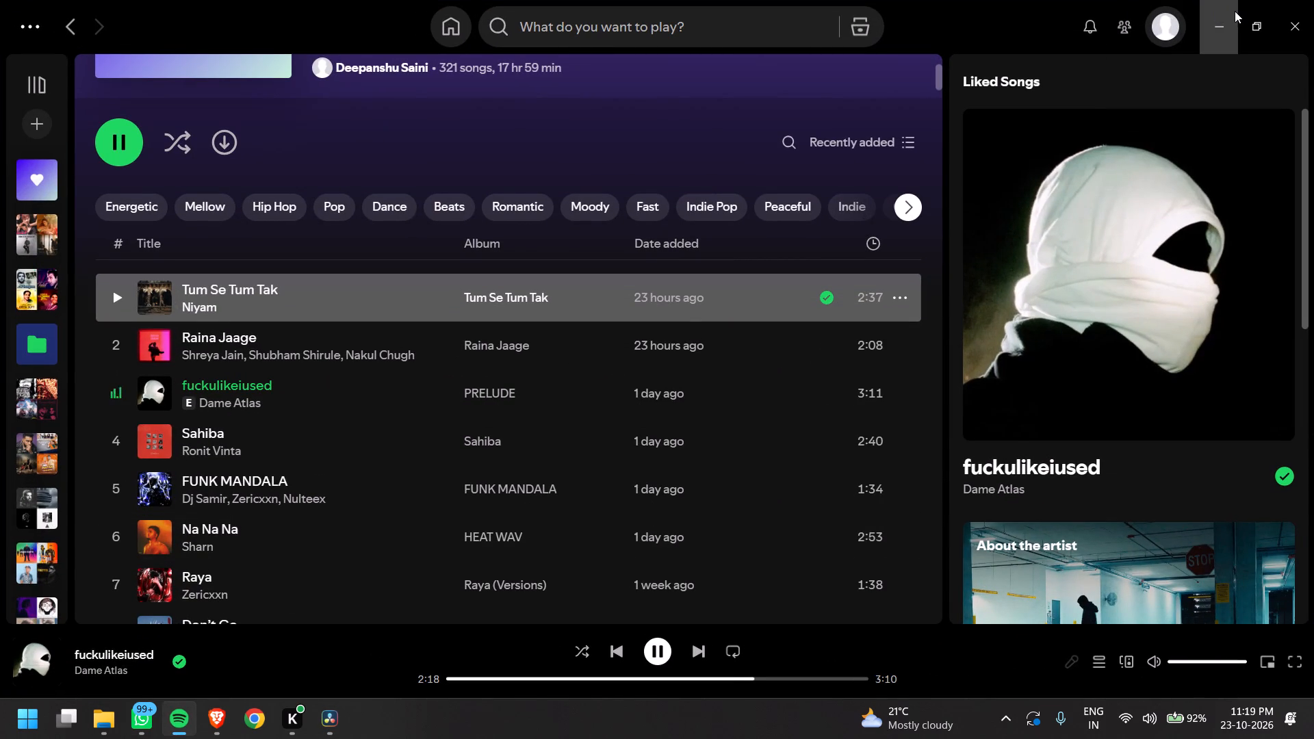
left_click(1235, 11)
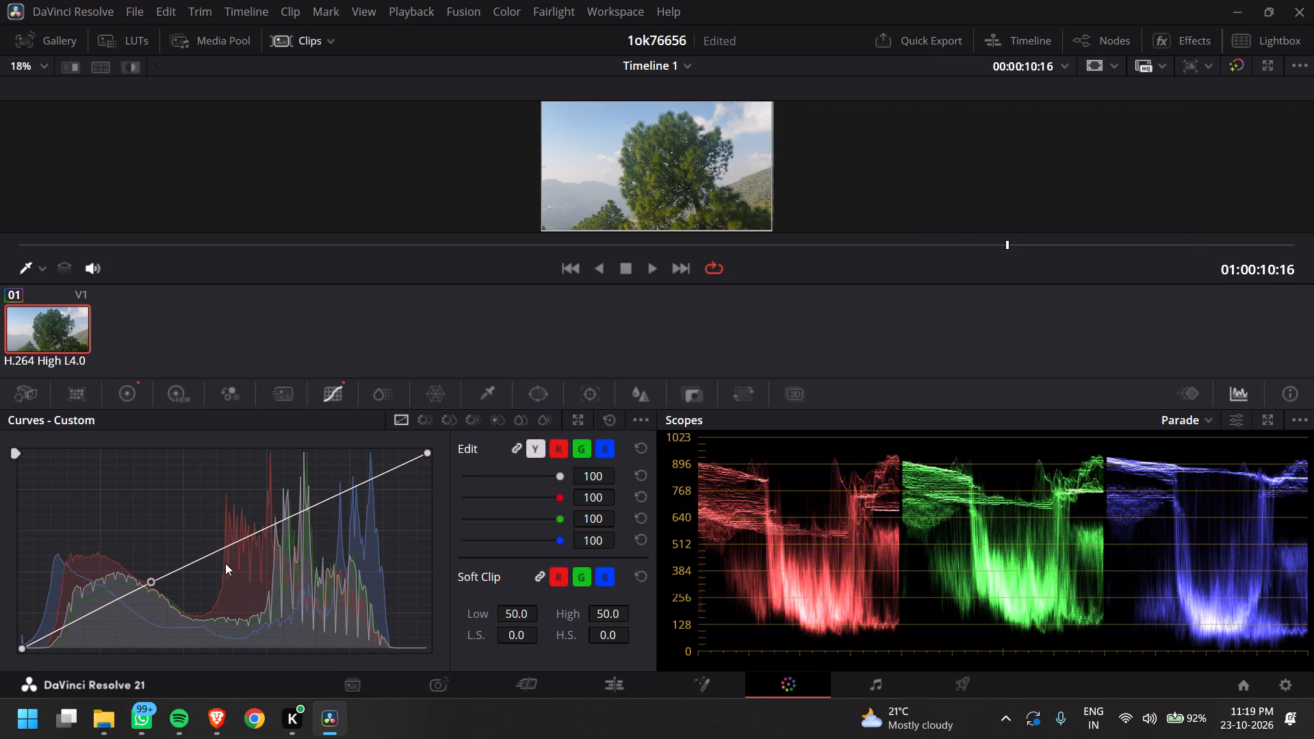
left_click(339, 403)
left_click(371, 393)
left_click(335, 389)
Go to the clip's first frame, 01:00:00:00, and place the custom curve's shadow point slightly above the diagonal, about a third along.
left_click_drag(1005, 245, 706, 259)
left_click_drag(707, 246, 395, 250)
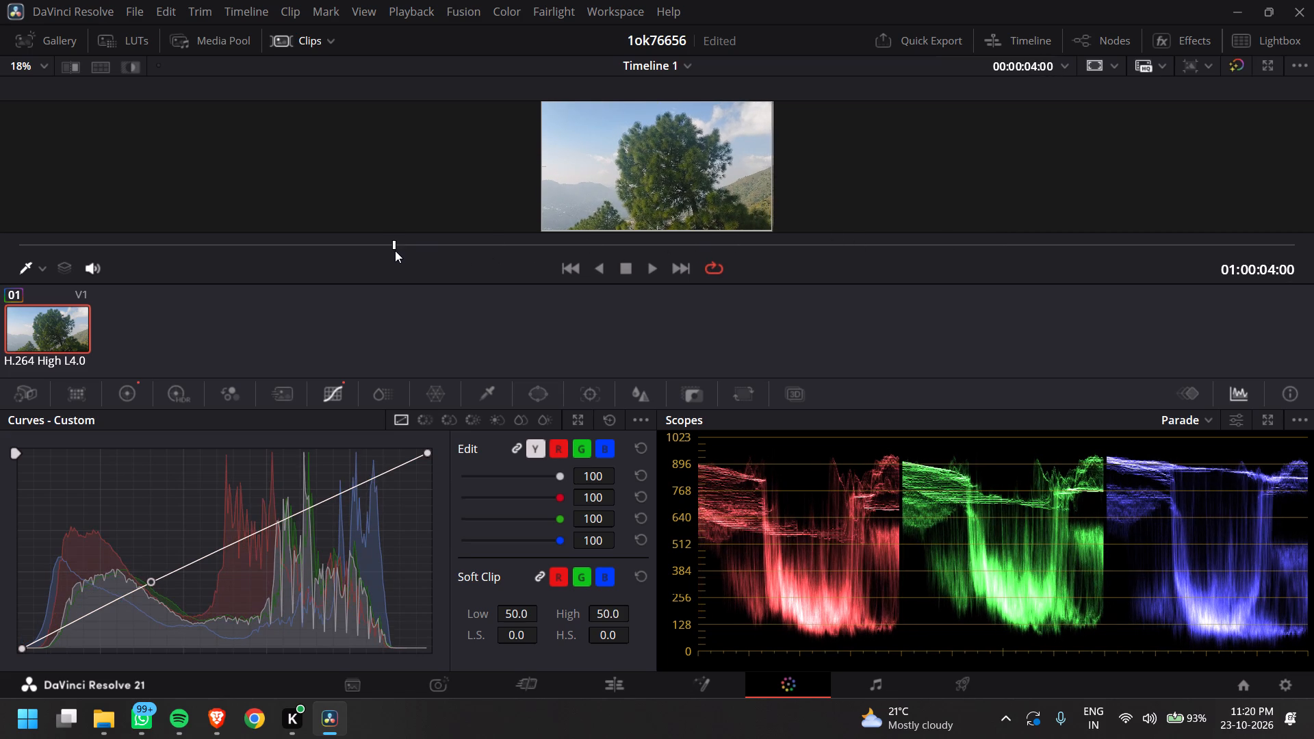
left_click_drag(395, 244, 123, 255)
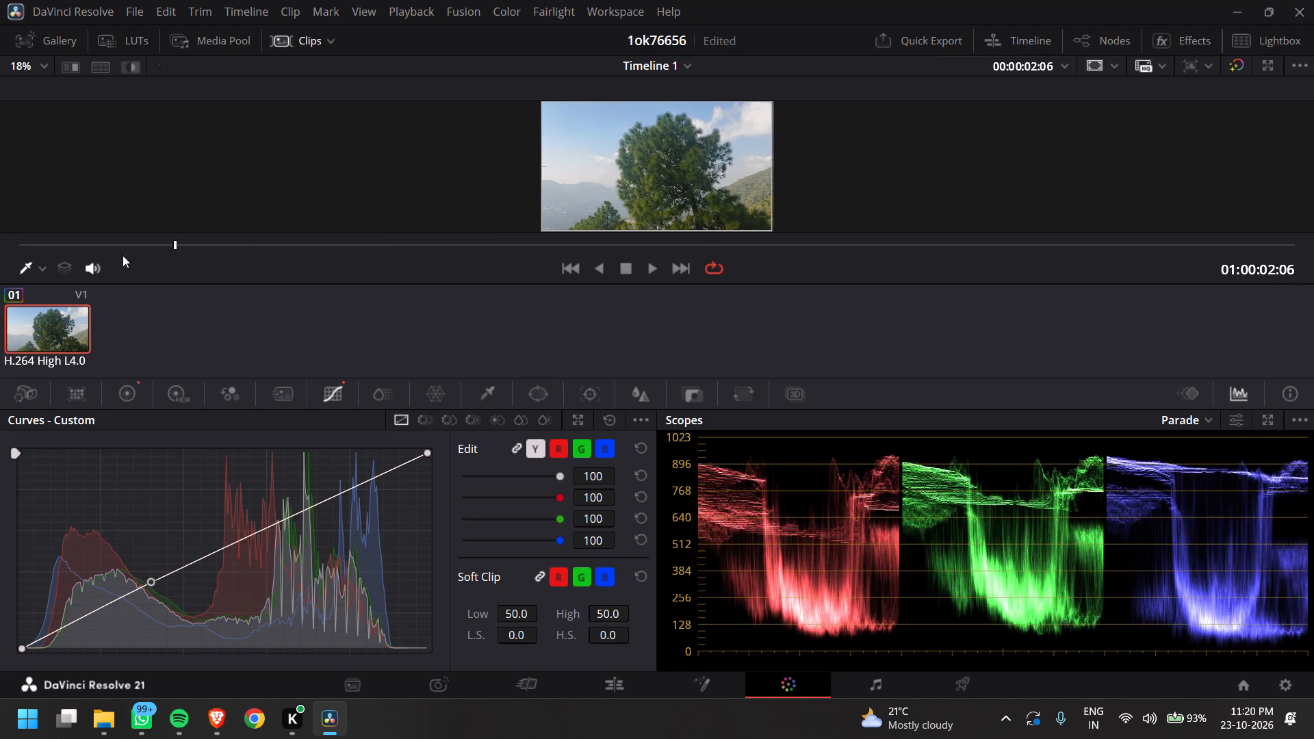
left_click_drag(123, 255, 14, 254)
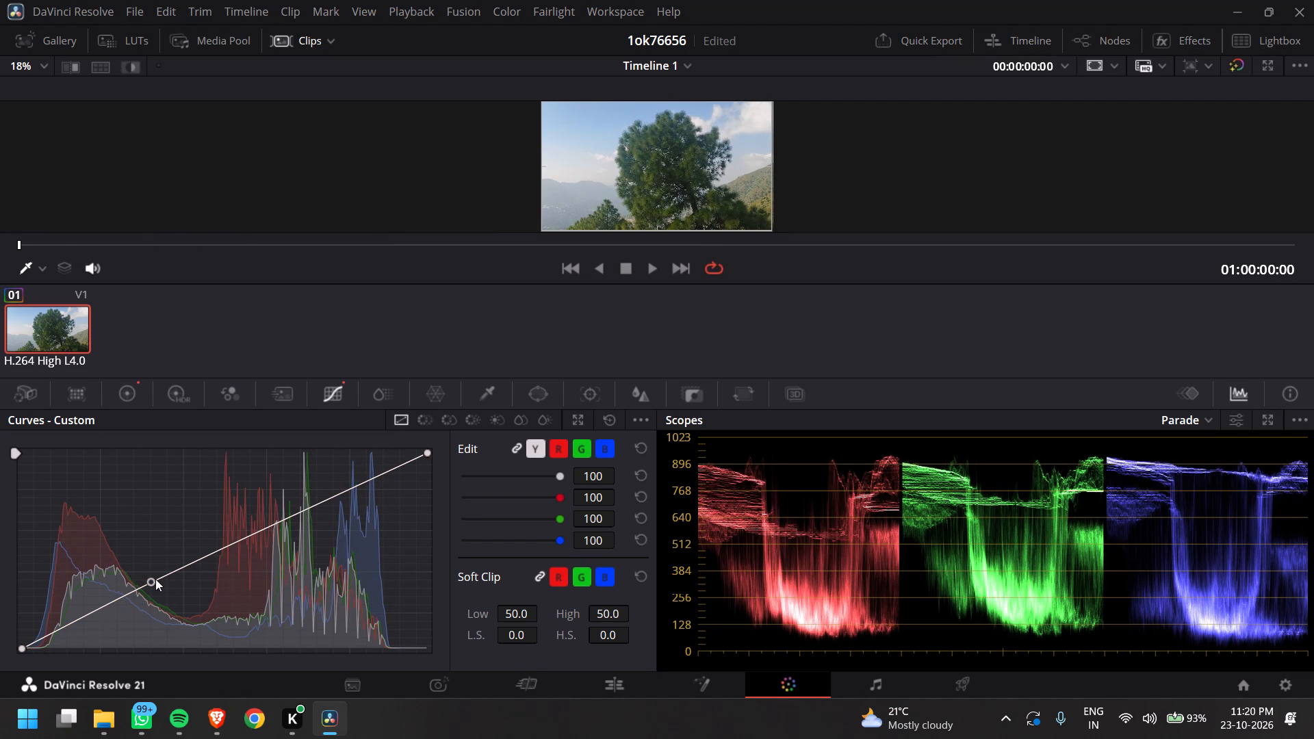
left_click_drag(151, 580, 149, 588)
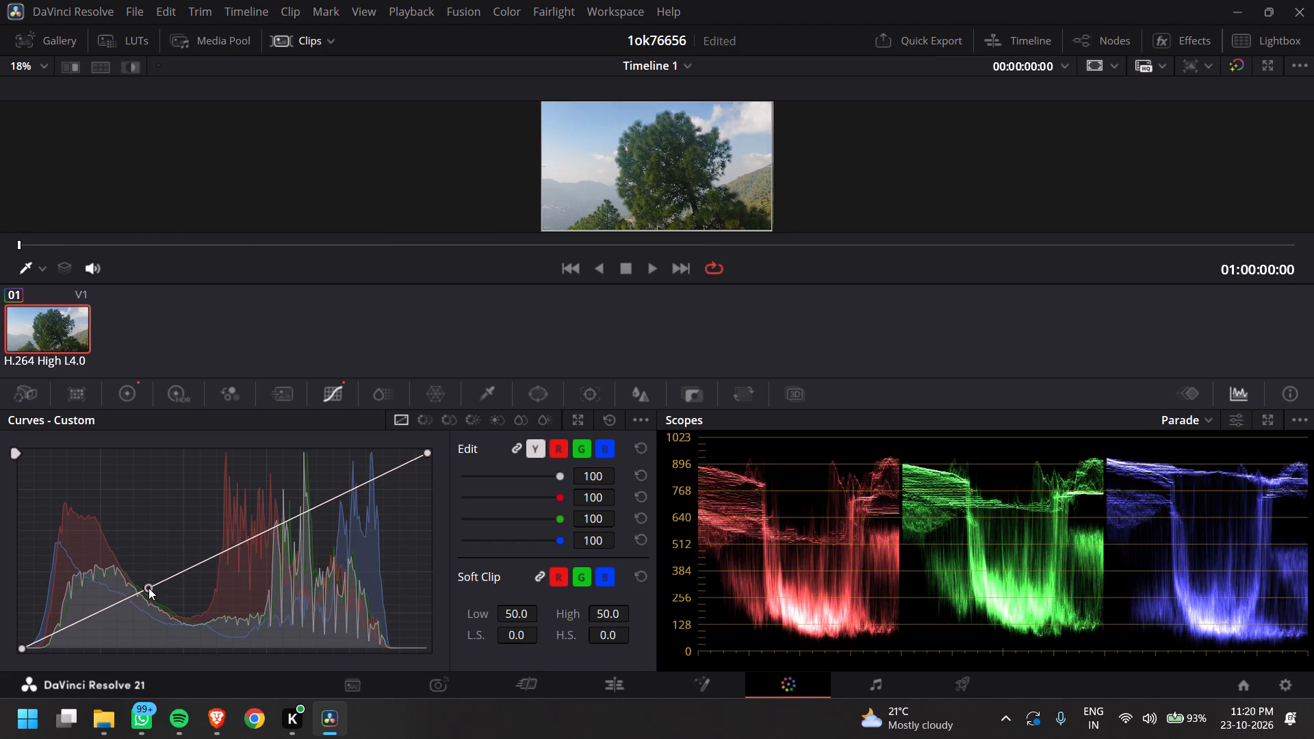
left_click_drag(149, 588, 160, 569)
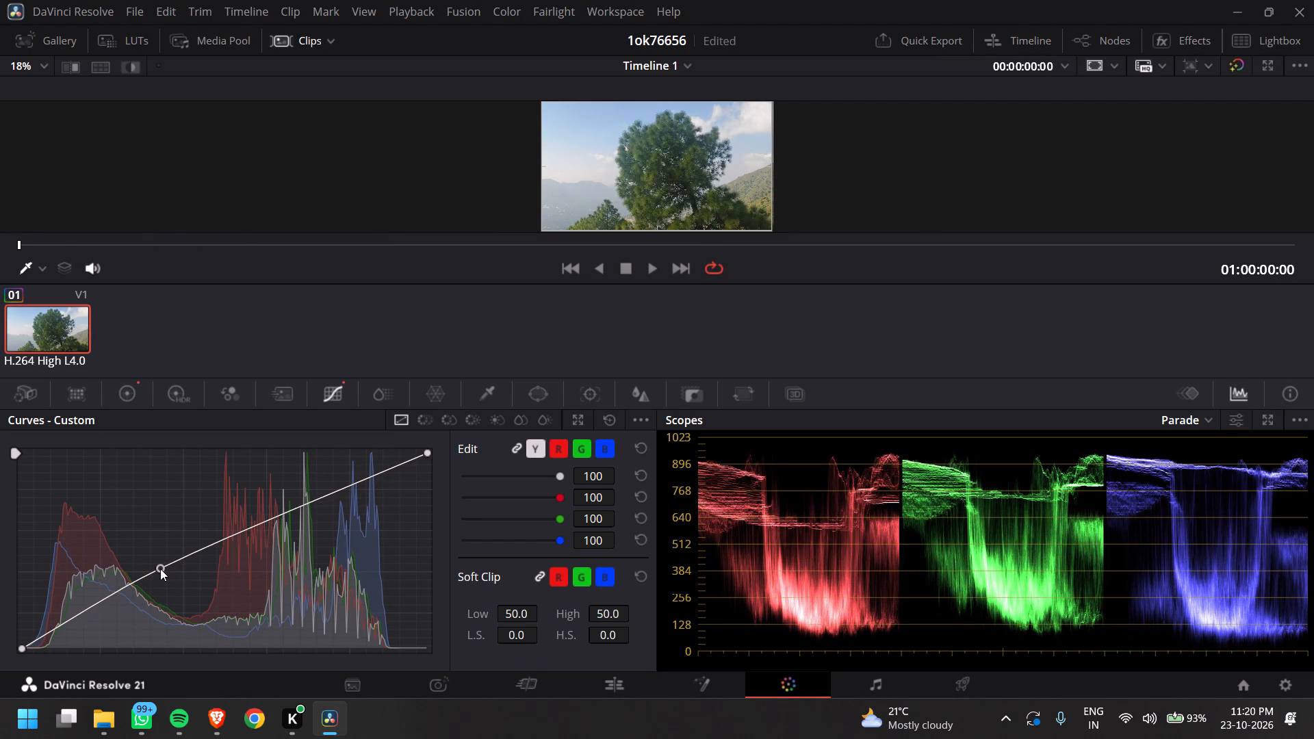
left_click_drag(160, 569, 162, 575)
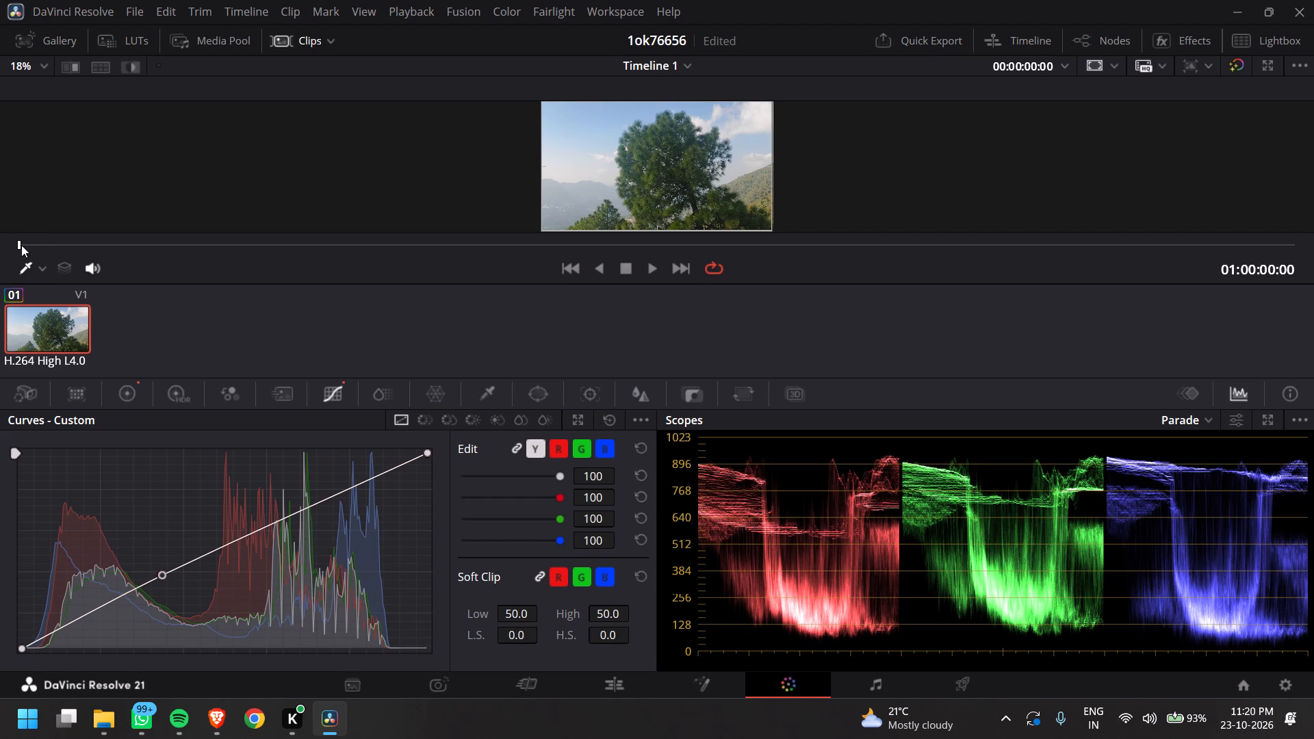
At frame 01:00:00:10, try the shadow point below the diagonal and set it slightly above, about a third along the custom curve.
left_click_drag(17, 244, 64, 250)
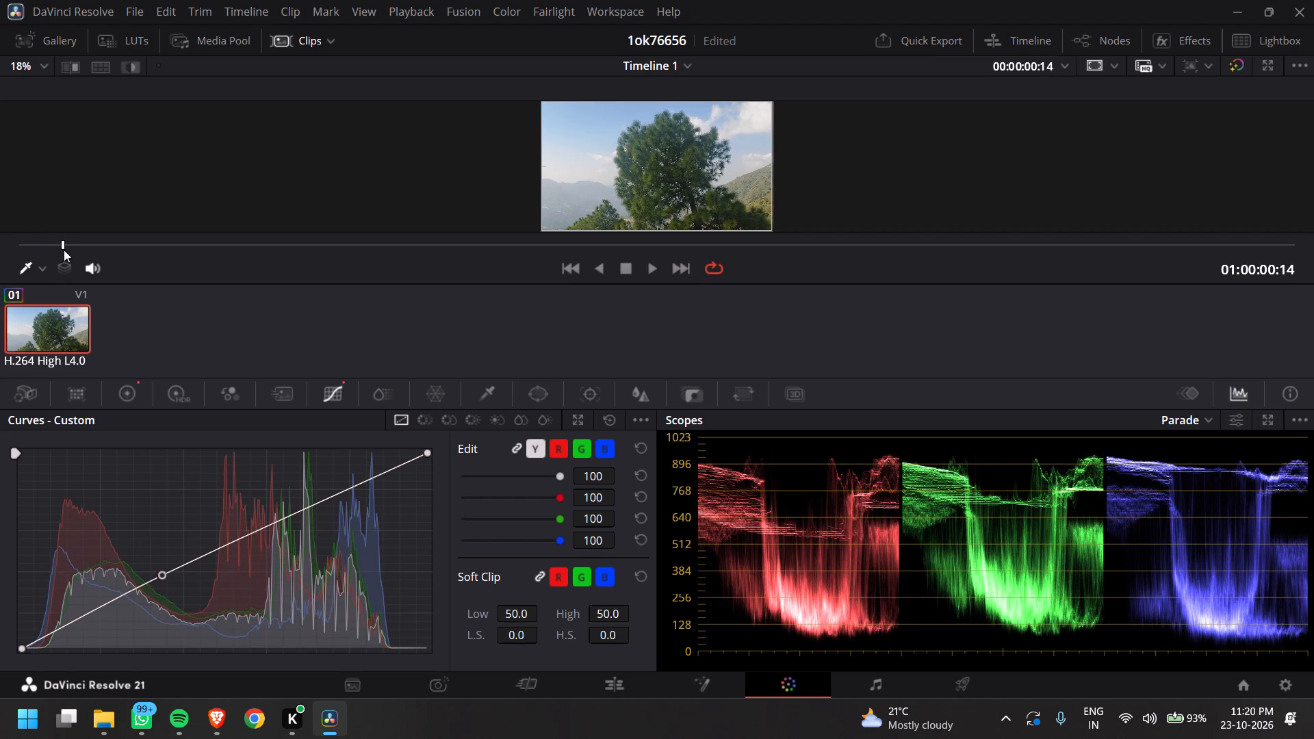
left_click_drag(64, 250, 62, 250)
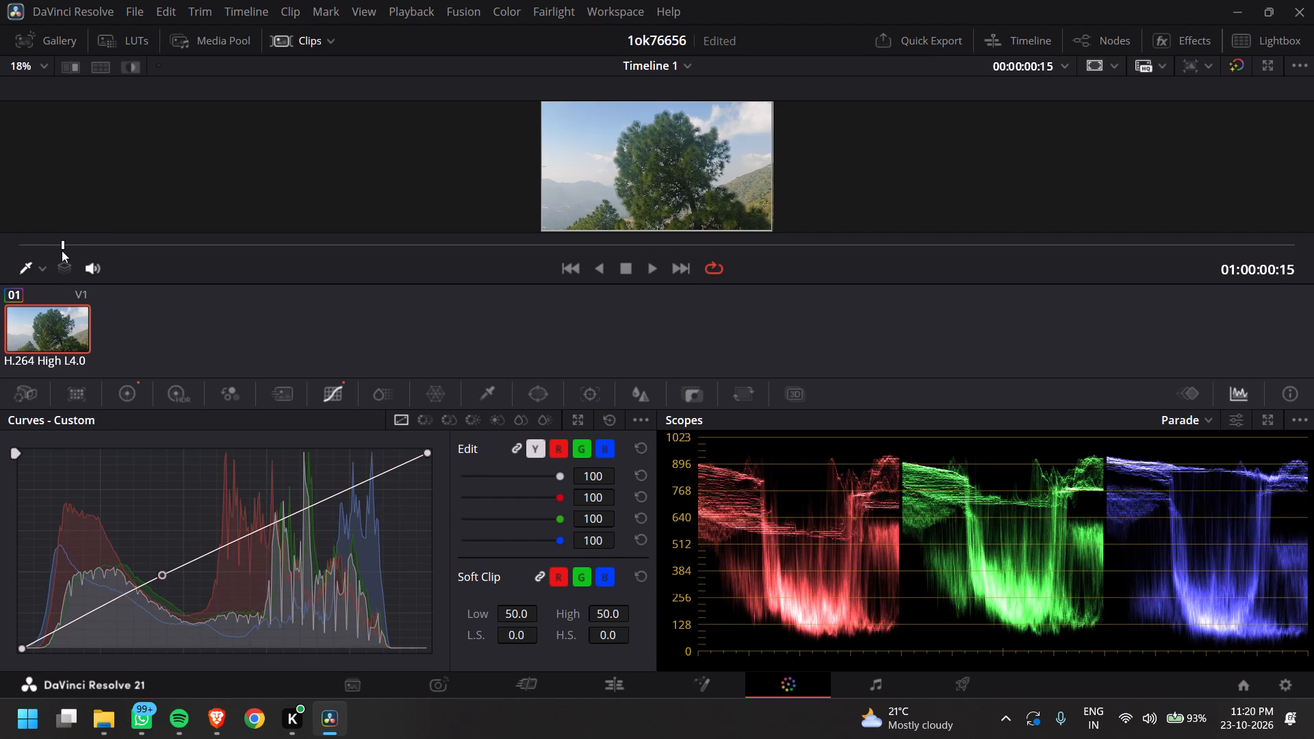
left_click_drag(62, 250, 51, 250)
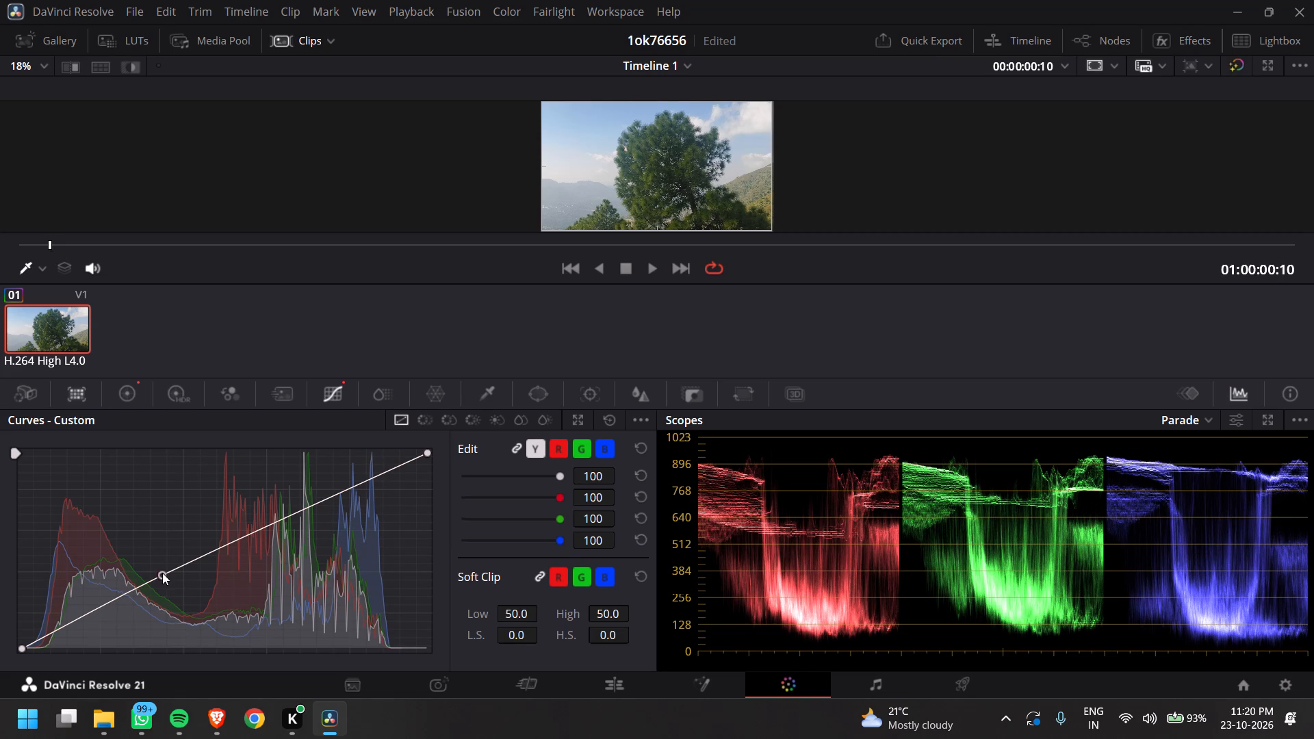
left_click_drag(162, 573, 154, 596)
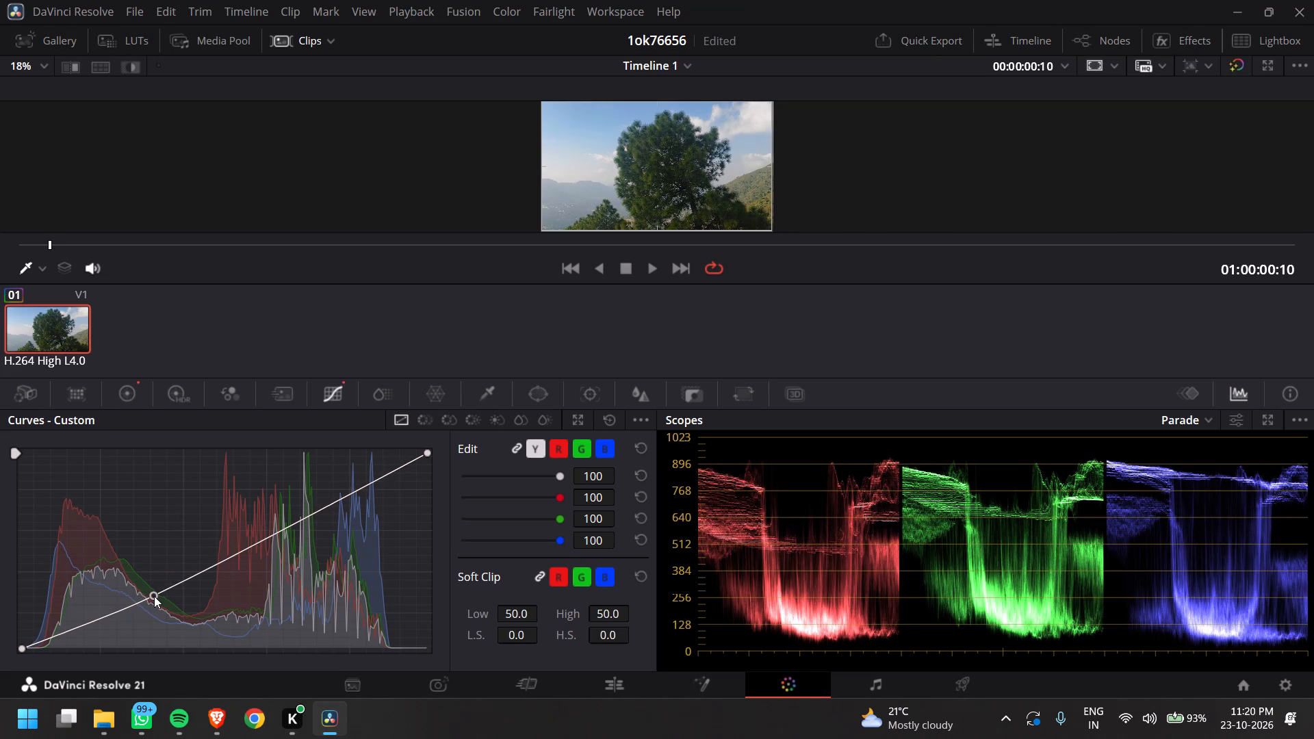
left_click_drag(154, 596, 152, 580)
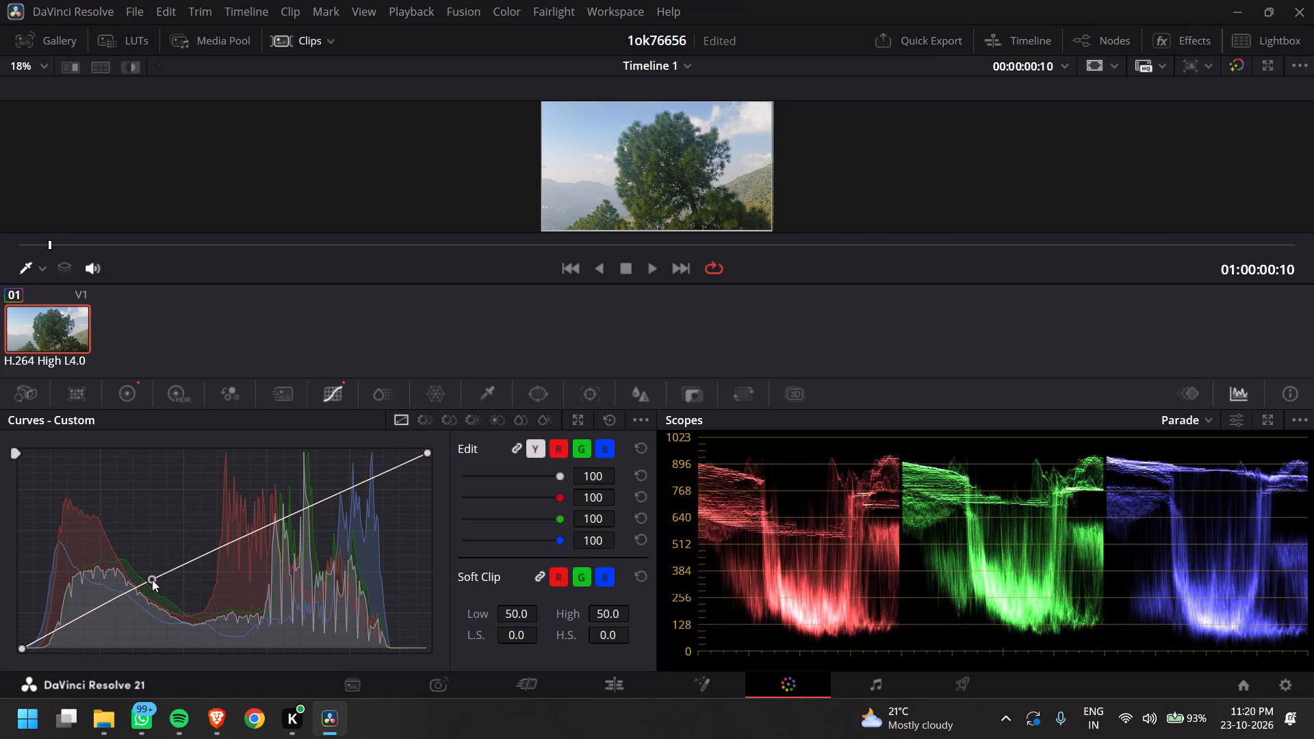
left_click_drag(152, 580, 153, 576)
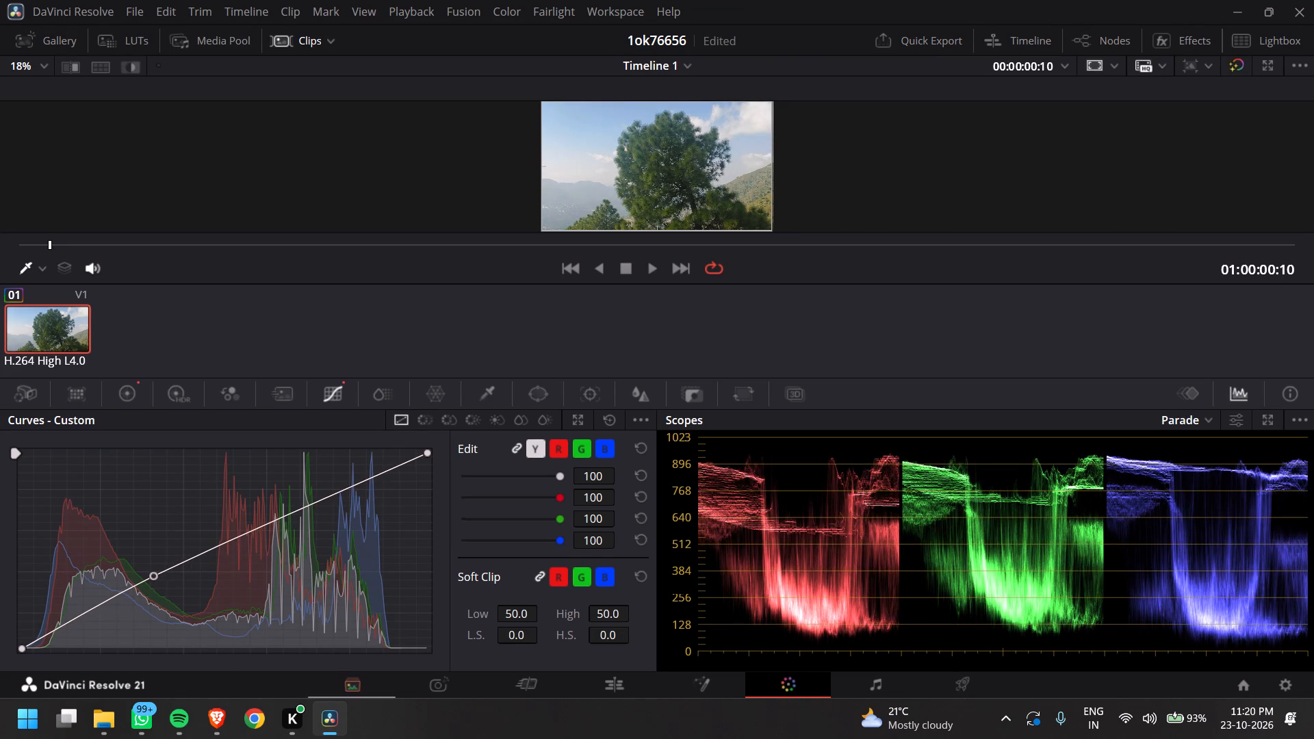
Play the tree clip briefly on the Cut page, from 01:00:00:10 to about 01:00:01:18, to check the curve adjustment.
left_click(539, 689)
key("space")
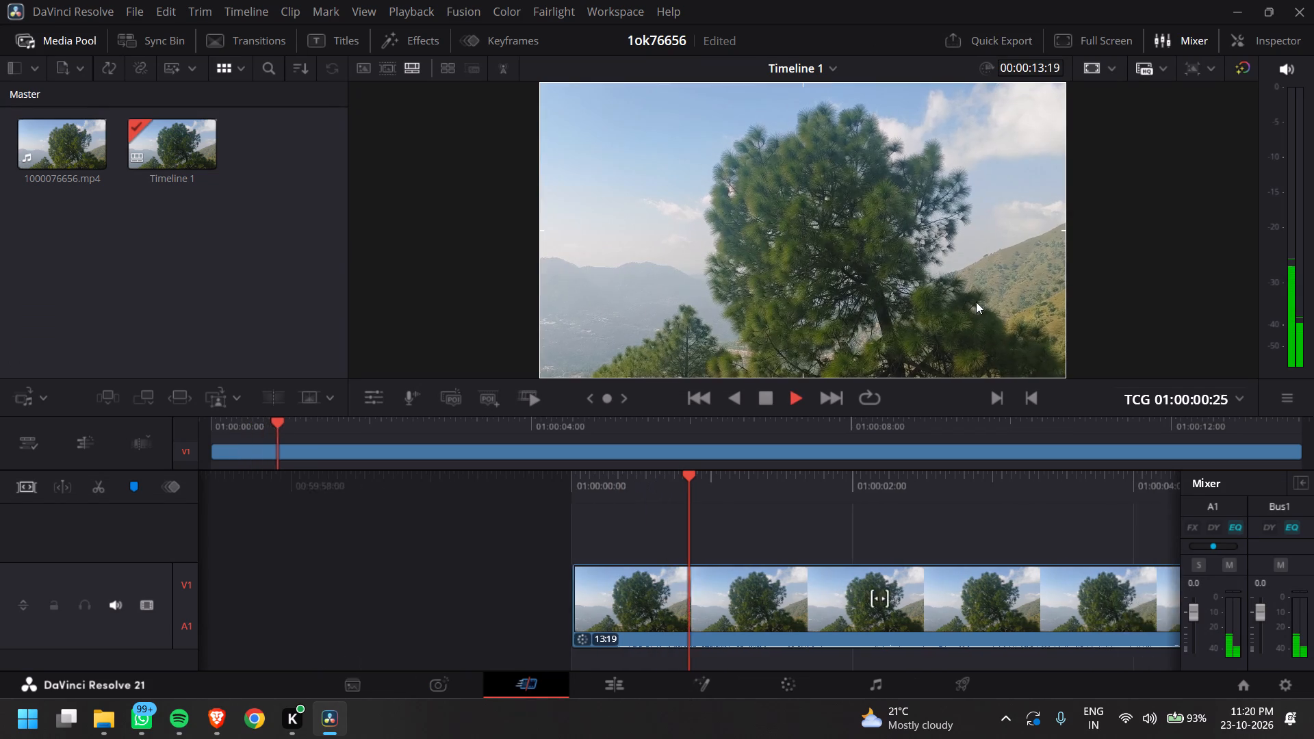
key("space")
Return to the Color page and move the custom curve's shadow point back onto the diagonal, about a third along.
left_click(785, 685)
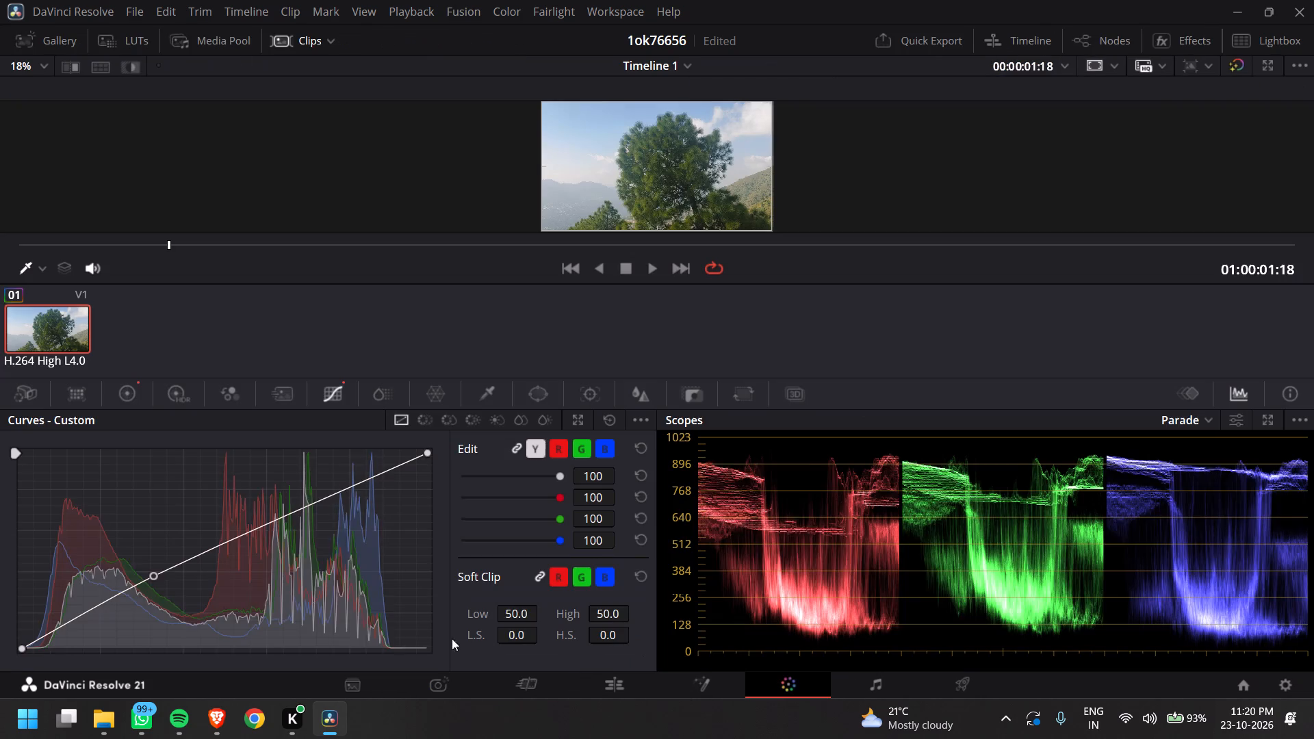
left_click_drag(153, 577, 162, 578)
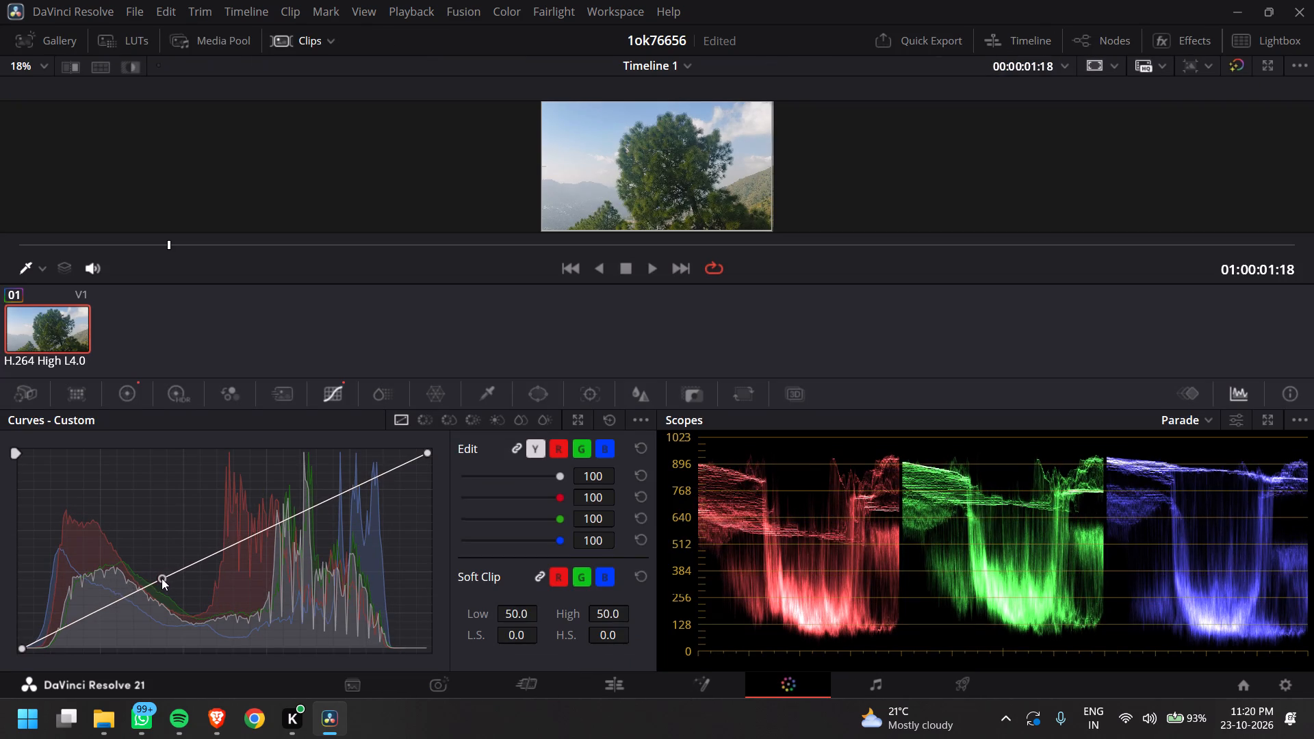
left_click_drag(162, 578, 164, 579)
Play the clip on the Cut page to 01:00:02:15 and compare that frame with color grades and Fusion effects bypassed and enabled.
left_click(540, 685)
key("space")
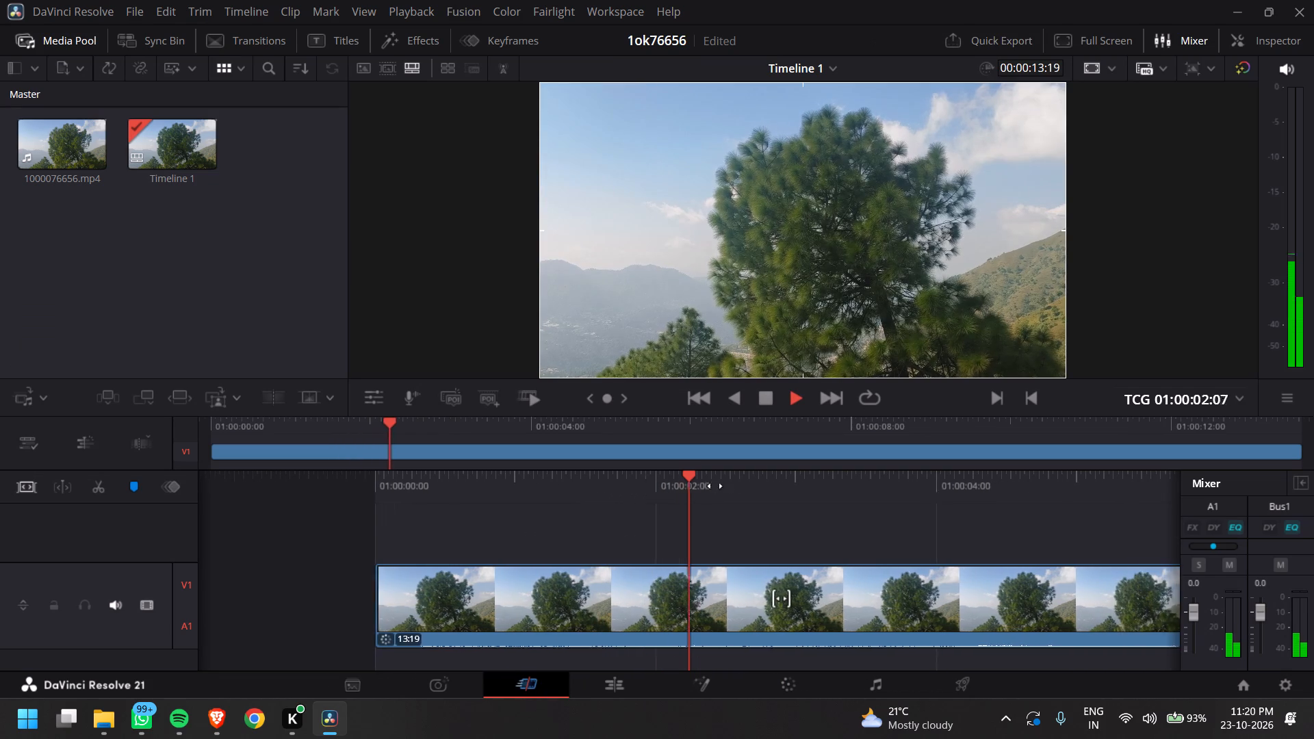
key("space")
left_click(1239, 62)
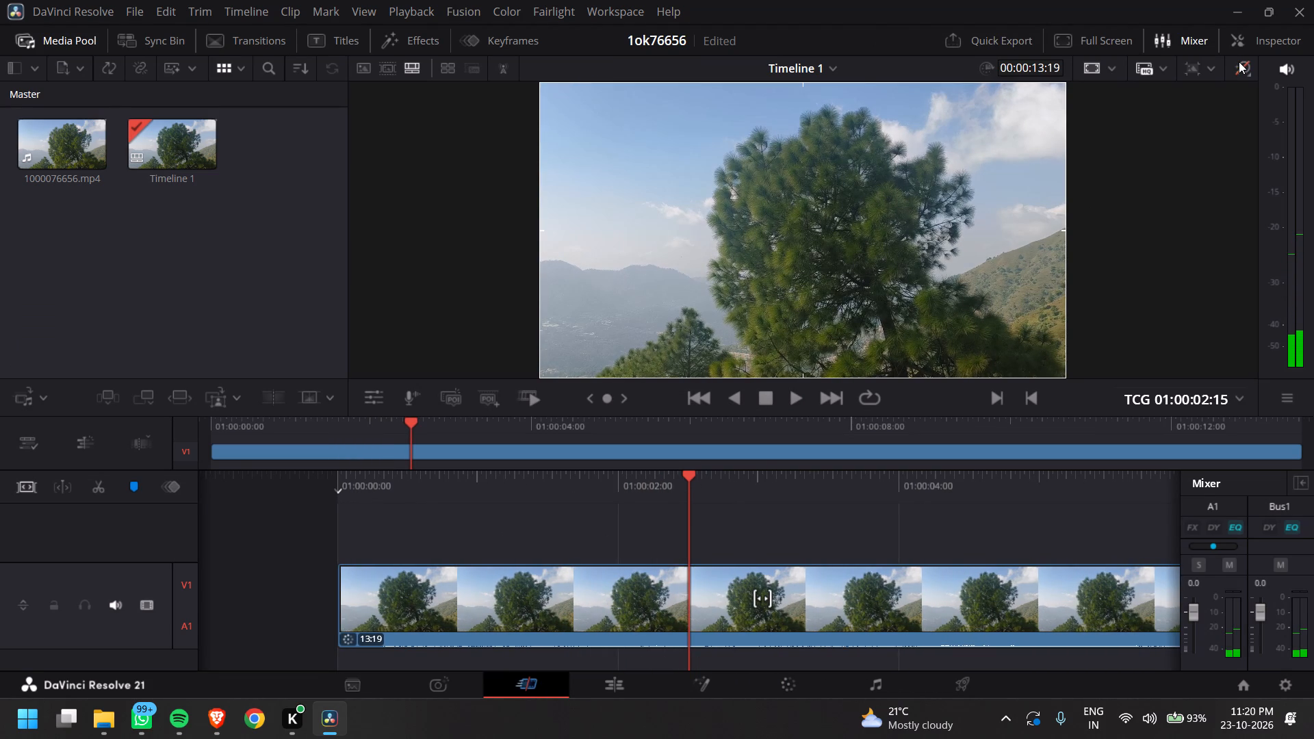
left_click(1237, 65)
left_click(1237, 65)
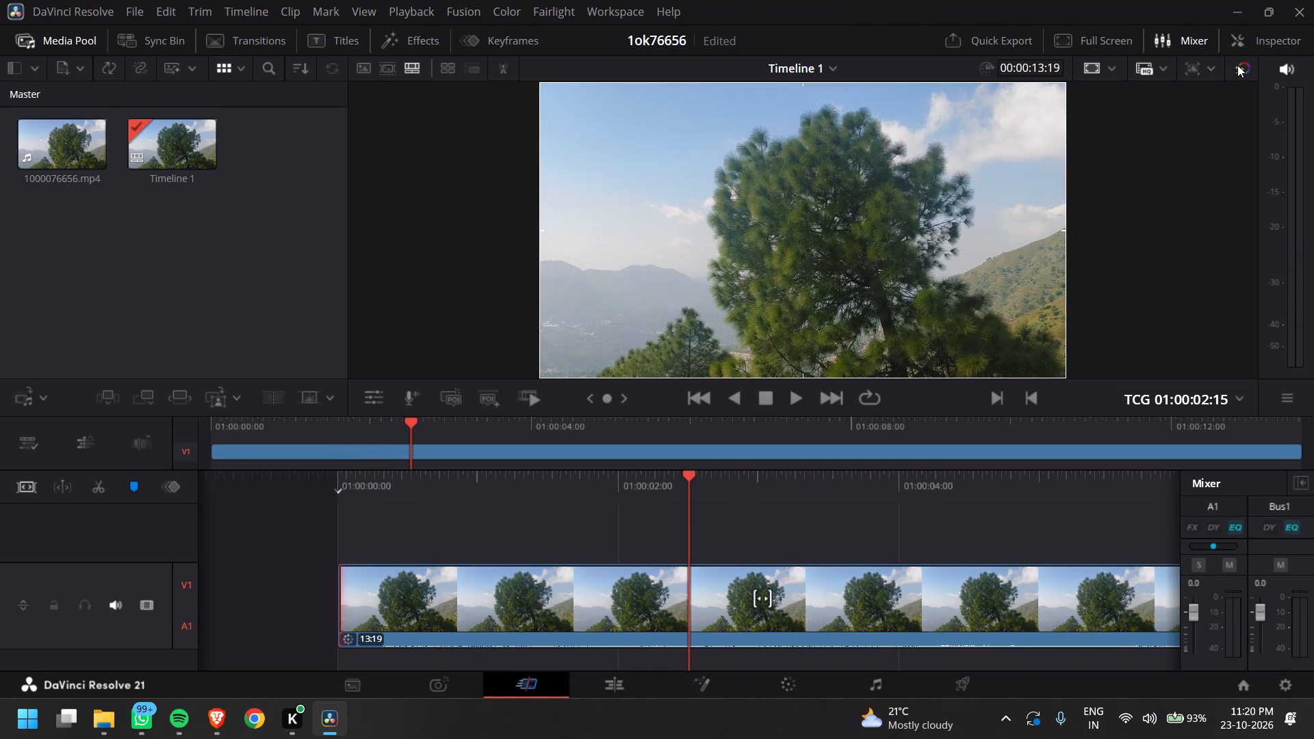
left_click(1237, 65)
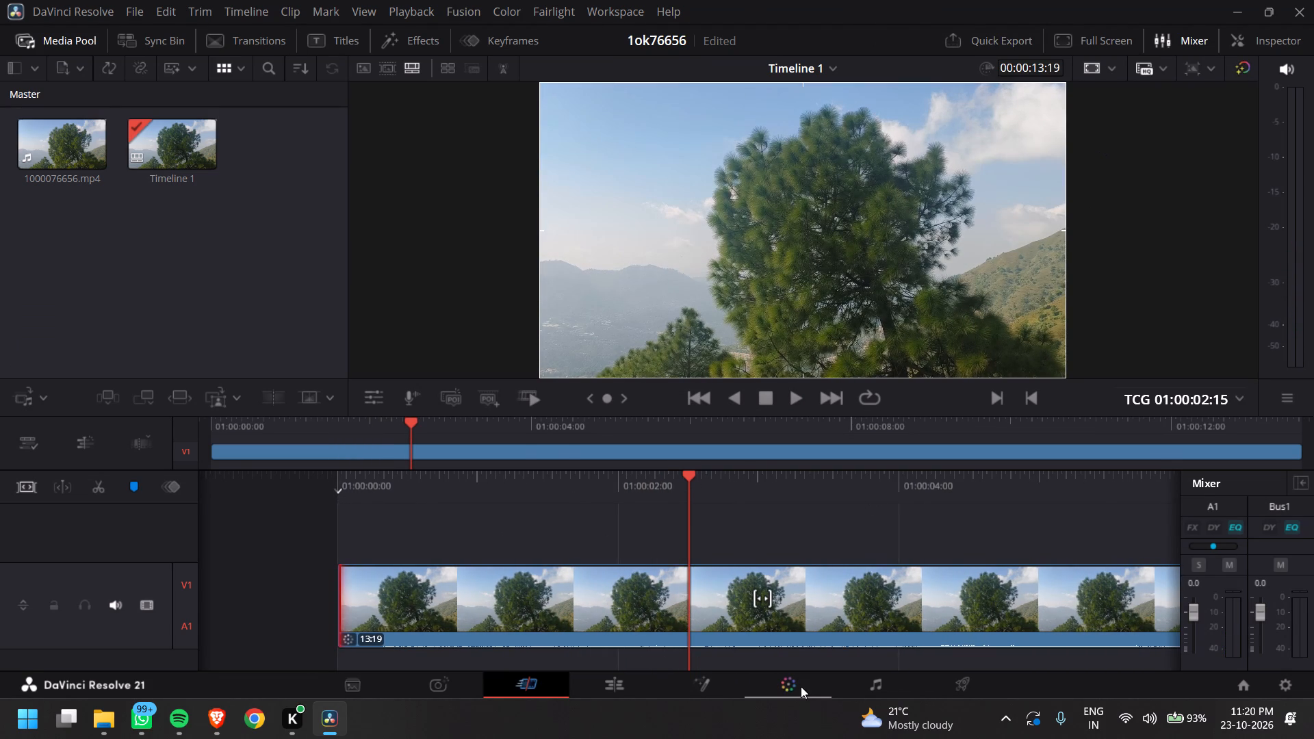
Return to the Color page and lower the custom curve's shadow point slightly below the diagonal, about a third along.
left_click(801, 686)
left_click_drag(162, 580, 150, 593)
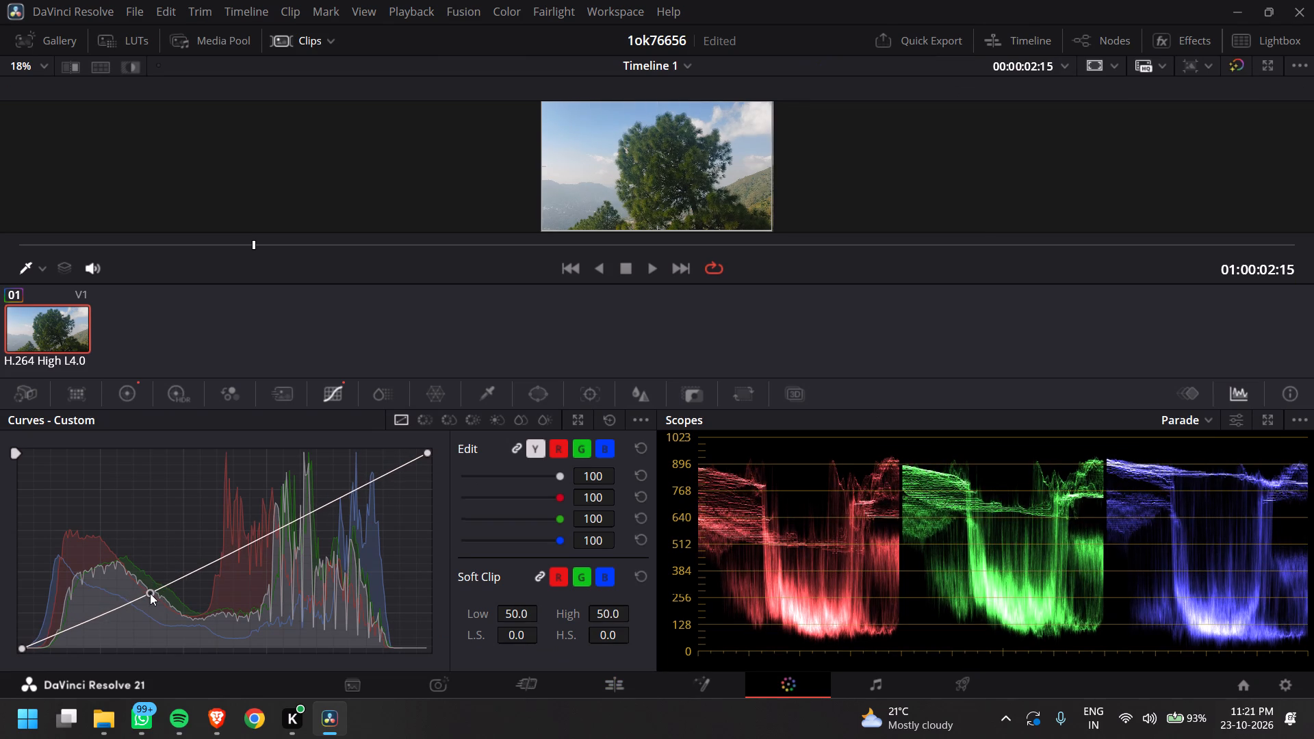
Move the custom curve's shadow point slightly further along, to just over a third, keeping it a little below the diagonal.
left_click_drag(150, 593, 170, 593)
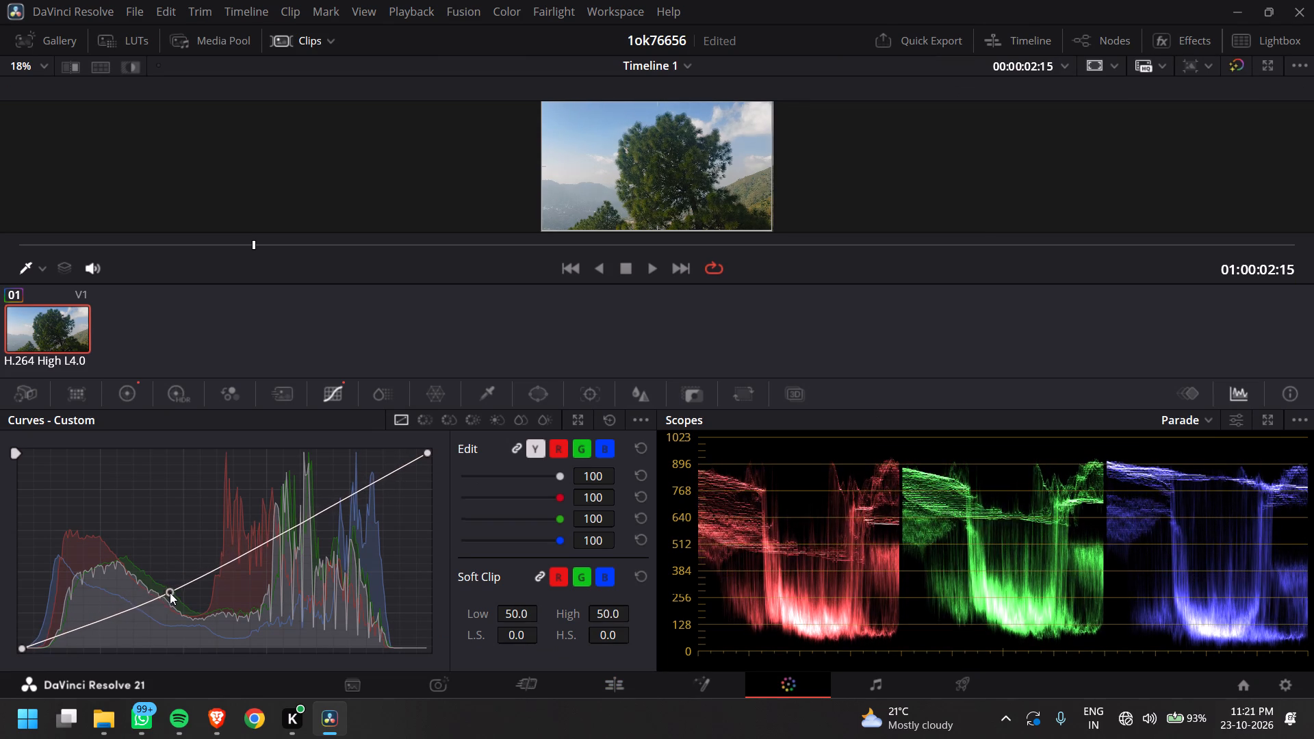
left_click_drag(170, 593, 169, 588)
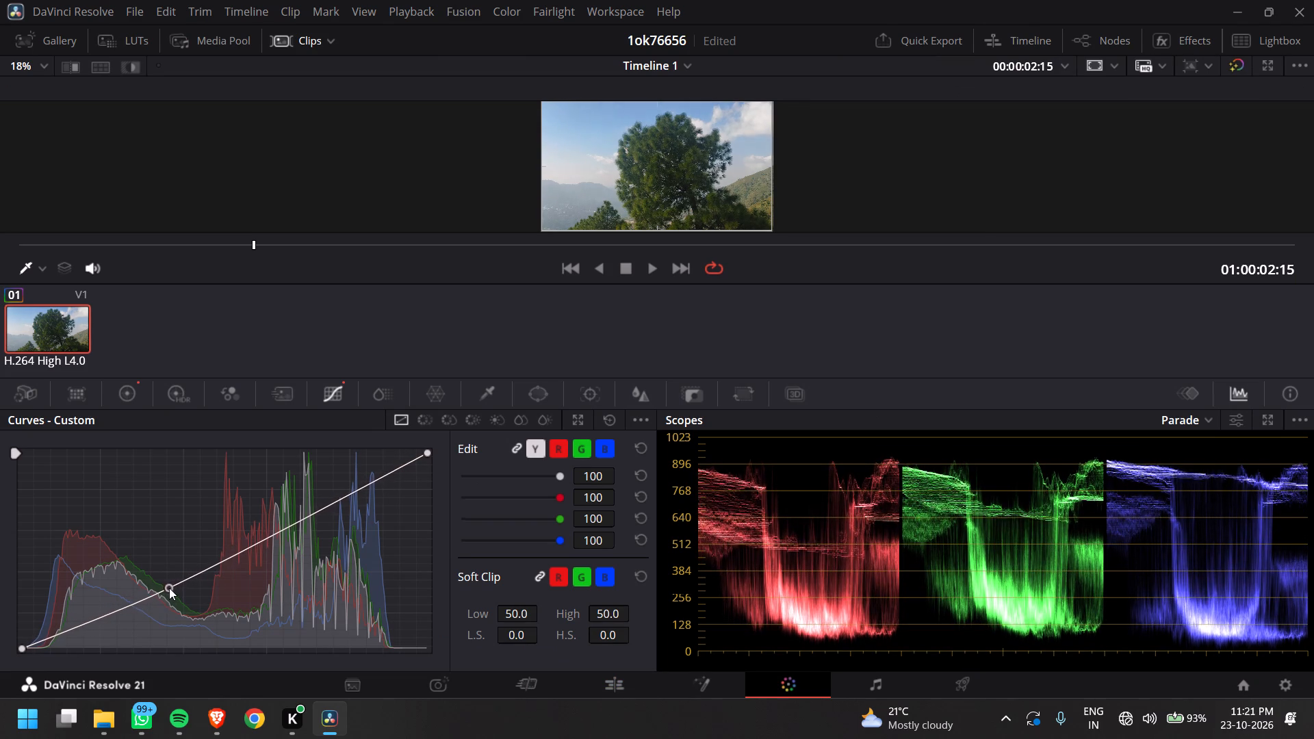
left_click_drag(169, 588, 171, 588)
Play the clip on the Cut page from 01:00:02:15 to 01:00:09:26, comparing it with color grades and Fusion effects bypassed and enabled.
left_click(543, 679)
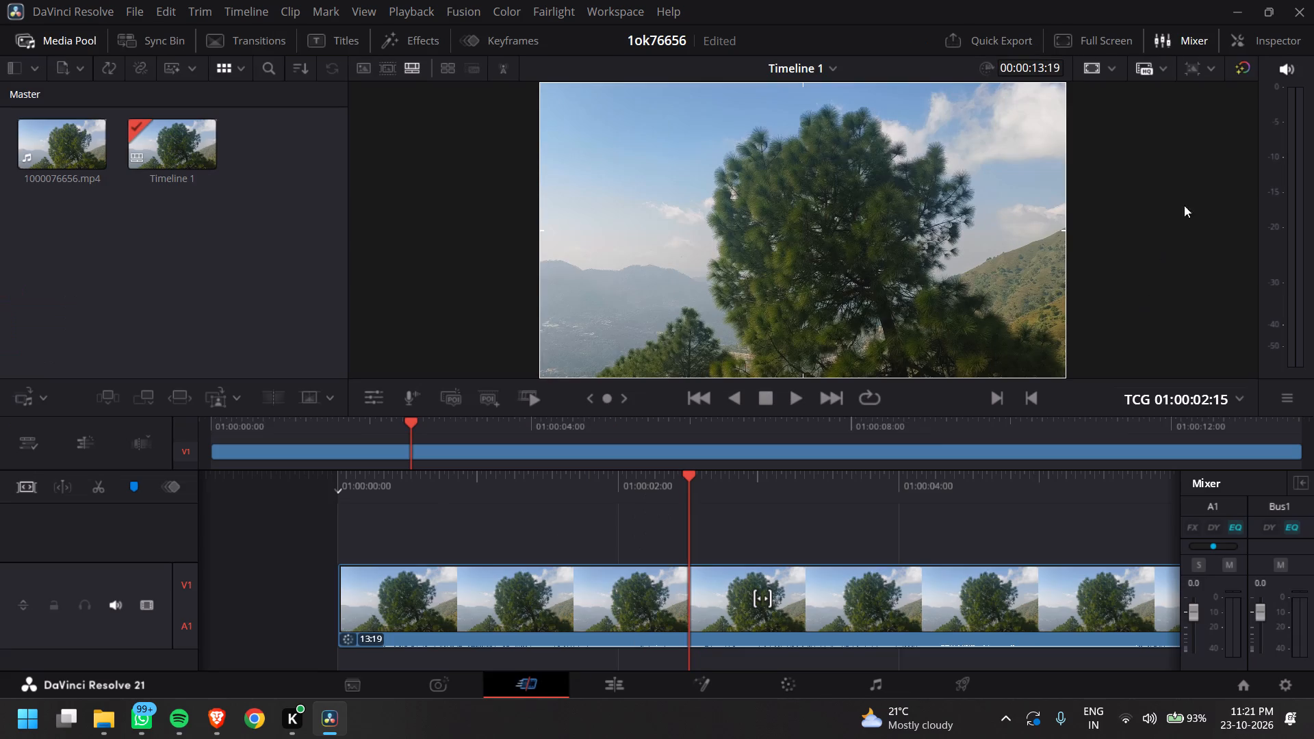
left_click(1234, 68)
left_click(1234, 68)
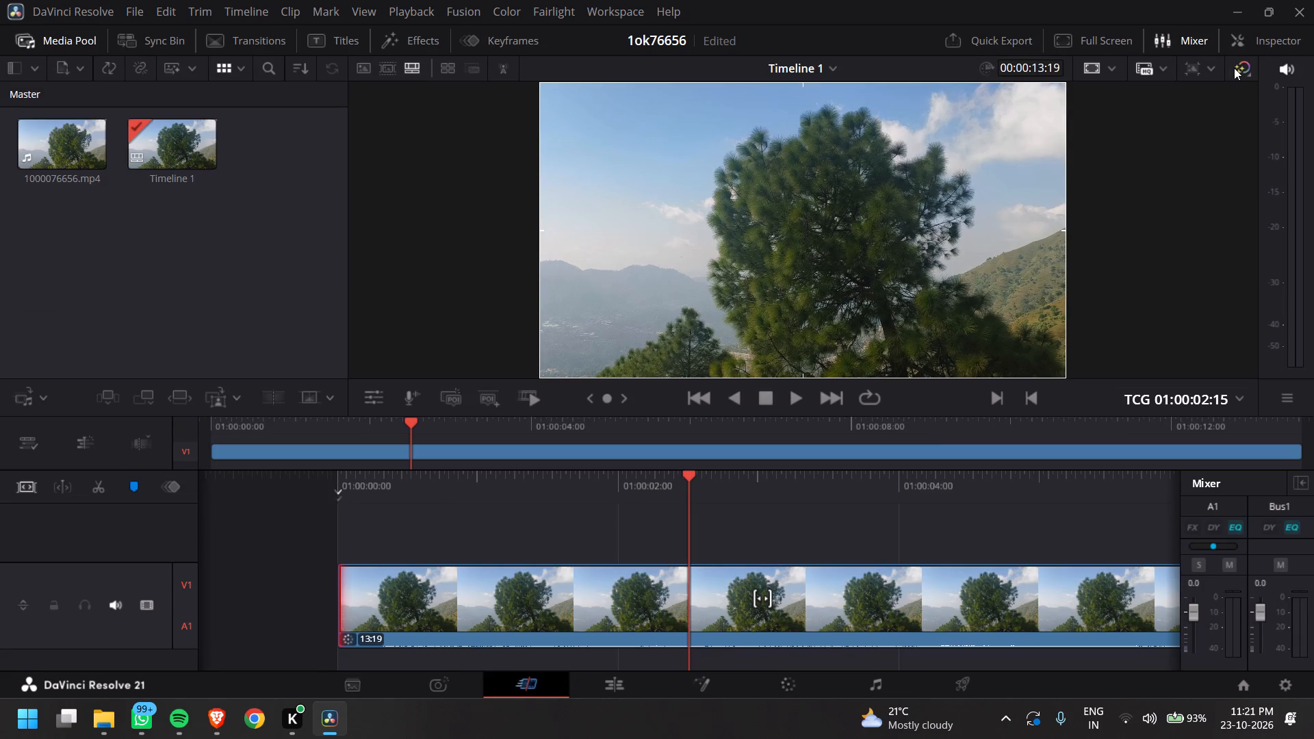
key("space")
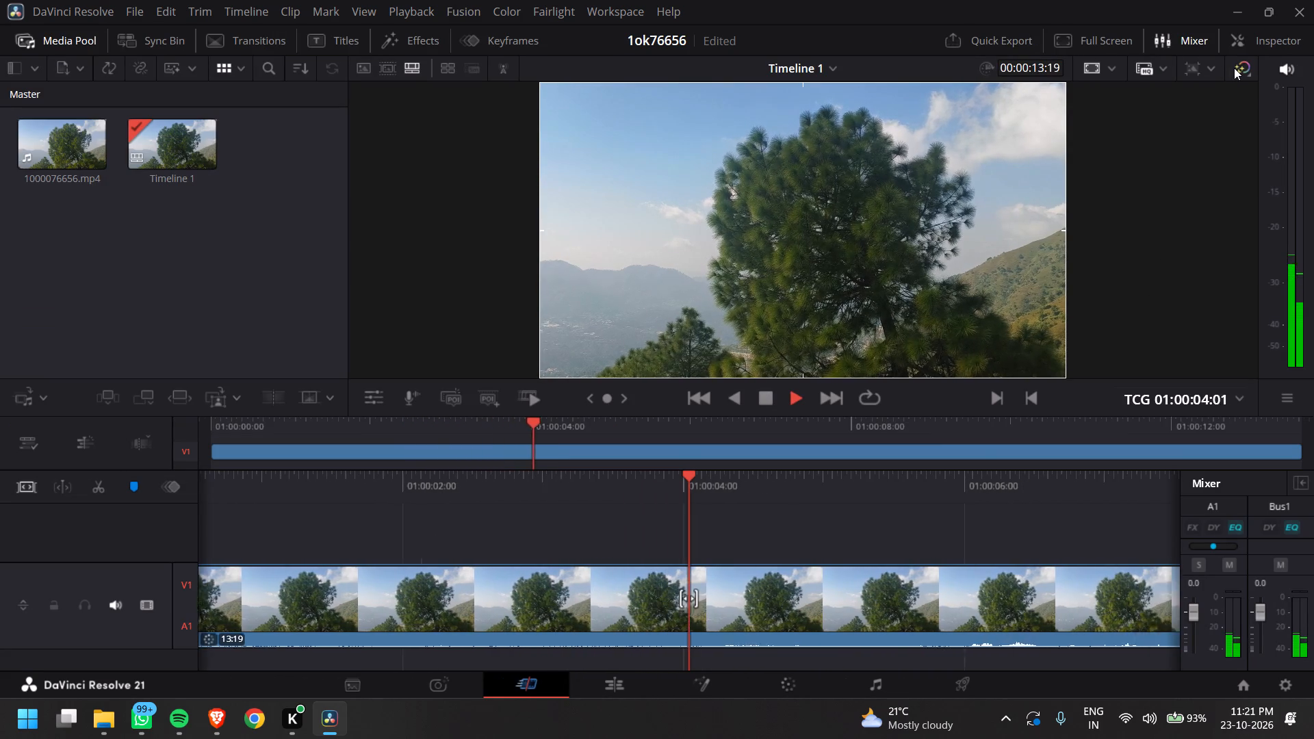
left_click(1234, 68)
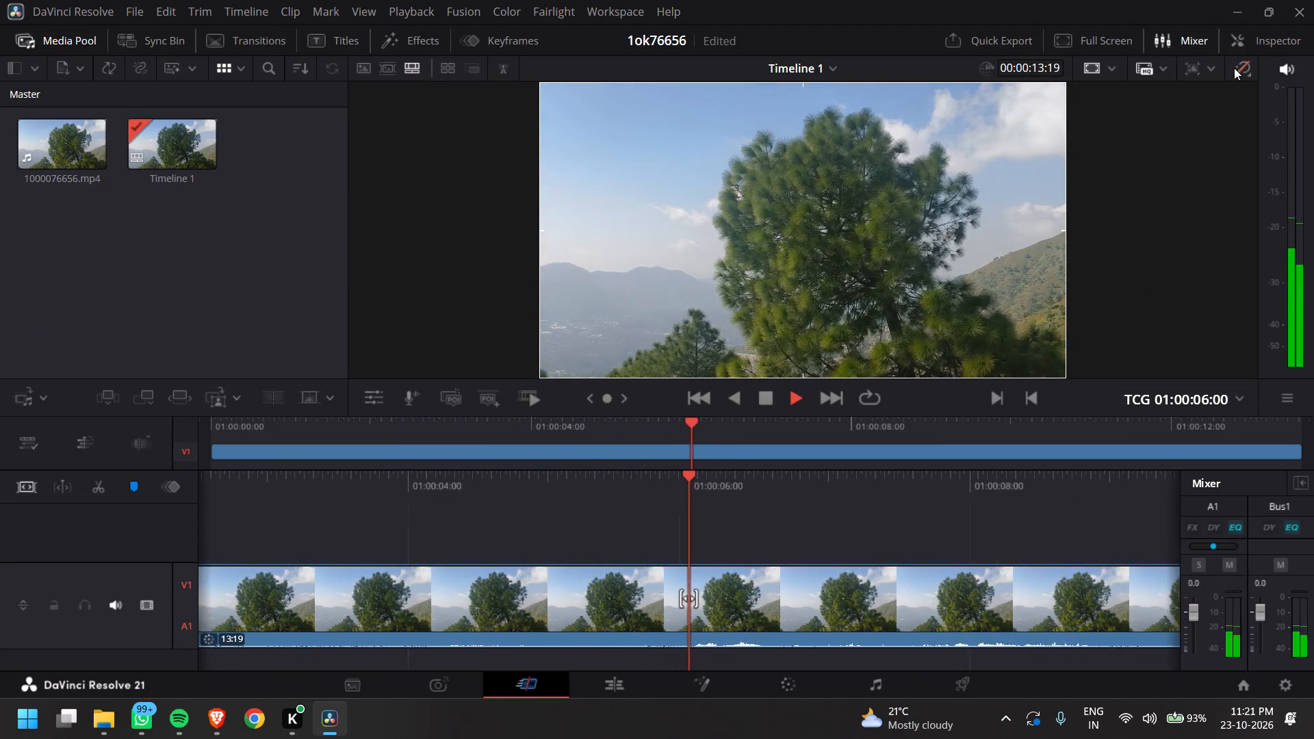
left_click(1234, 68)
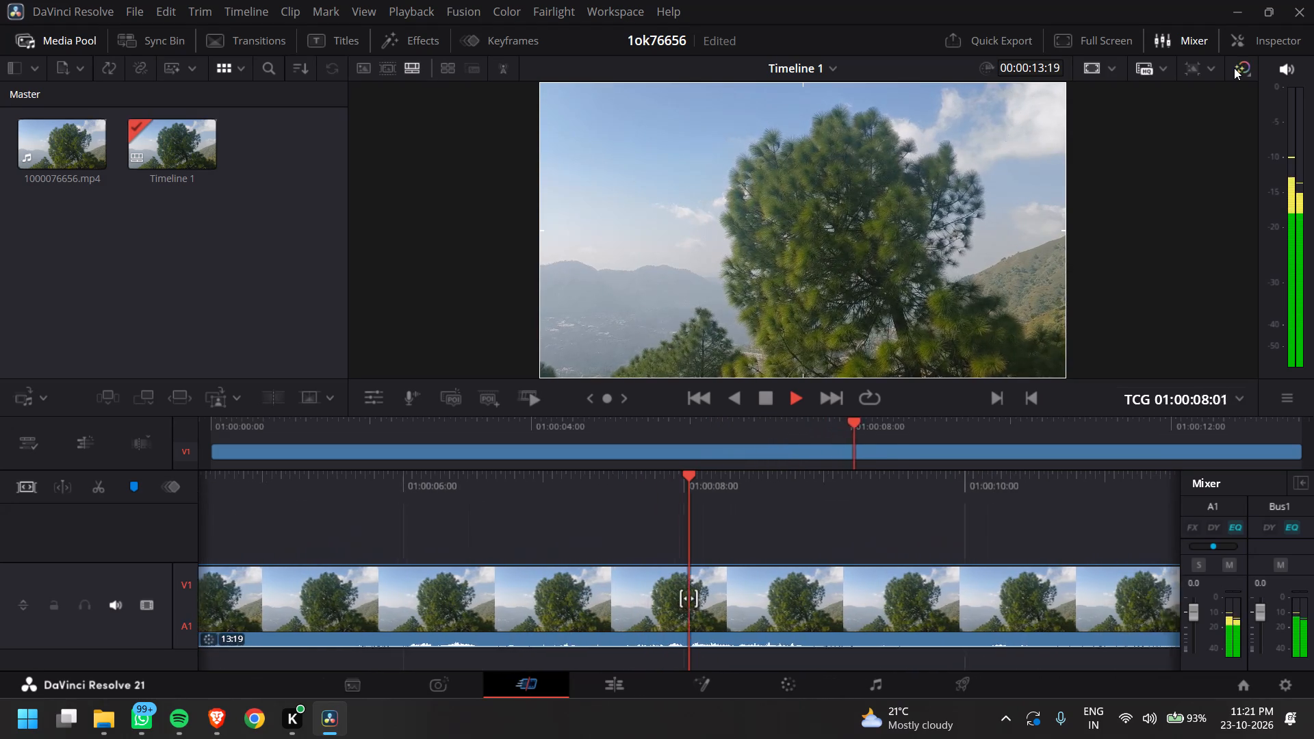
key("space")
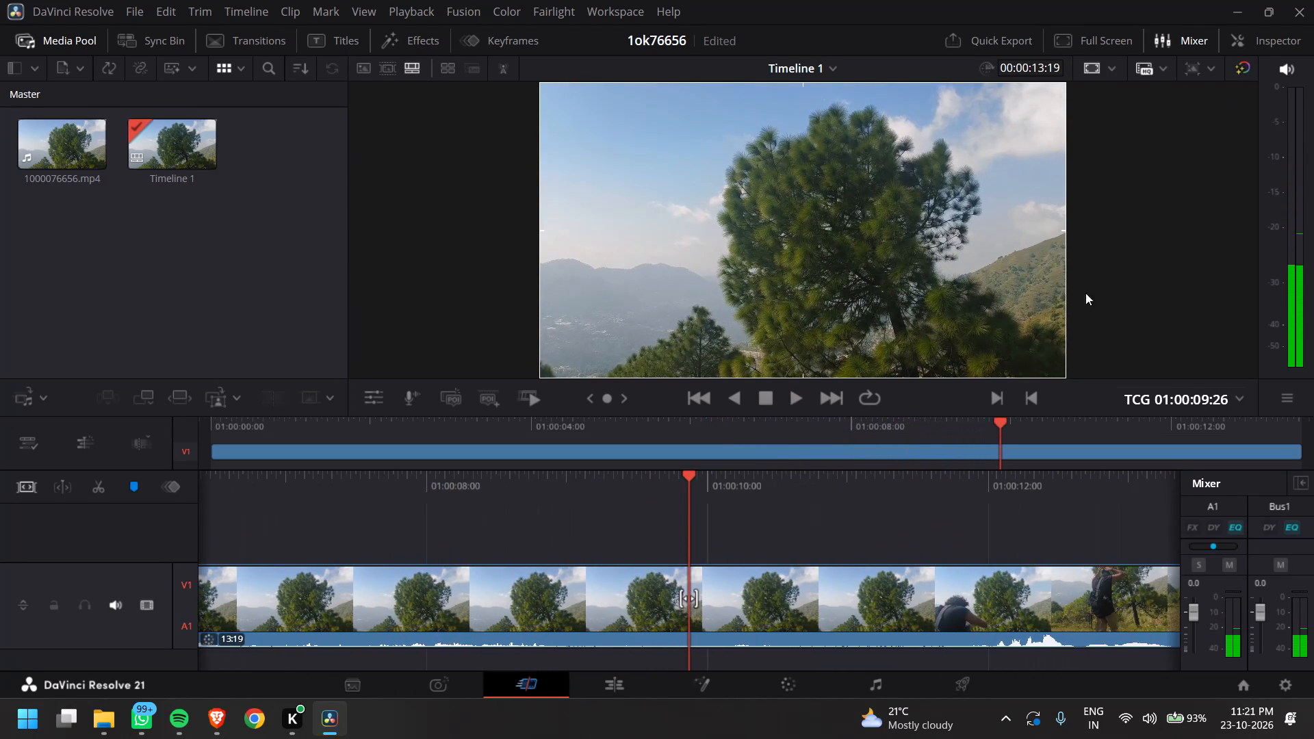
Return to the Color page and add a highlight point about three quarters along the custom curve, raised well above the diagonal.
left_click(772, 677)
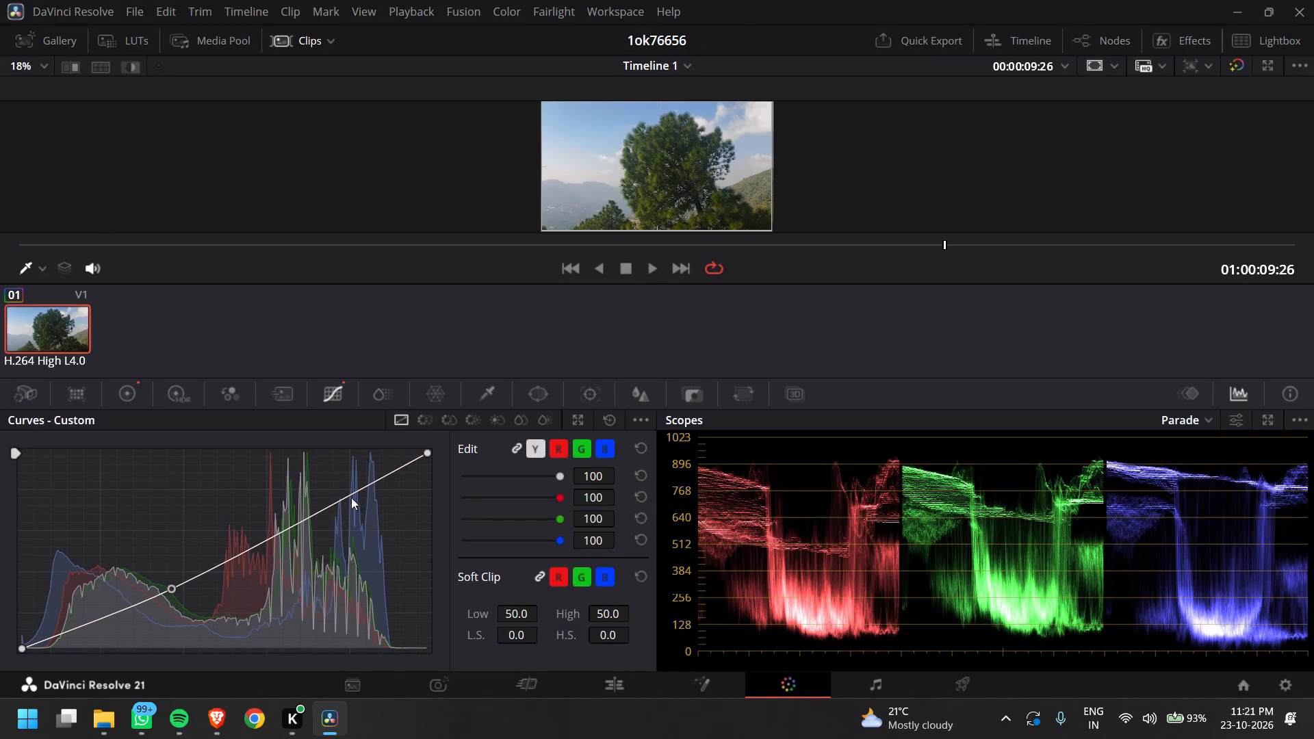
left_click_drag(337, 502, 334, 469)
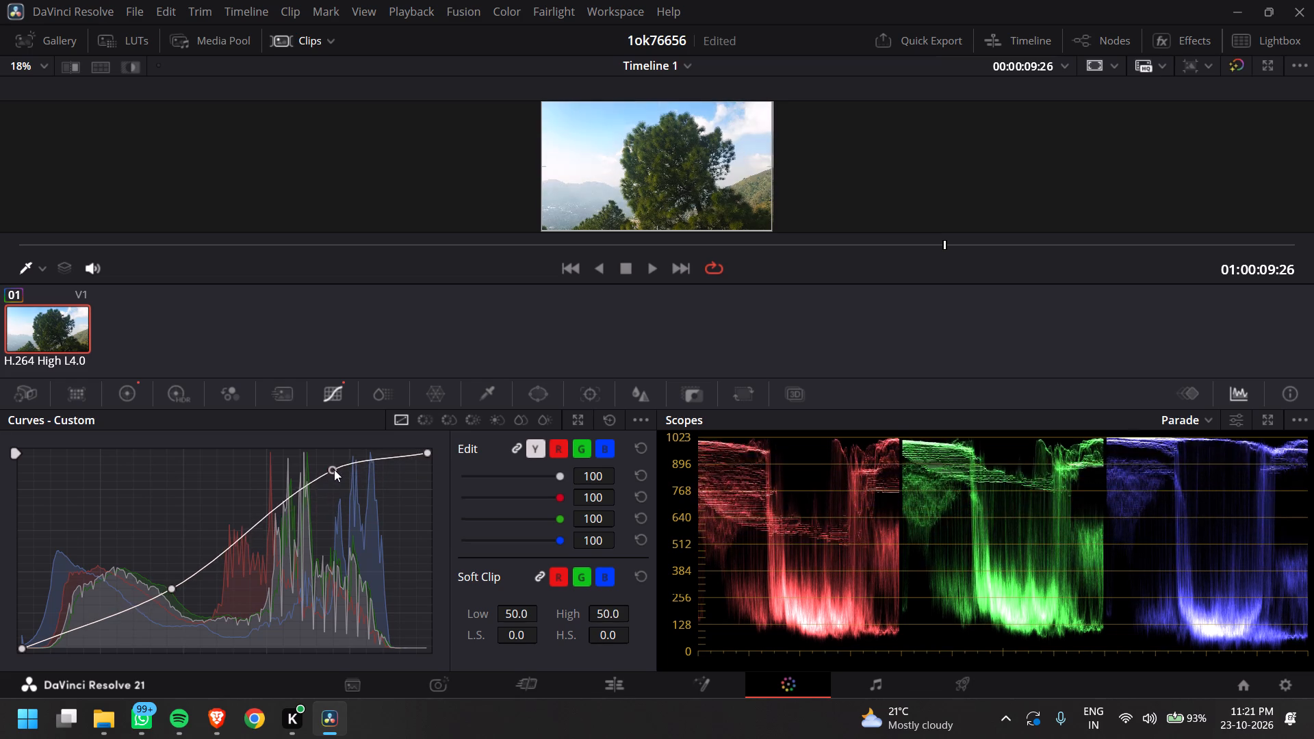
At frame 01:00:09:26, adjust the custom curve's highlight point to sit slightly above the diagonal, about three quarters along.
left_click_drag(334, 469, 368, 489)
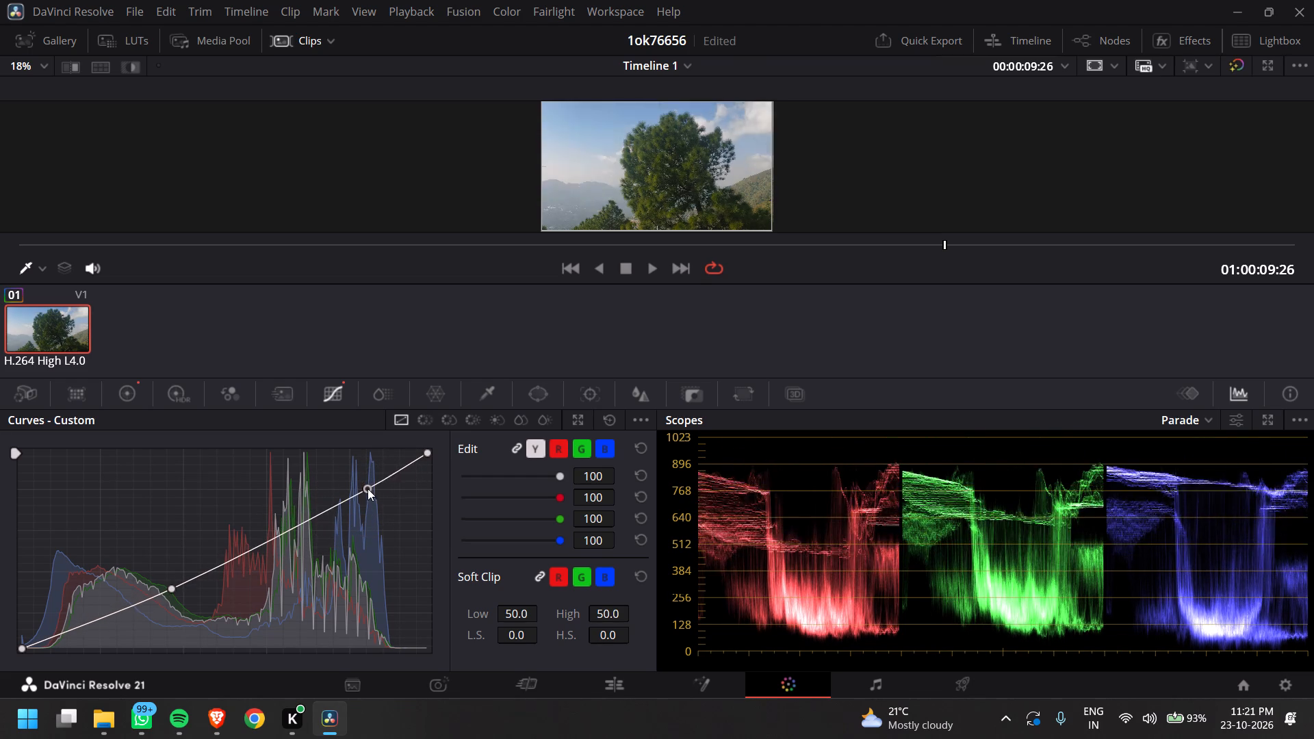
left_click_drag(368, 489, 334, 474)
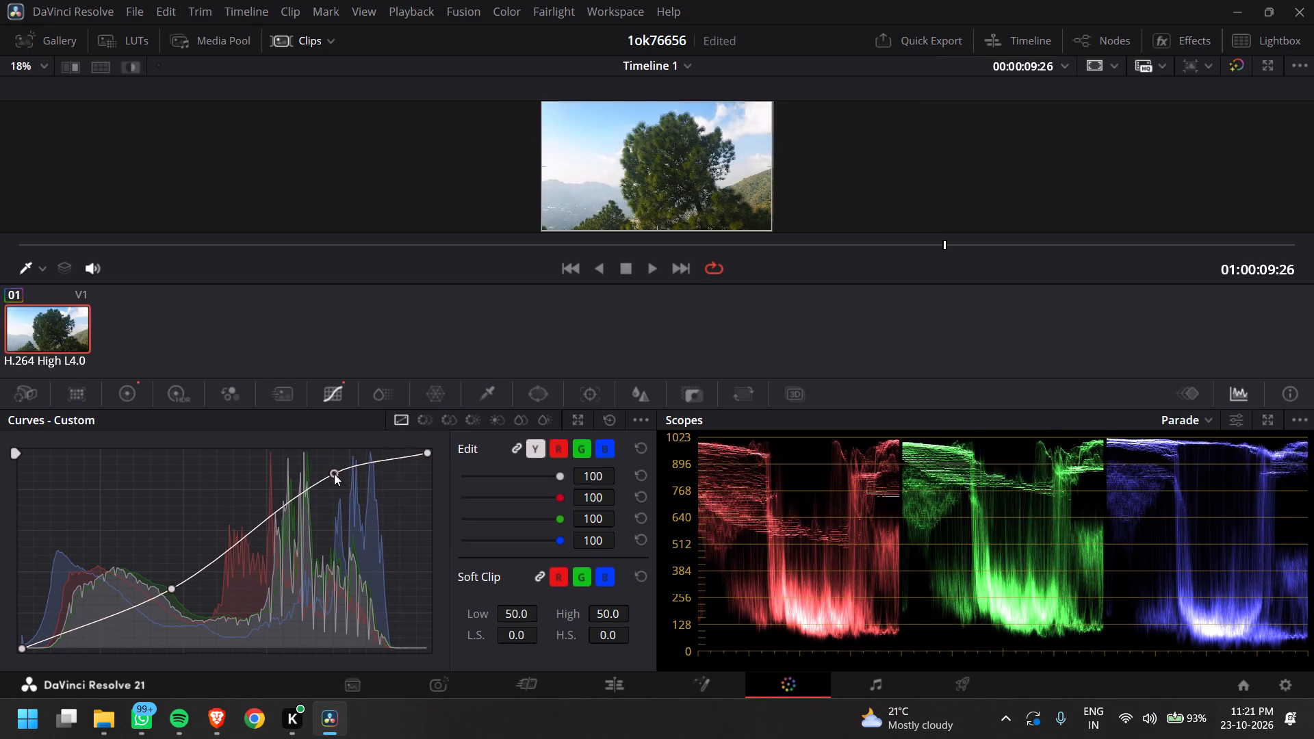
left_click_drag(334, 474, 325, 472)
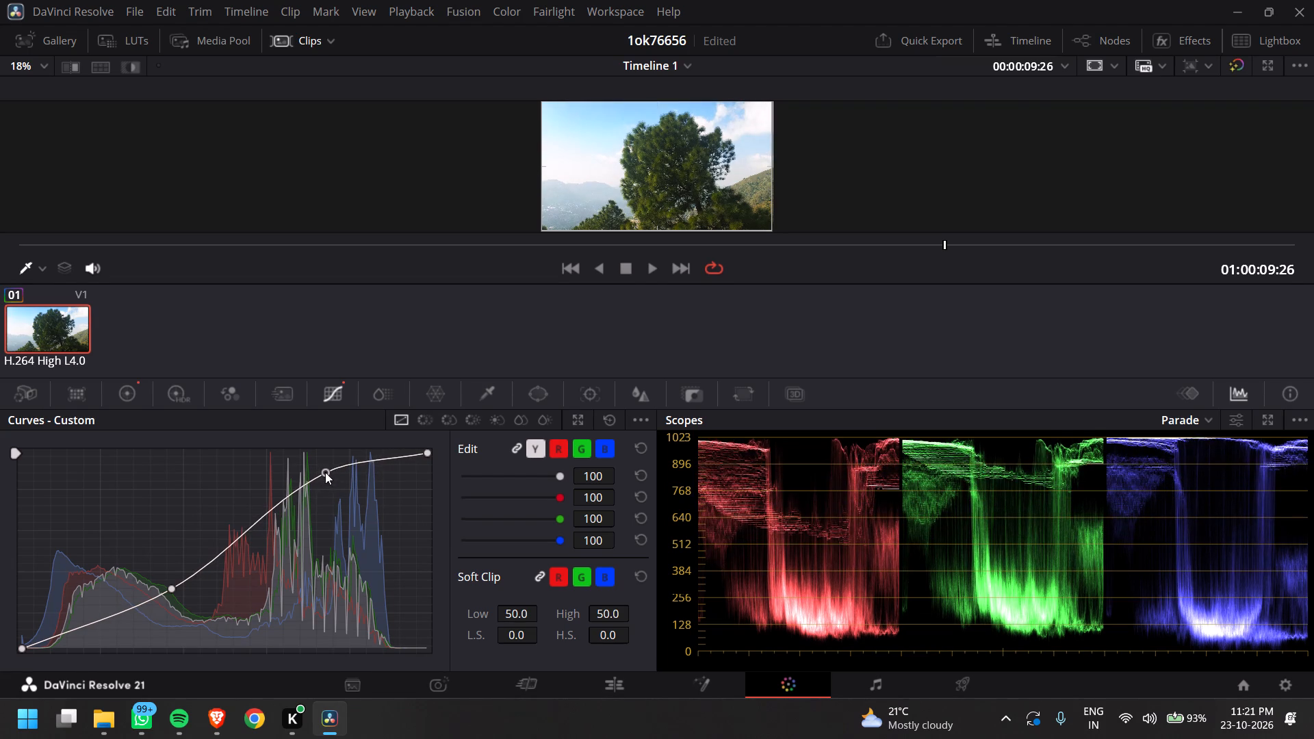
left_click_drag(325, 472, 331, 489)
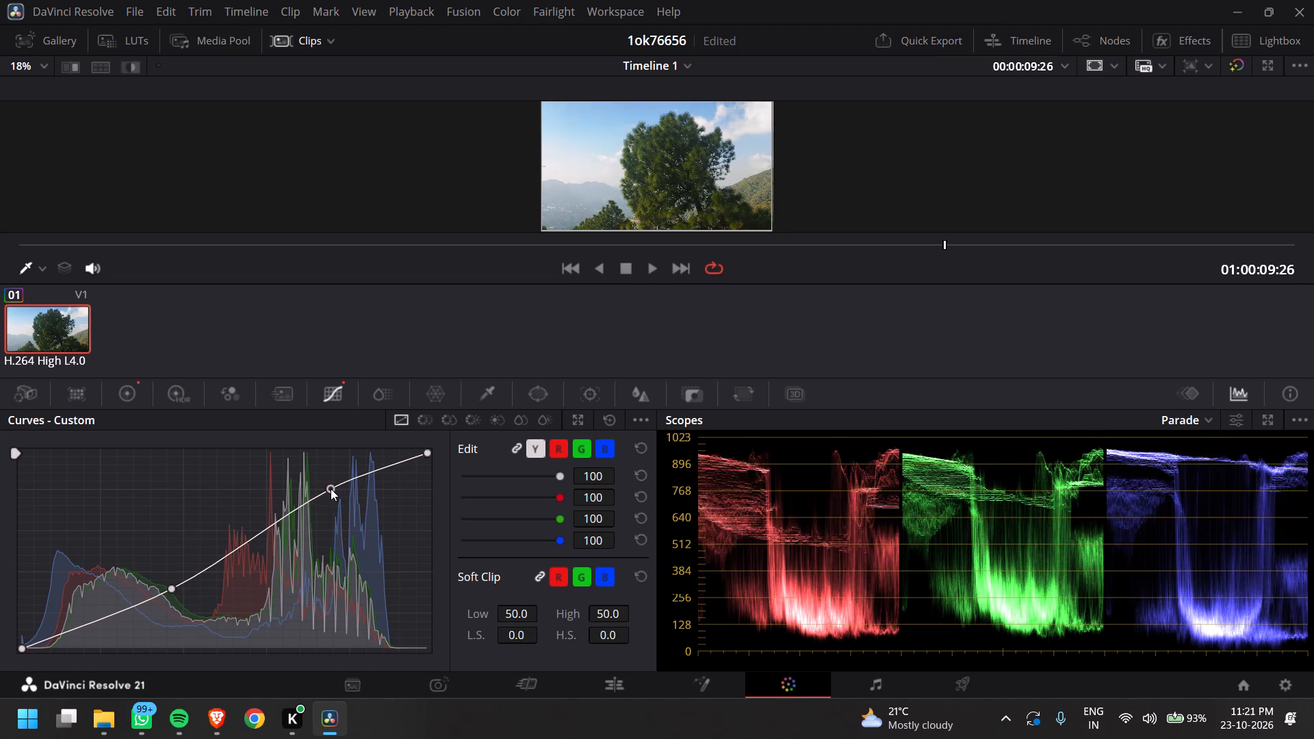
Raise the custom curve's highlight point further above the diagonal, keeping it about three quarters along.
left_click_drag(331, 489, 338, 486)
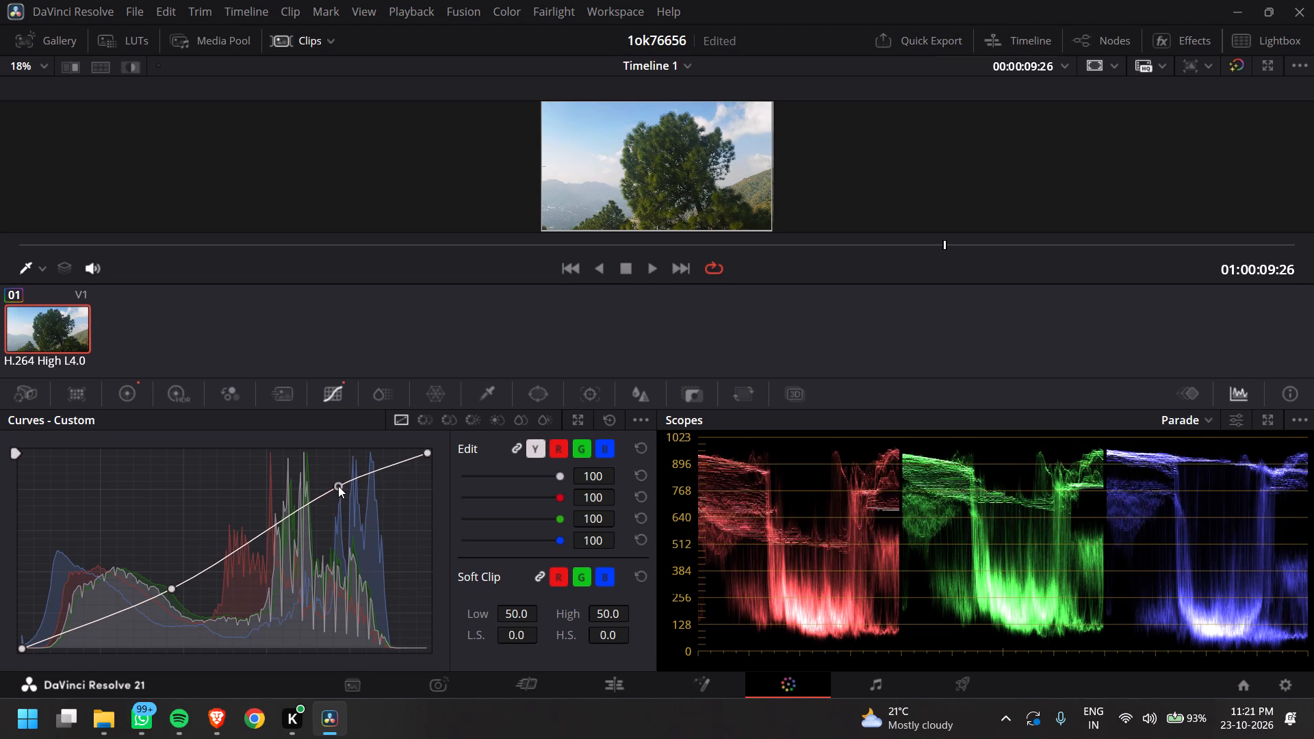
left_click_drag(338, 486, 337, 471)
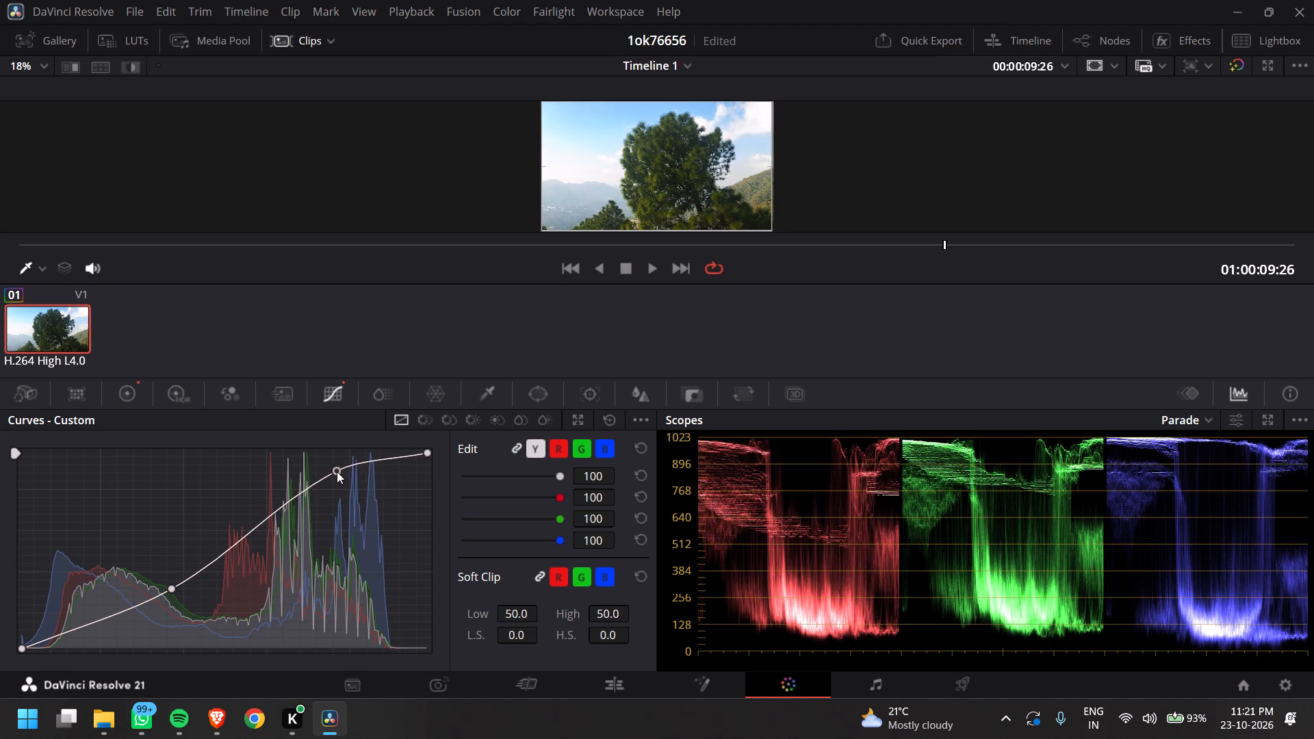
left_click_drag(337, 471, 334, 473)
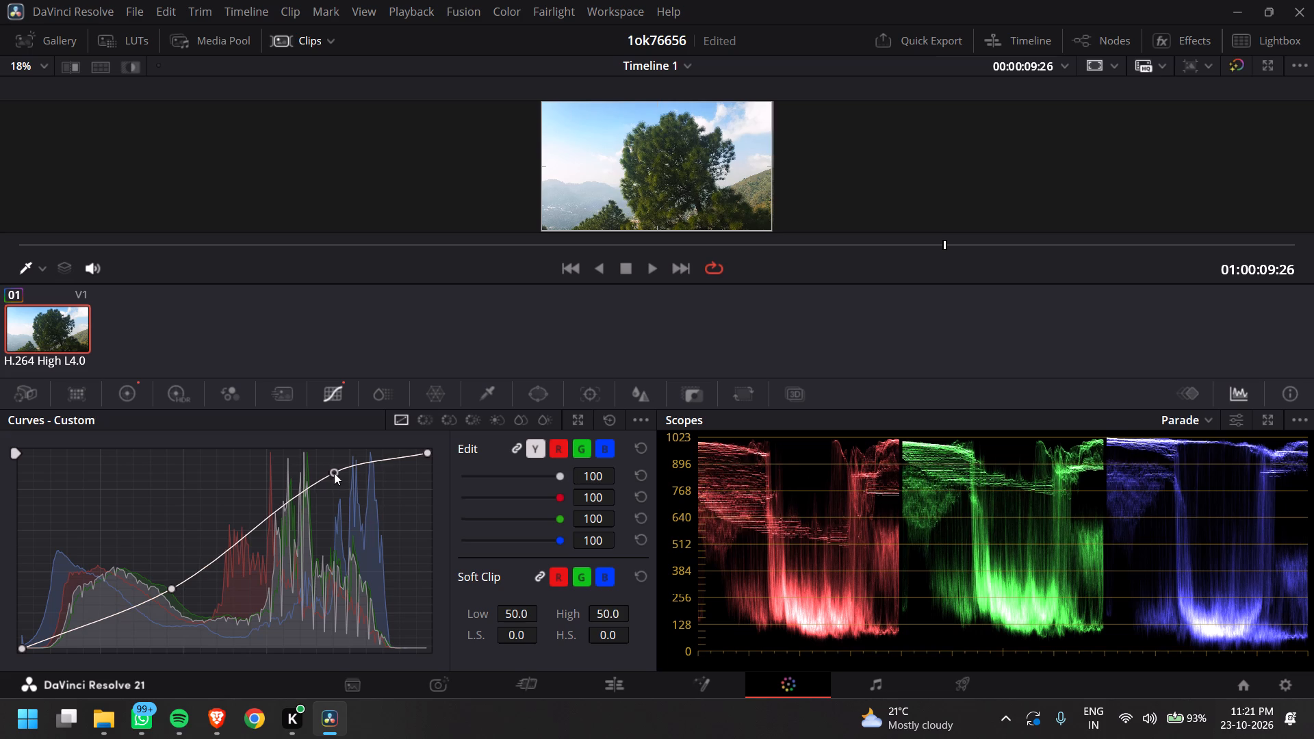
left_click_drag(334, 473, 329, 478)
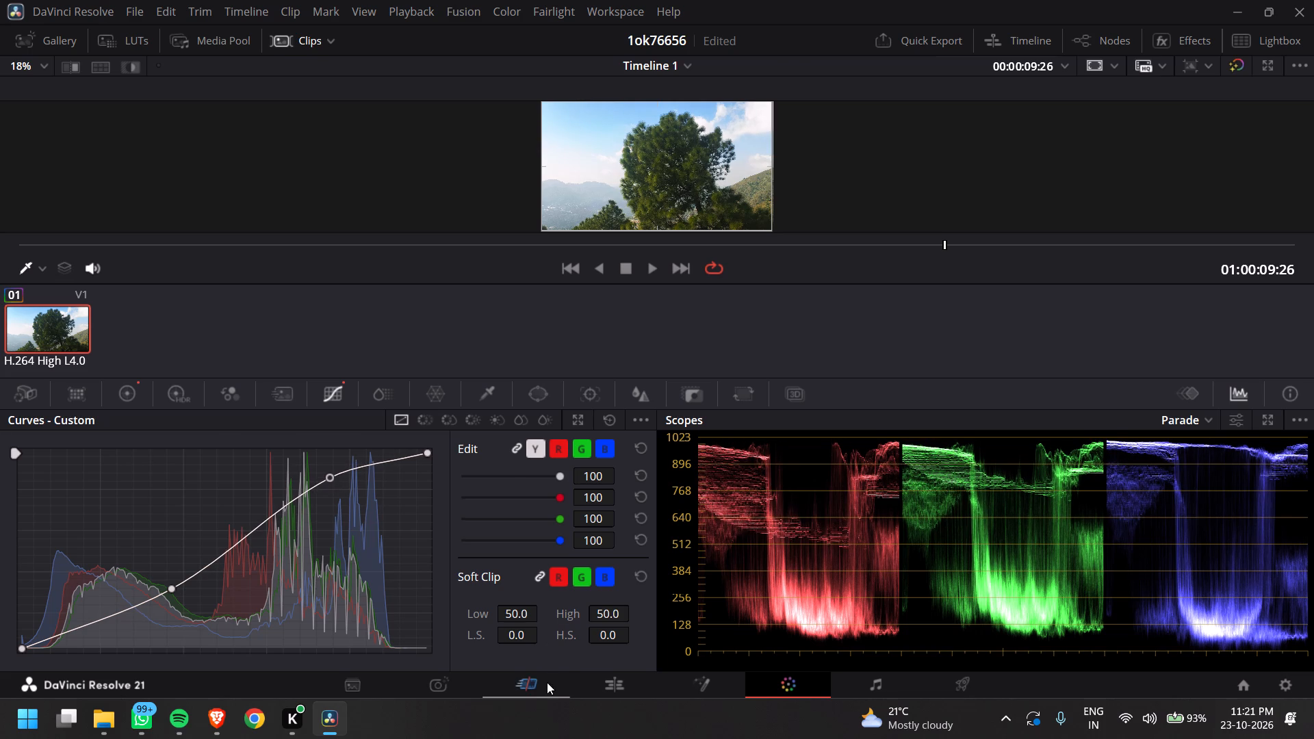
Play the clip on the Cut page, replaying from 01:00:03:09, and compare it with color grades and Fusion effects bypassed and enabled.
left_click(547, 682)
key("space")
left_click(1244, 70)
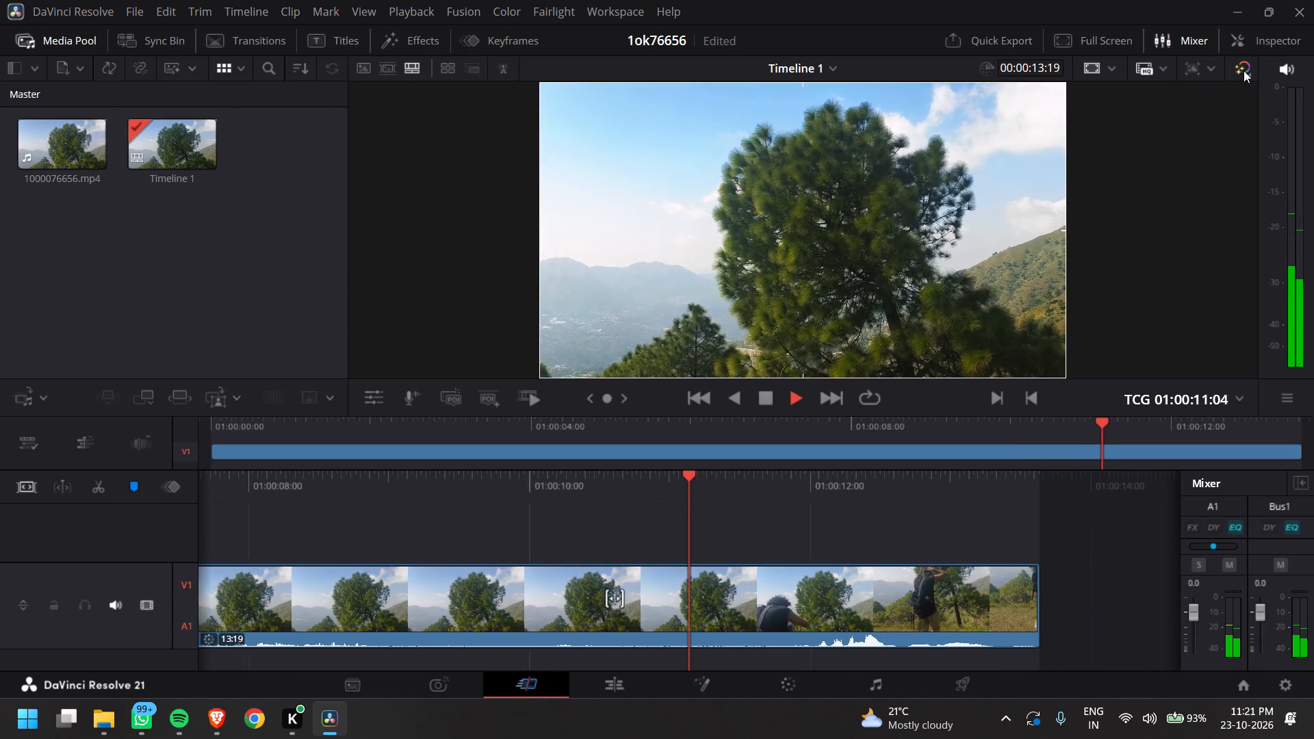
key("space")
left_click_drag(1153, 419, 741, 465)
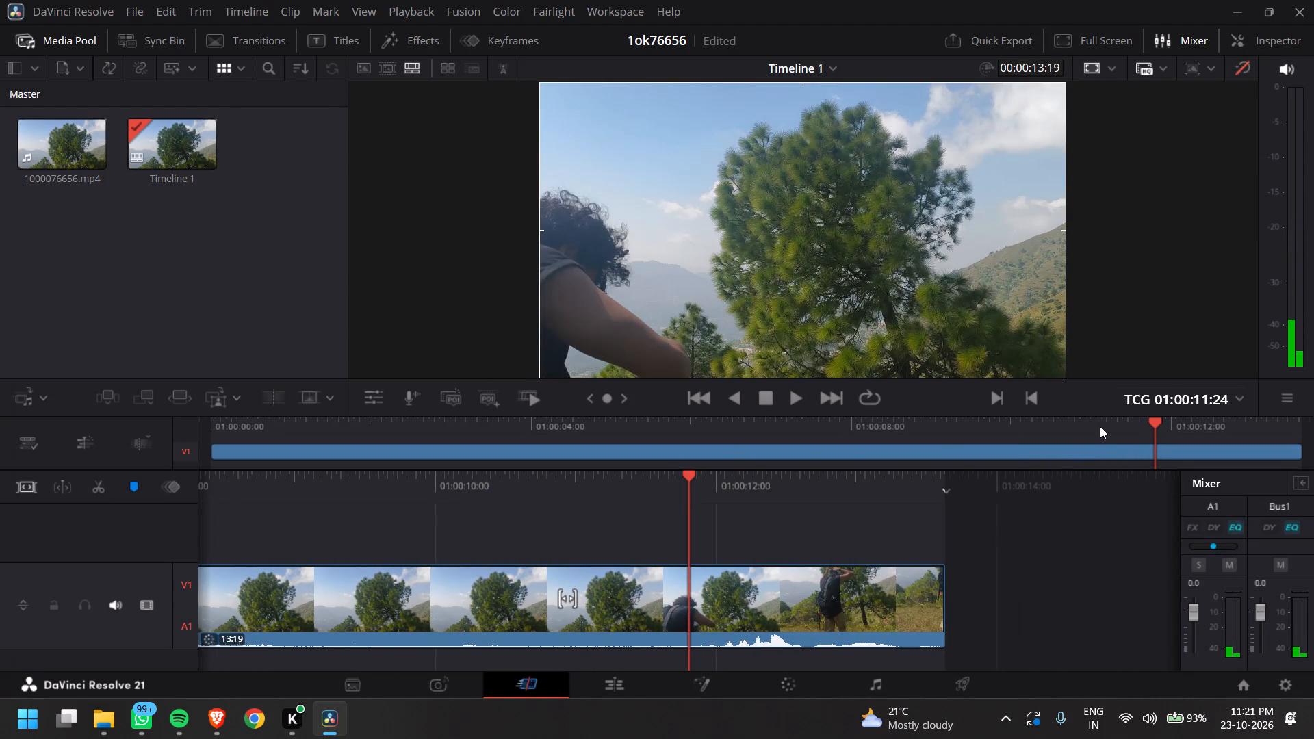
left_click_drag(1154, 422, 475, 456)
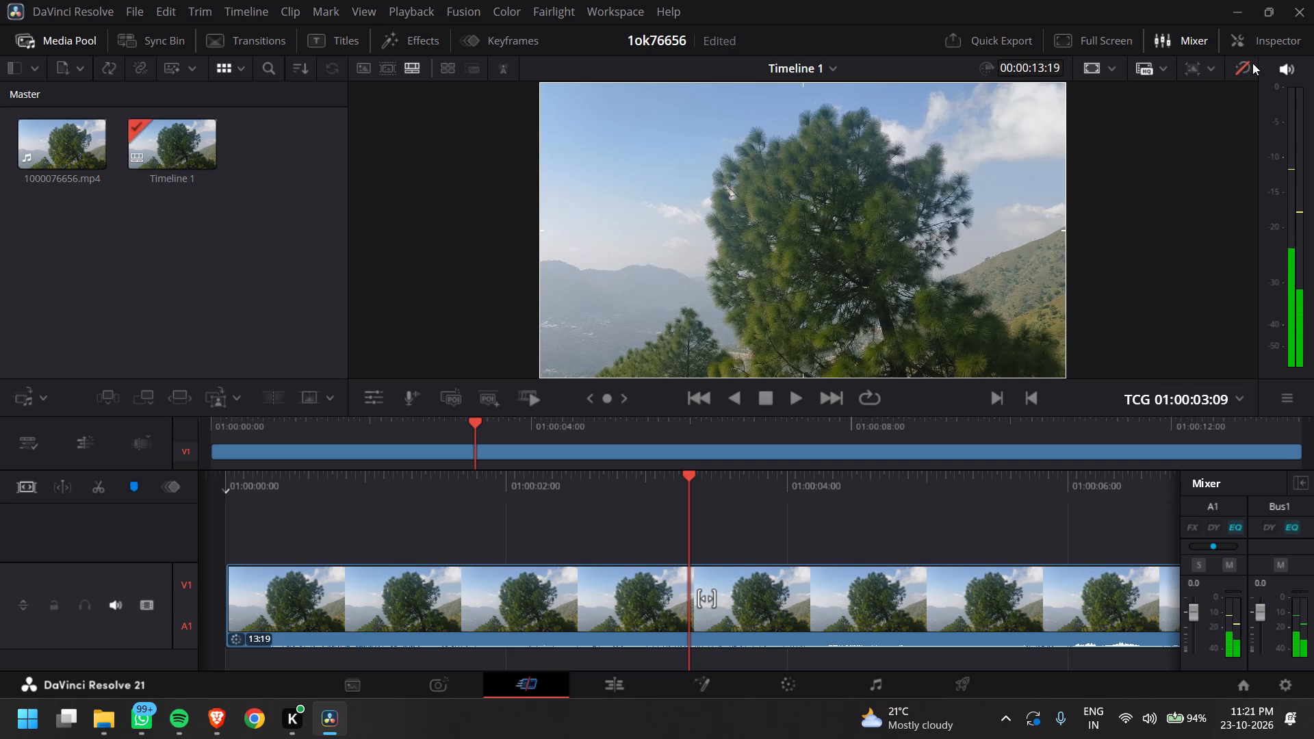
key("space")
left_click(1243, 66)
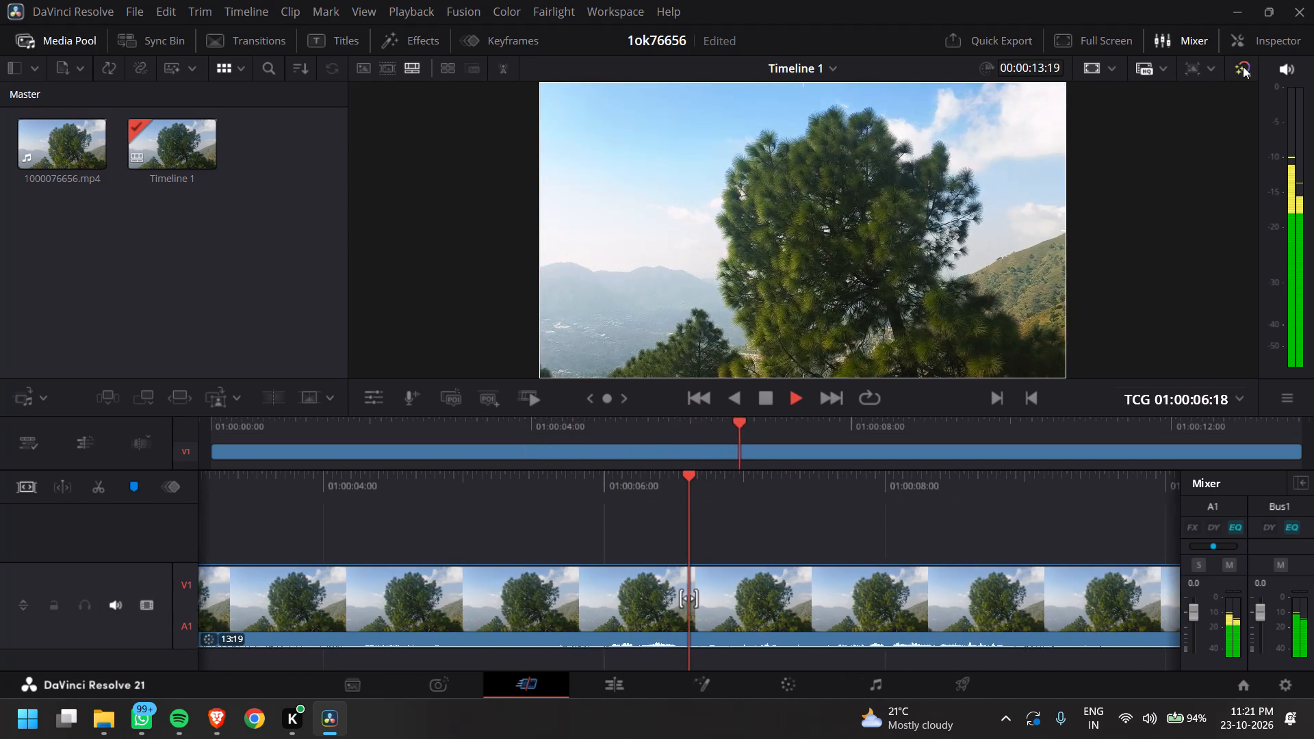
key("space")
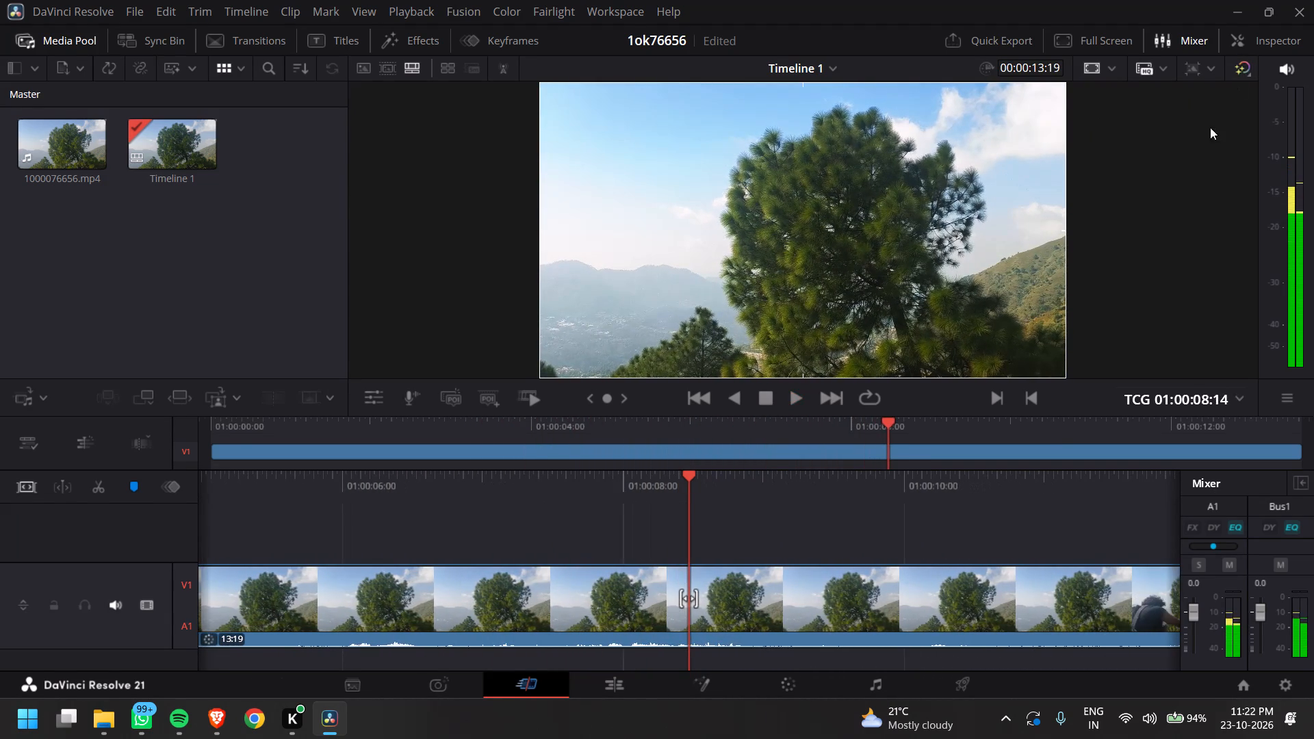
Return to the Color page and raise the custom curve's shadow point to just below the diagonal, about a third along.
left_click(801, 682)
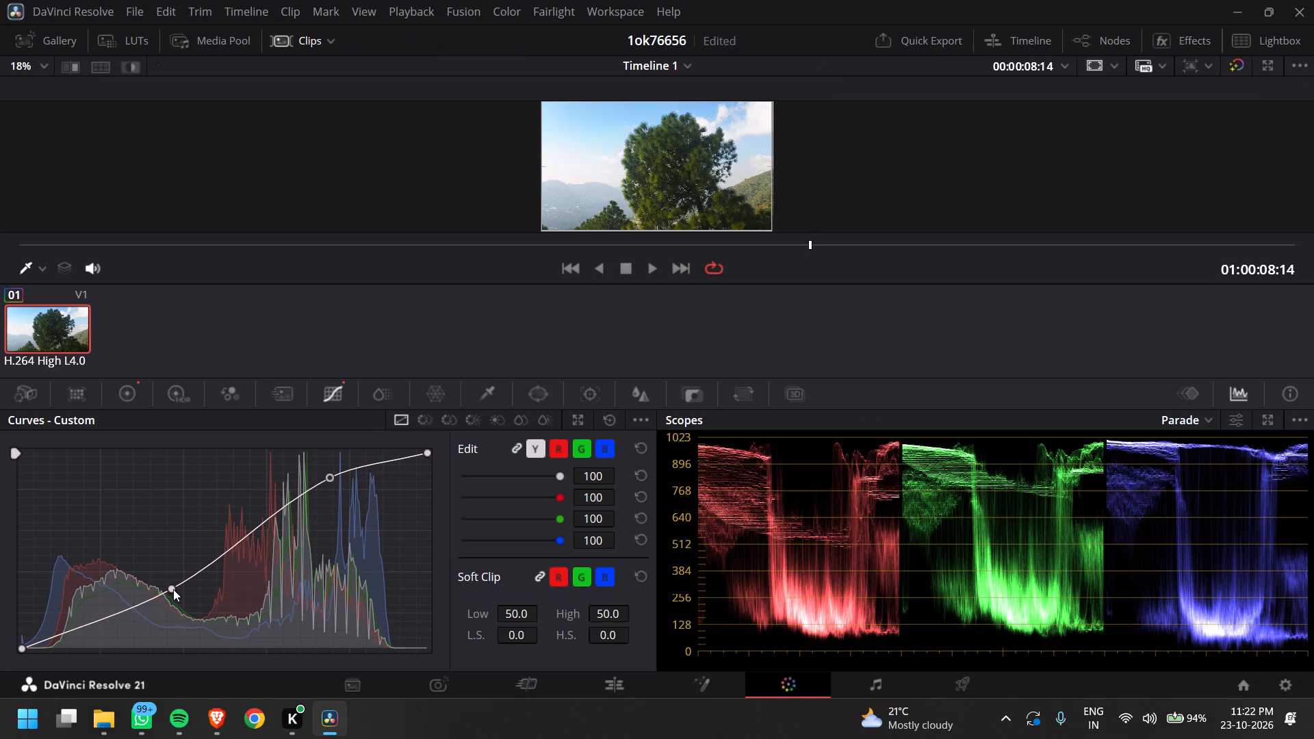
left_click_drag(173, 589, 169, 586)
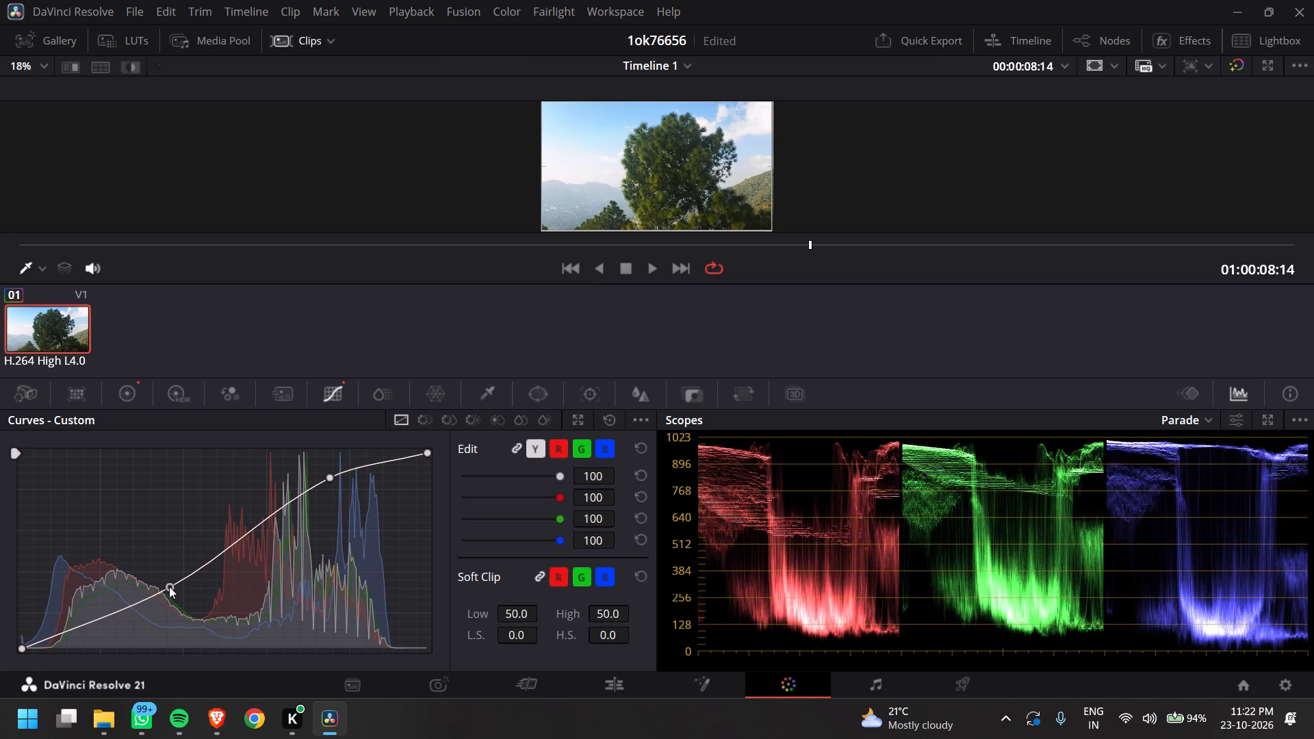
left_click_drag(169, 586, 168, 584)
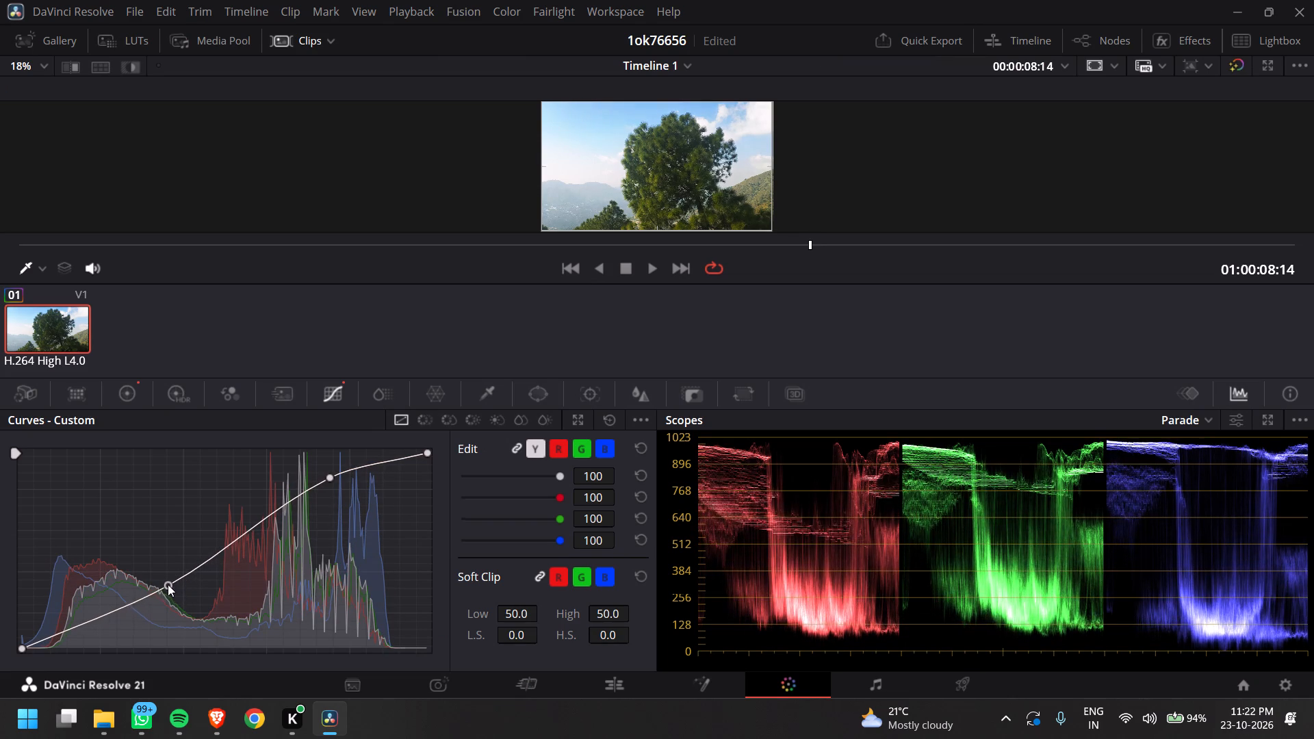
left_click_drag(168, 584, 165, 584)
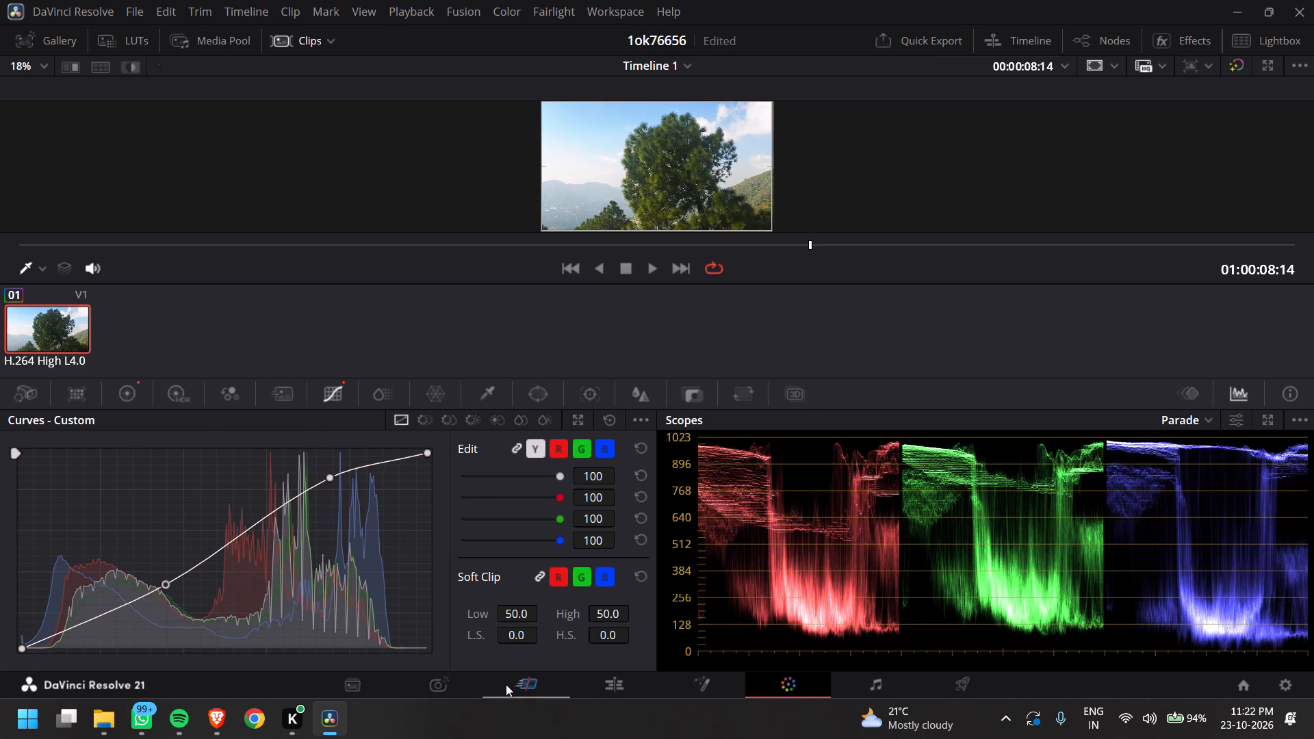
Replay the clip from its start on the Cut page to 01:00:09:15, comparing it with color grades and Fusion effects bypassed and enabled.
left_click(506, 684)
left_click(1239, 63)
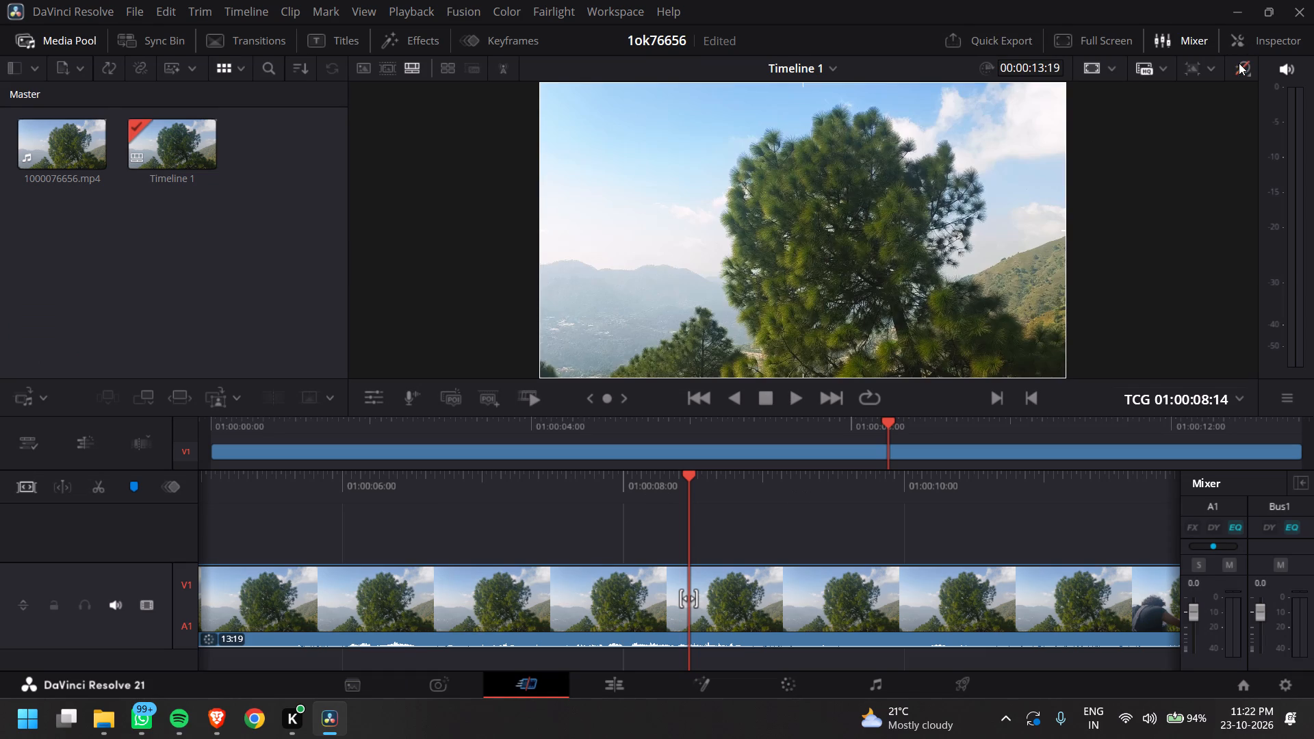
key("space")
left_click_drag(991, 426, 6, 486)
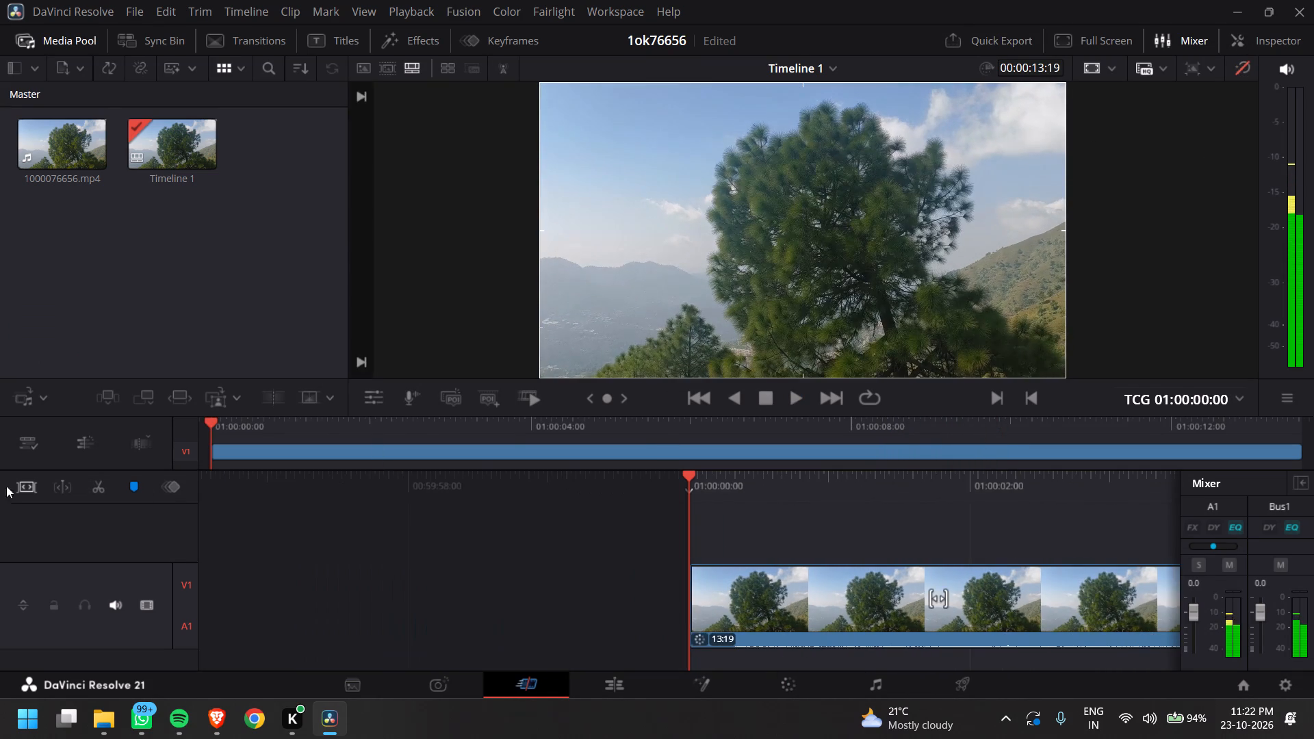
left_click_drag(6, 486, 0, 487)
key("space")
key("space")
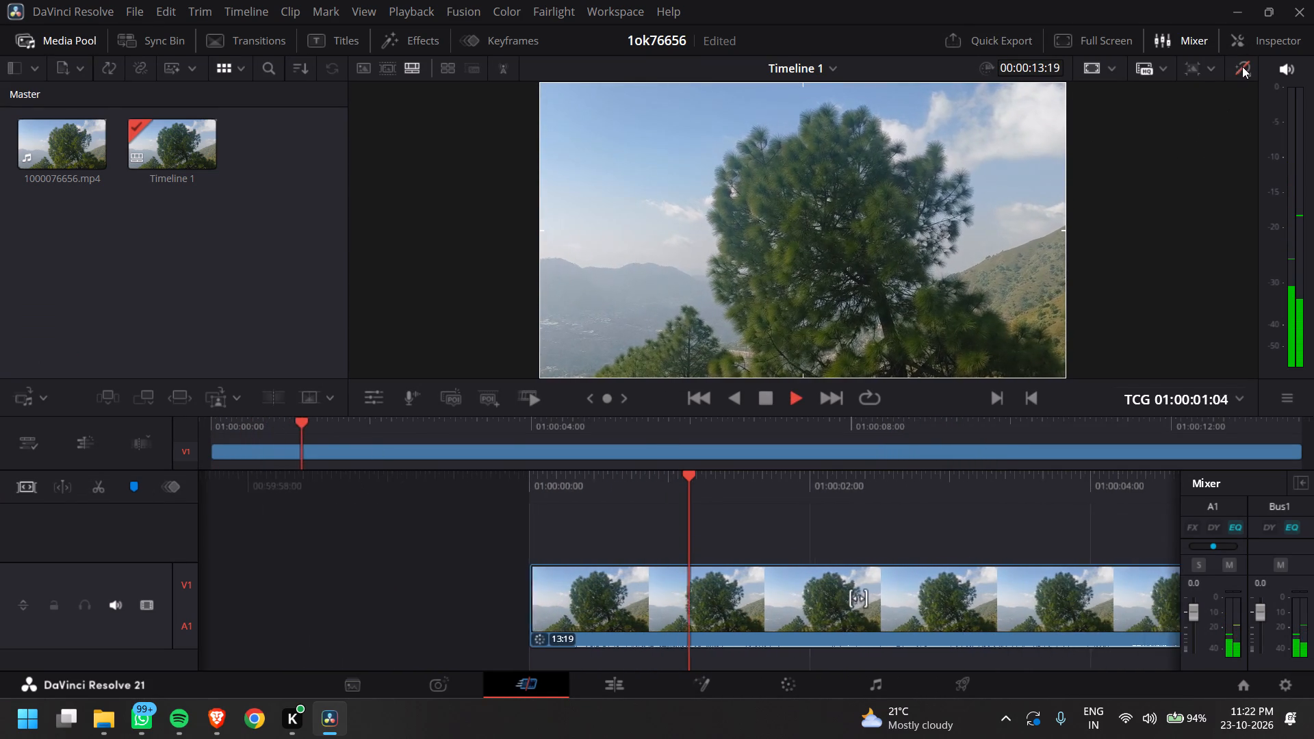
left_click(1242, 66)
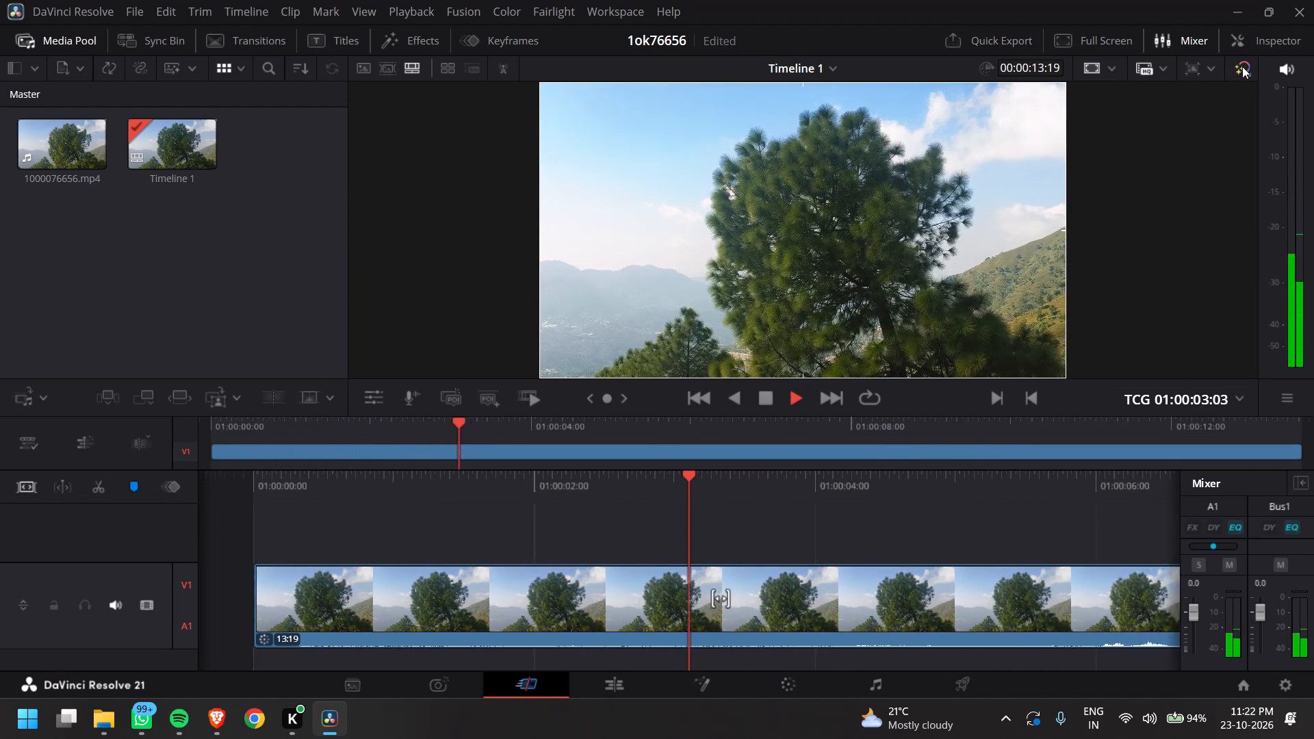
key("space")
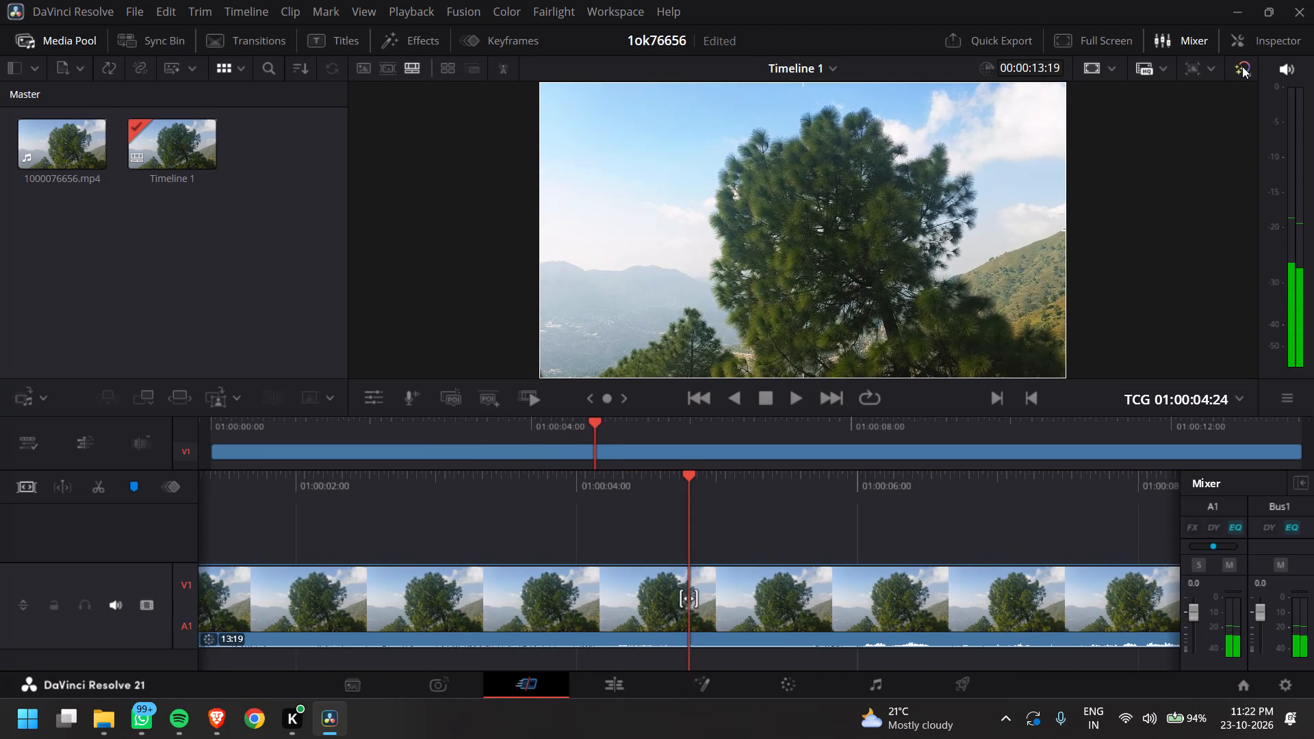
left_click(1239, 65)
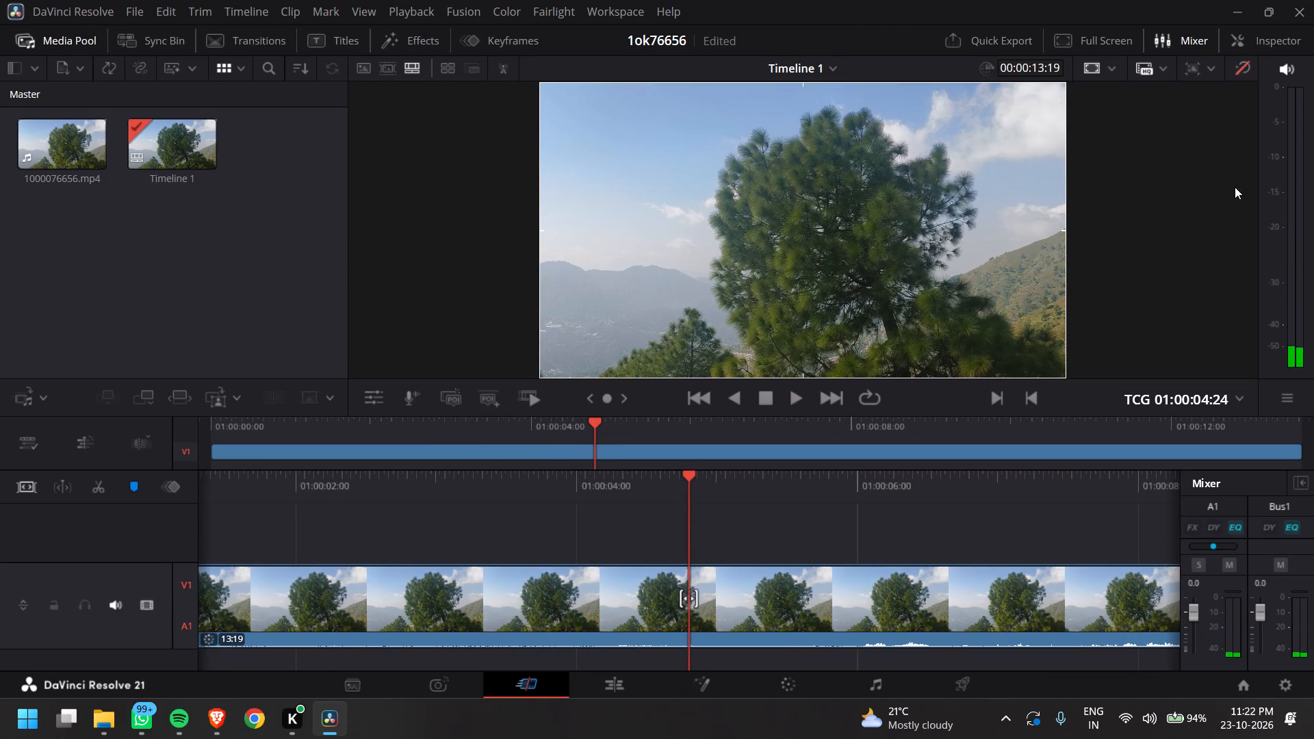
key("space")
left_click(1242, 63)
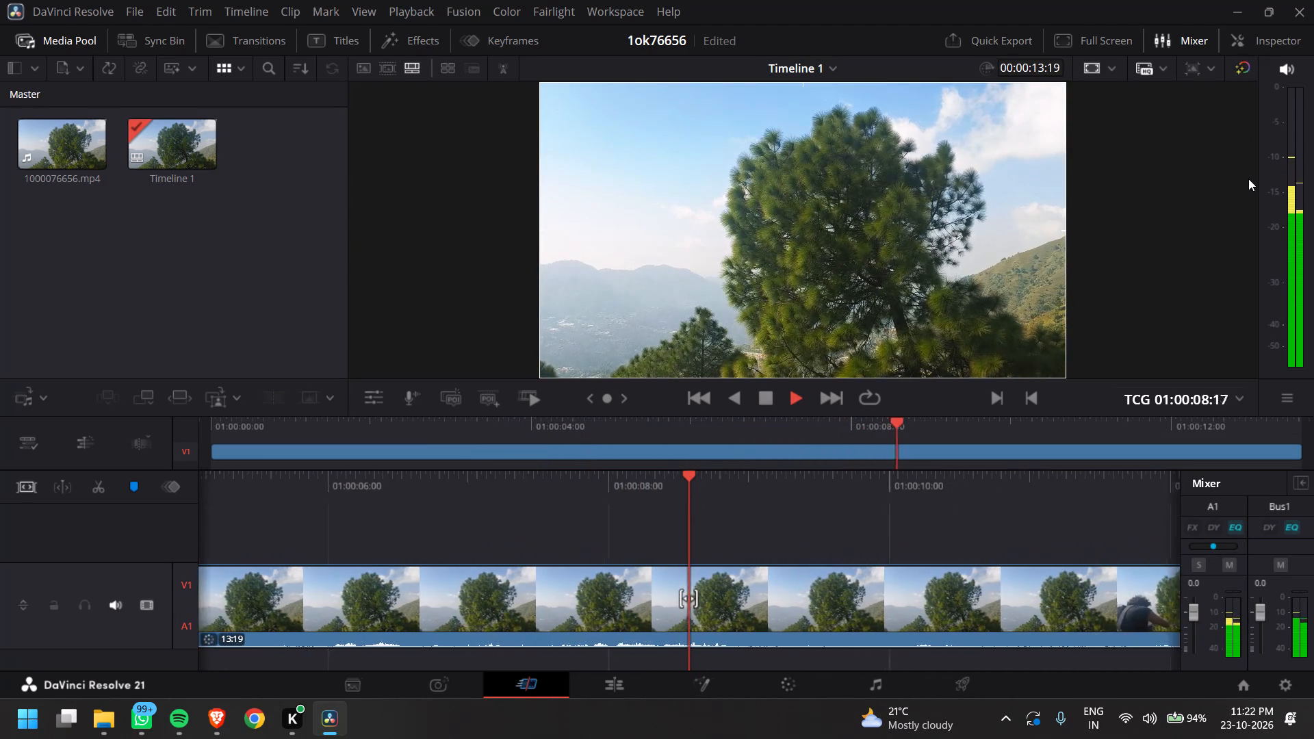
key("space")
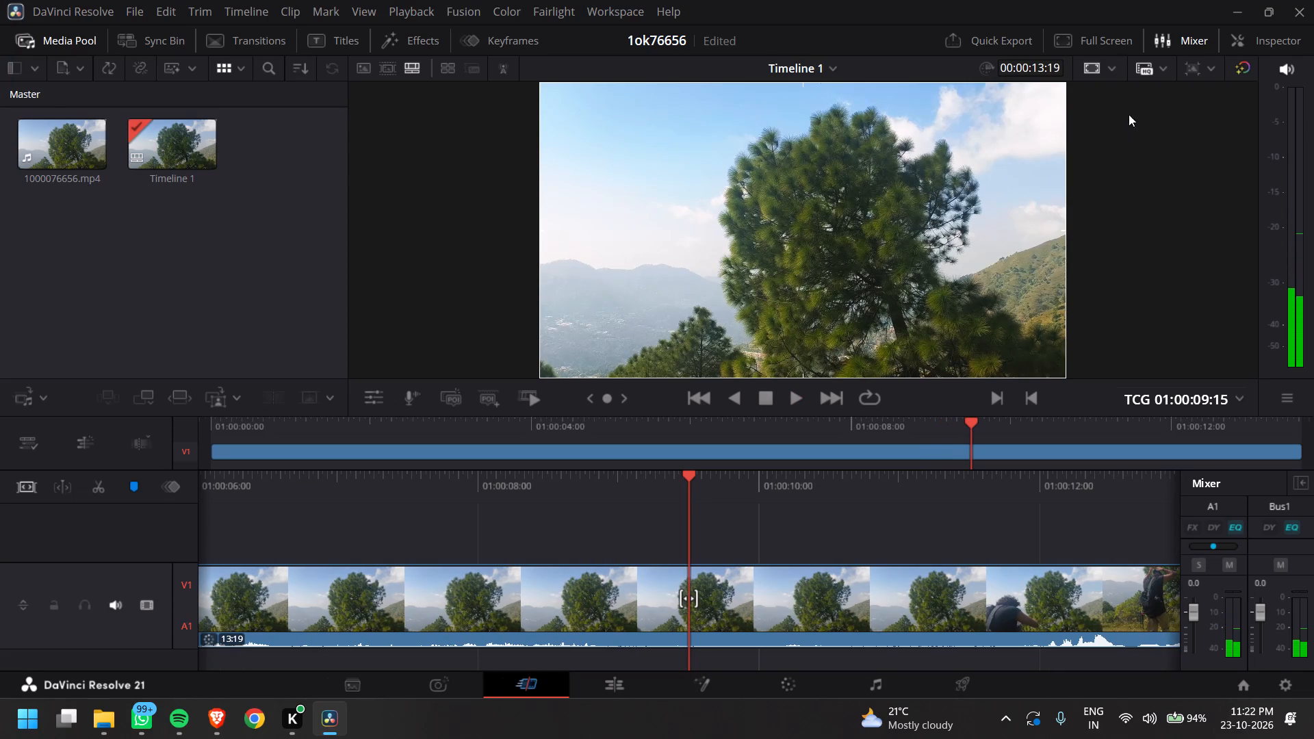
Bypass color grades and Fusion effects at 01:00:09:15 and capture a screenshot of the ungraded viewer frame.
left_click(1246, 58)
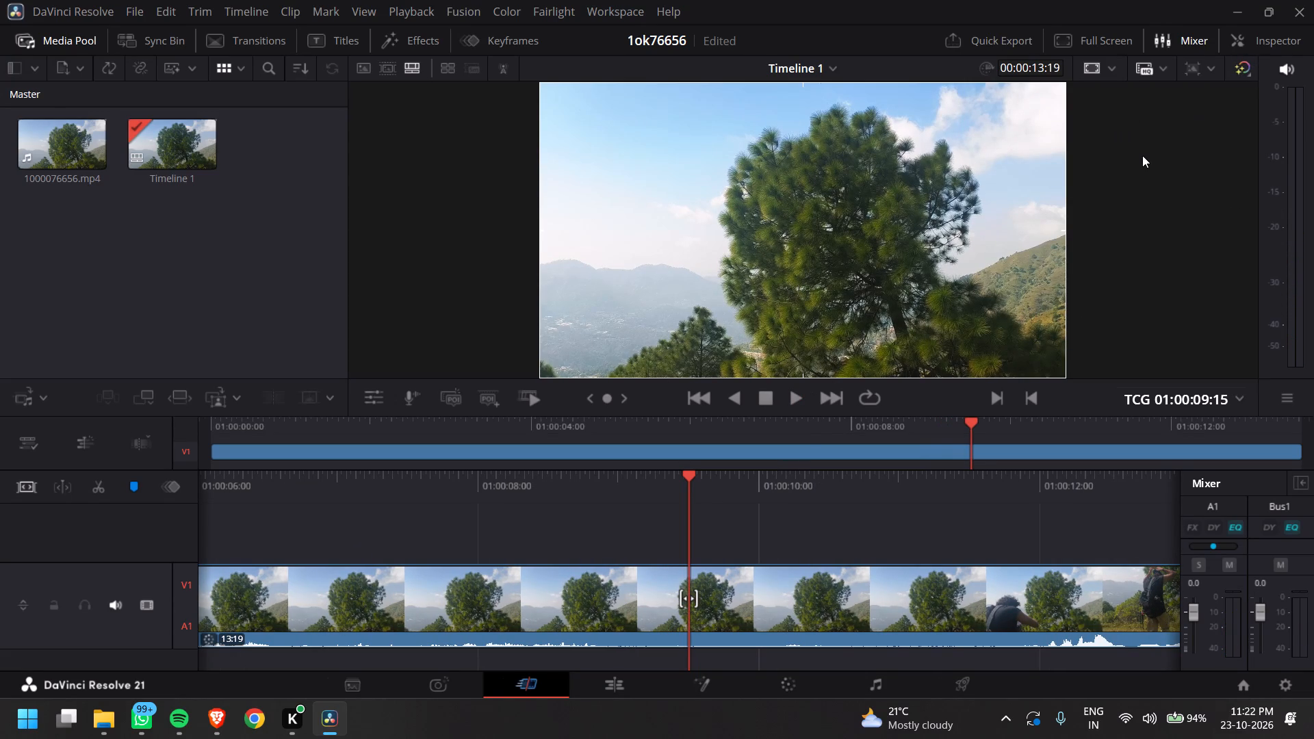
left_click(1244, 71)
key("Print")
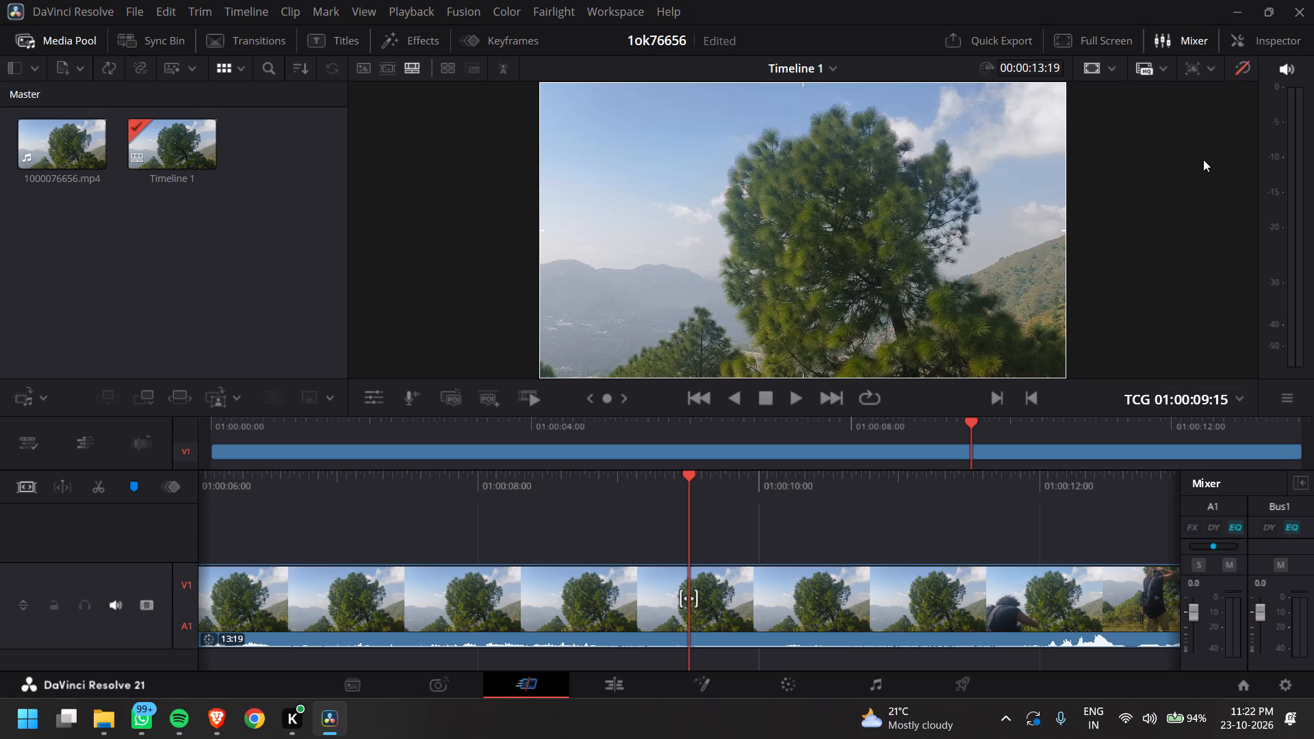
left_click_drag(540, 88, 988, 274)
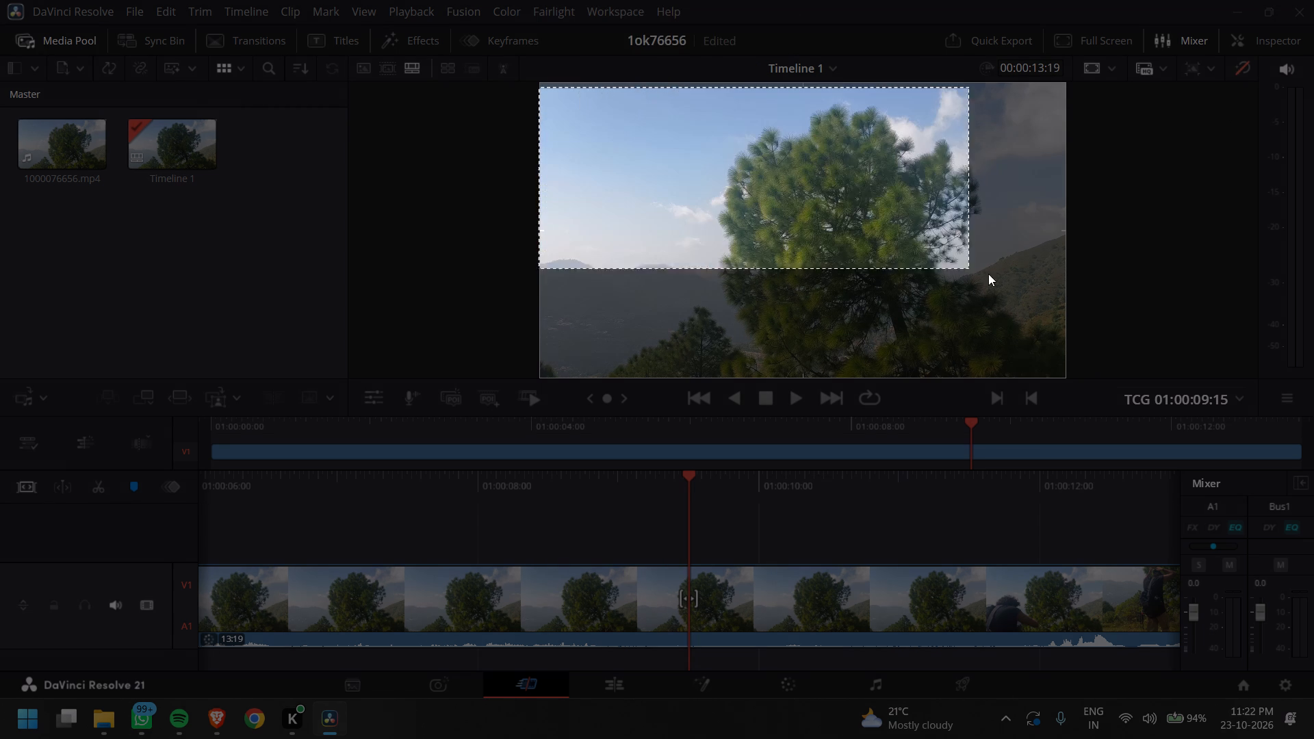
left_click_drag(988, 274, 1077, 378)
Re-enable color grades and Fusion effects and capture a screenshot of the graded viewer frame.
left_click(1243, 66)
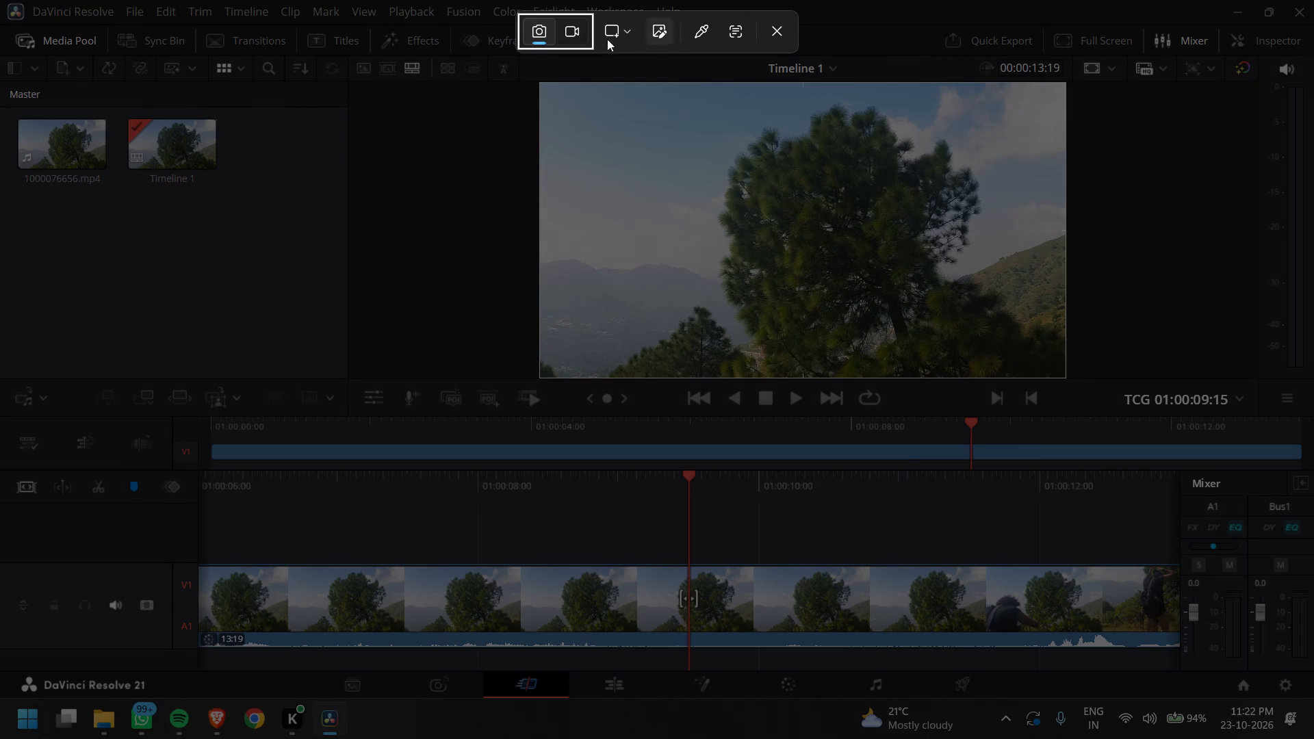
left_click_drag(543, 83, 1071, 377)
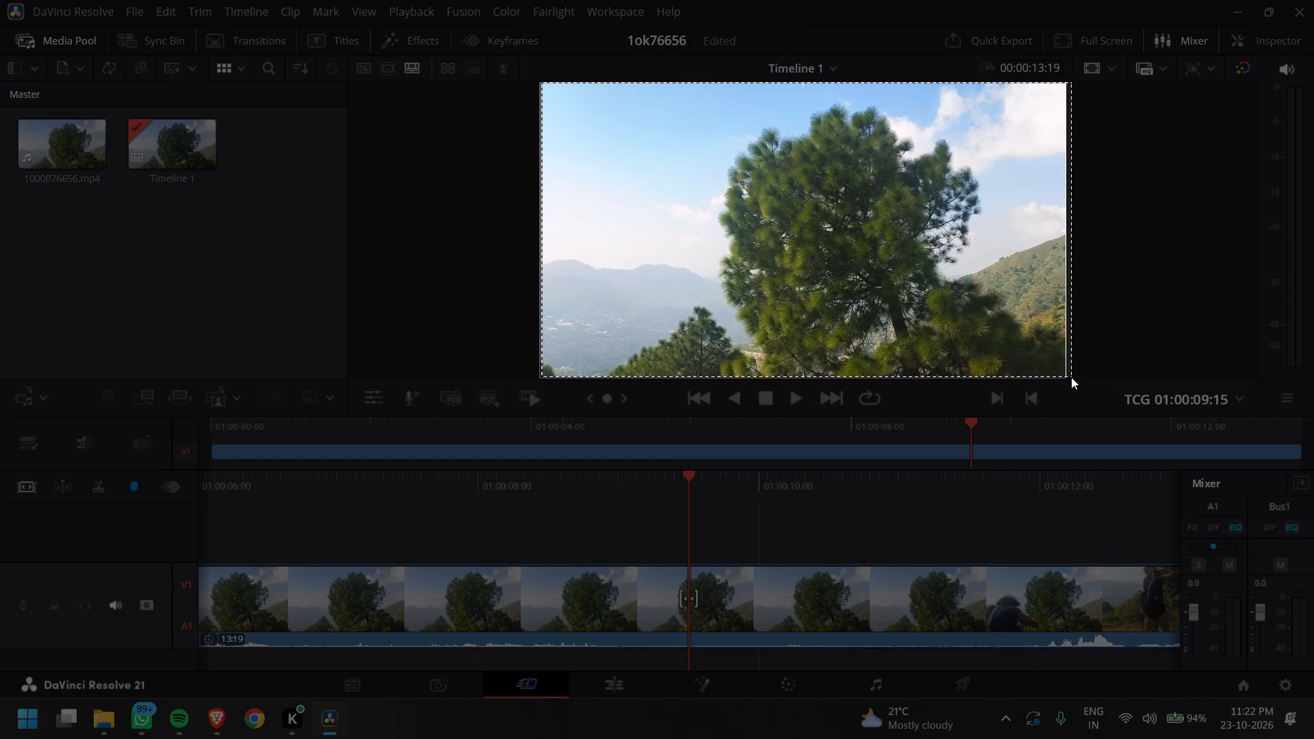
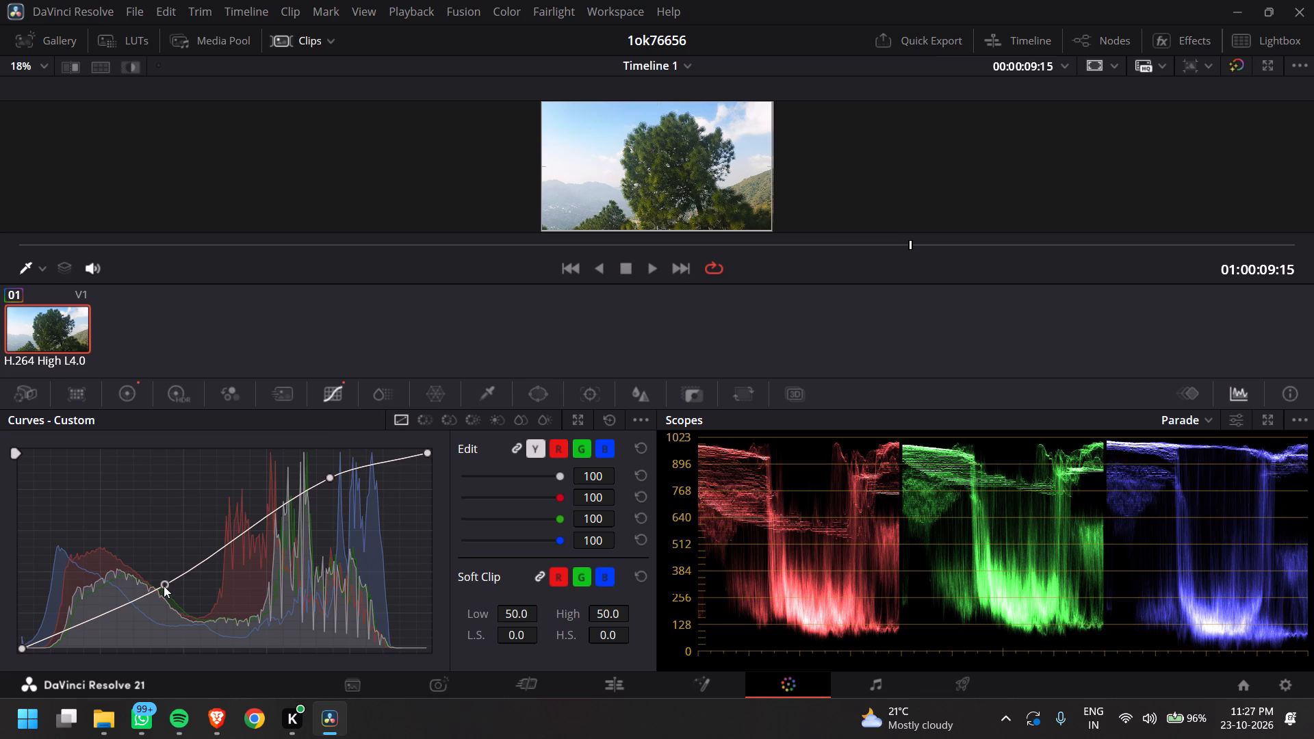
left_click_drag(164, 586, 162, 584)
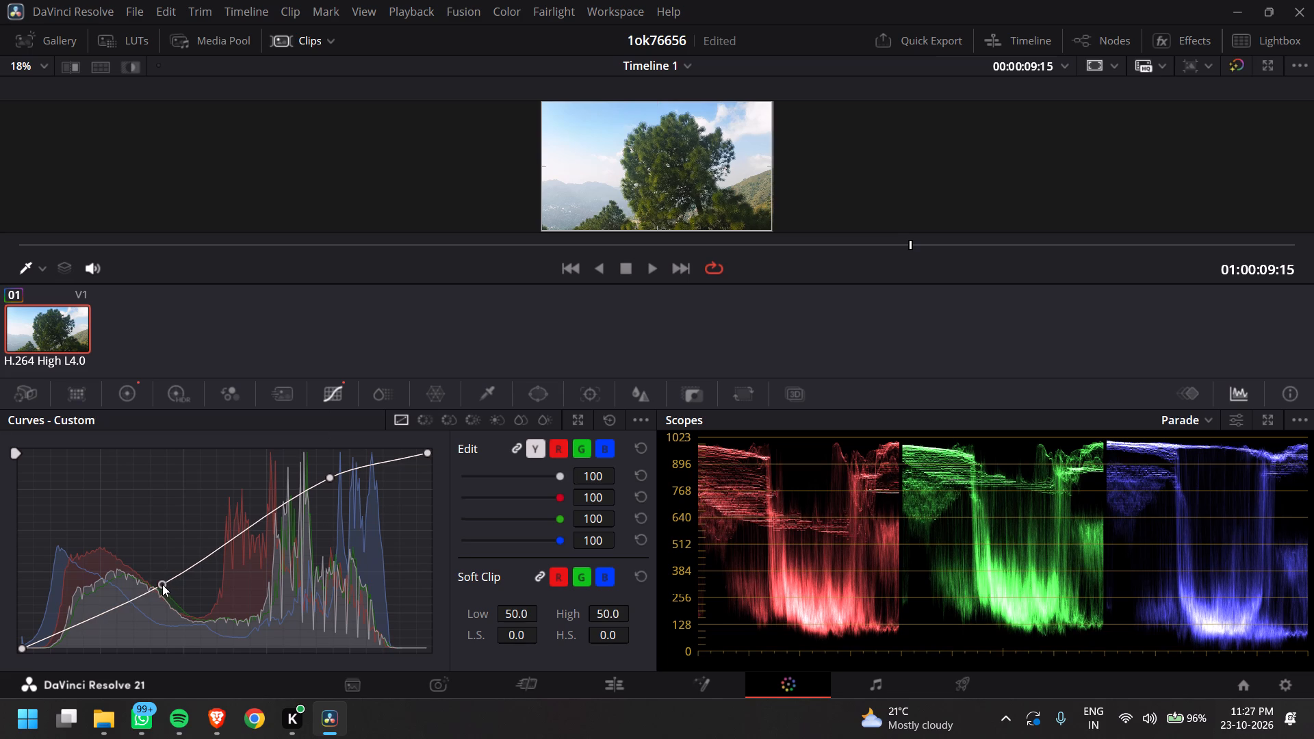
left_click_drag(162, 584, 159, 581)
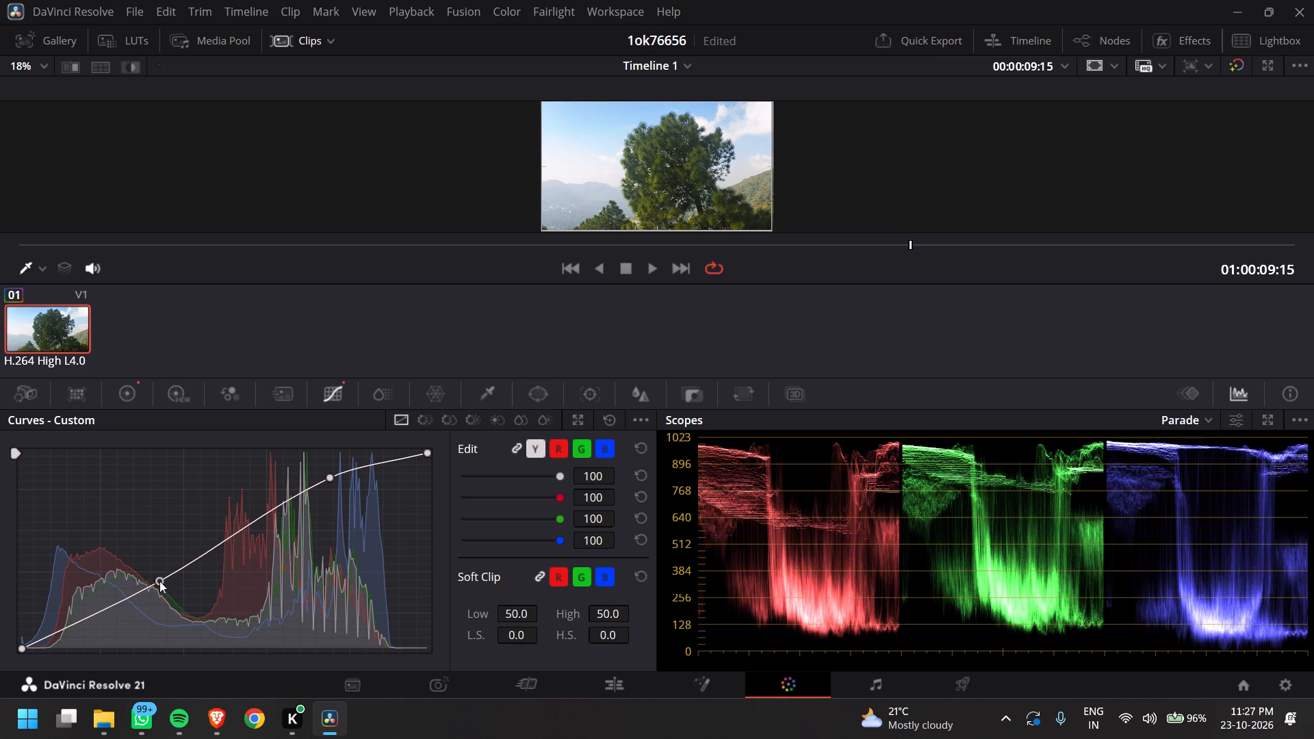
left_click_drag(159, 581, 159, 585)
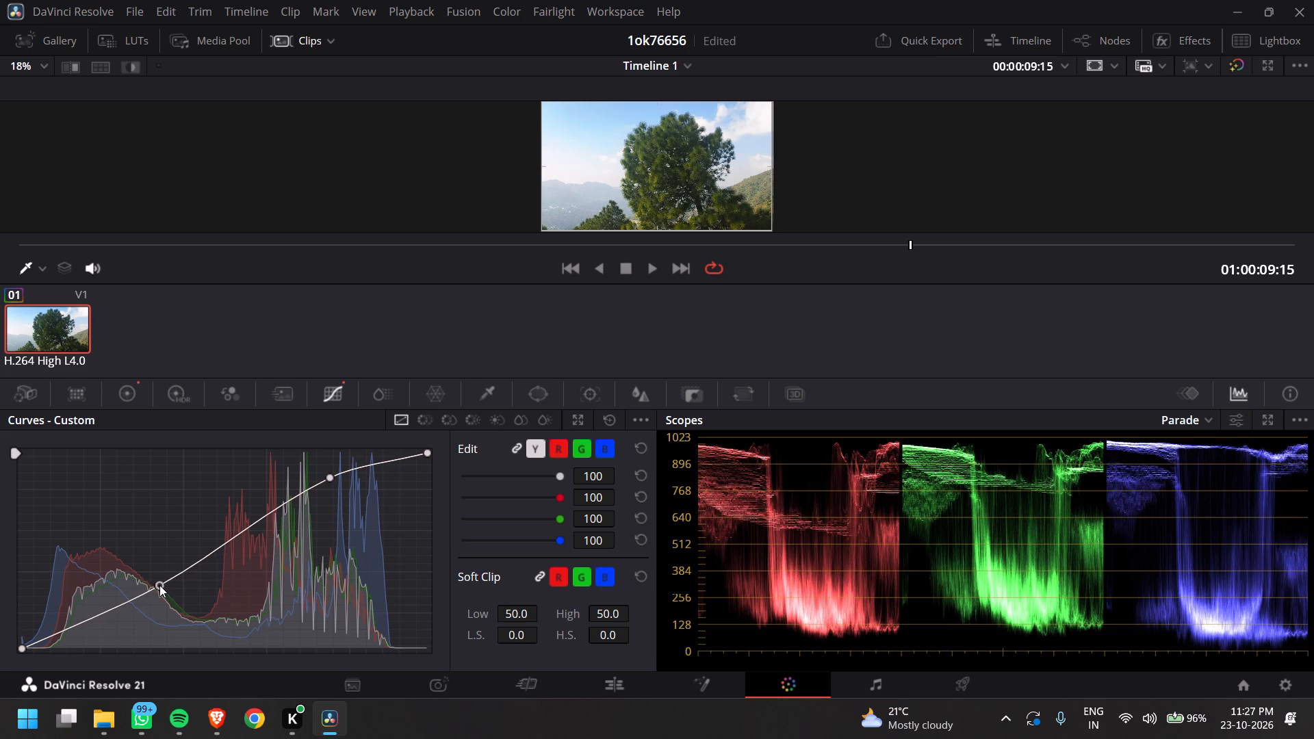
left_click_drag(159, 585, 159, 584)
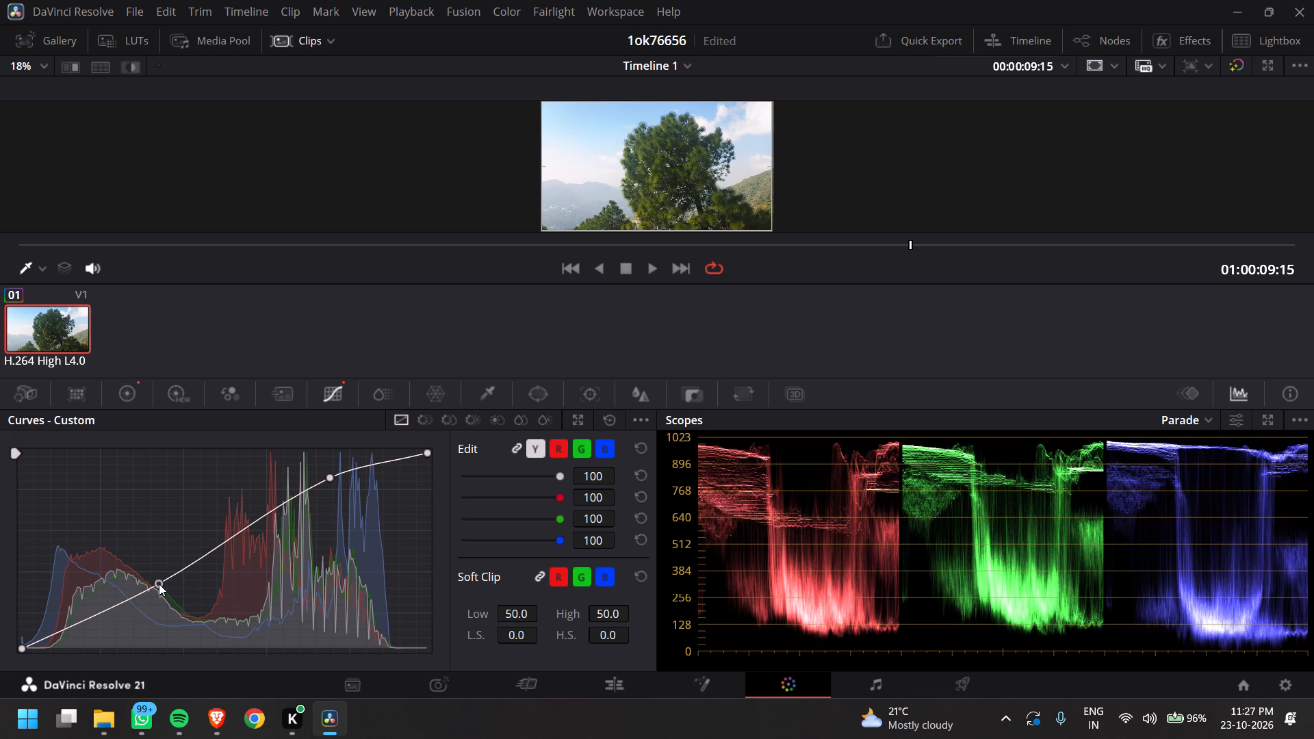
left_click_drag(159, 584, 125, 589)
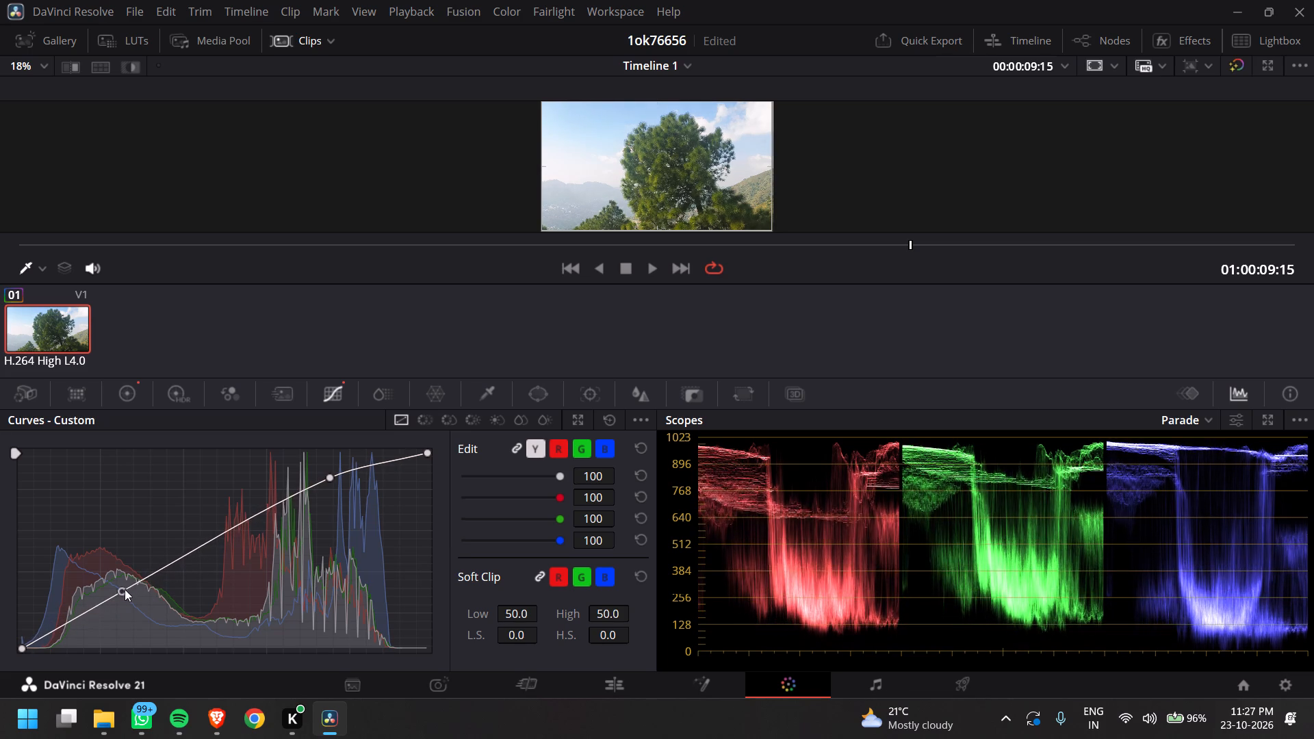
left_click_drag(125, 589, 173, 589)
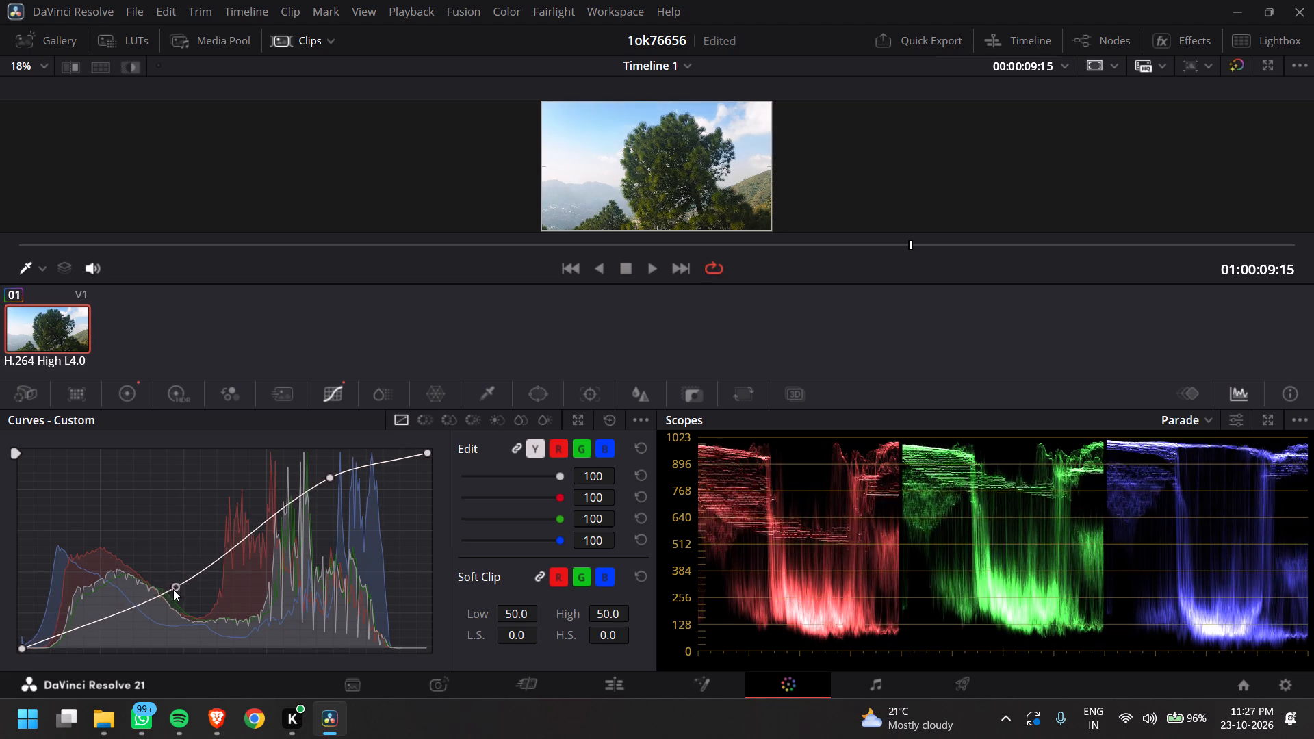
left_click_drag(173, 589, 148, 586)
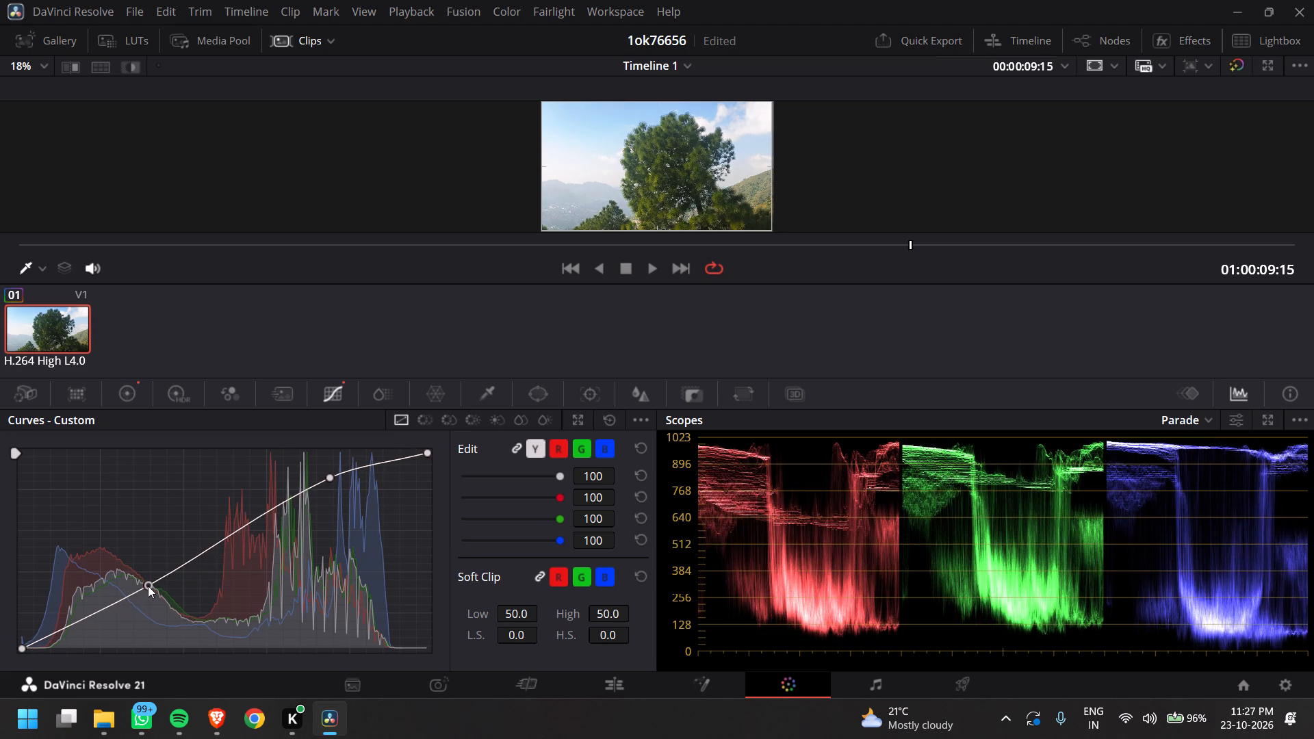
left_click_drag(148, 586, 156, 588)
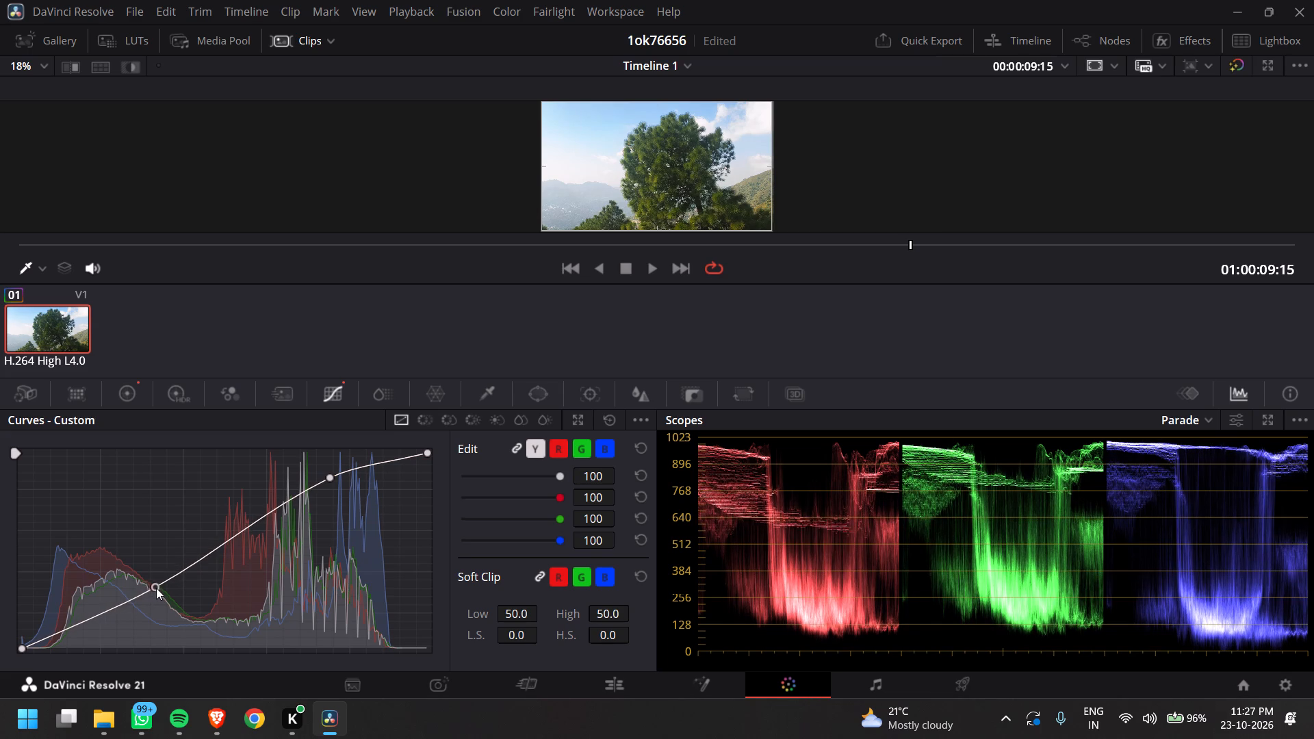
left_click_drag(156, 588, 168, 592)
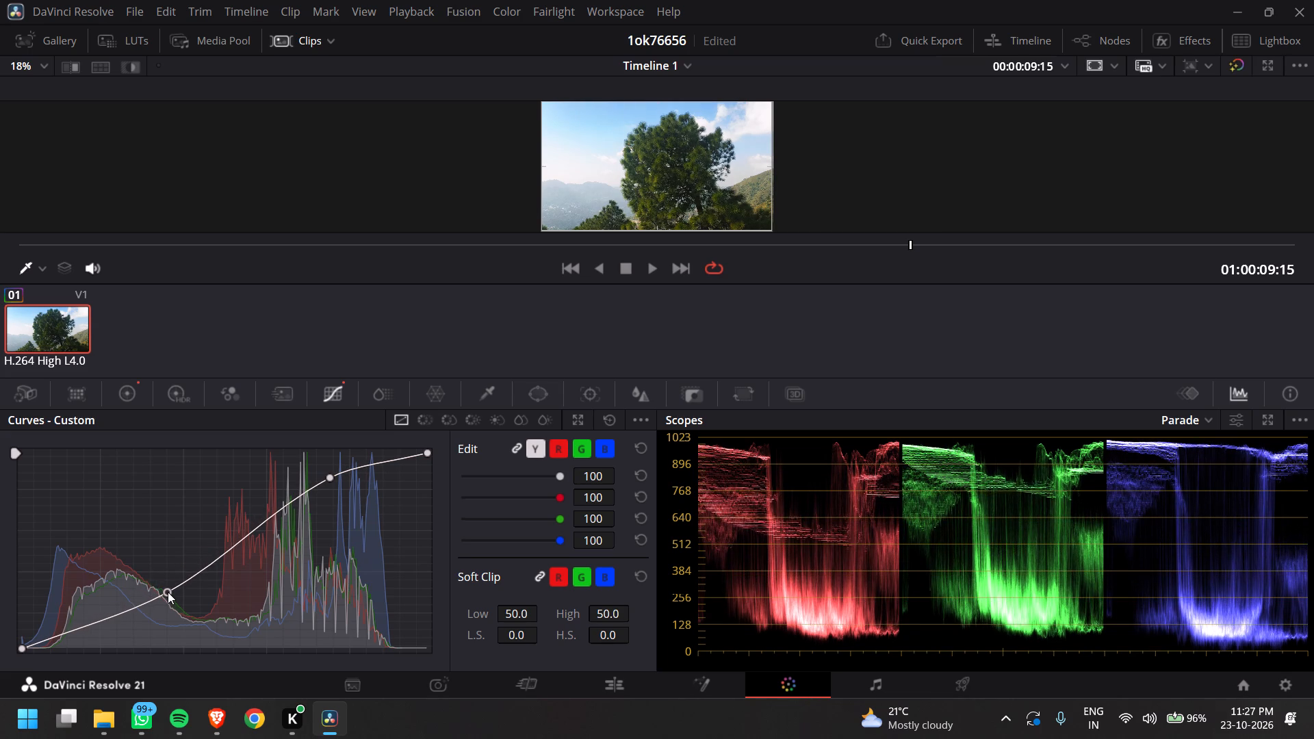
left_click_drag(168, 592, 157, 589)
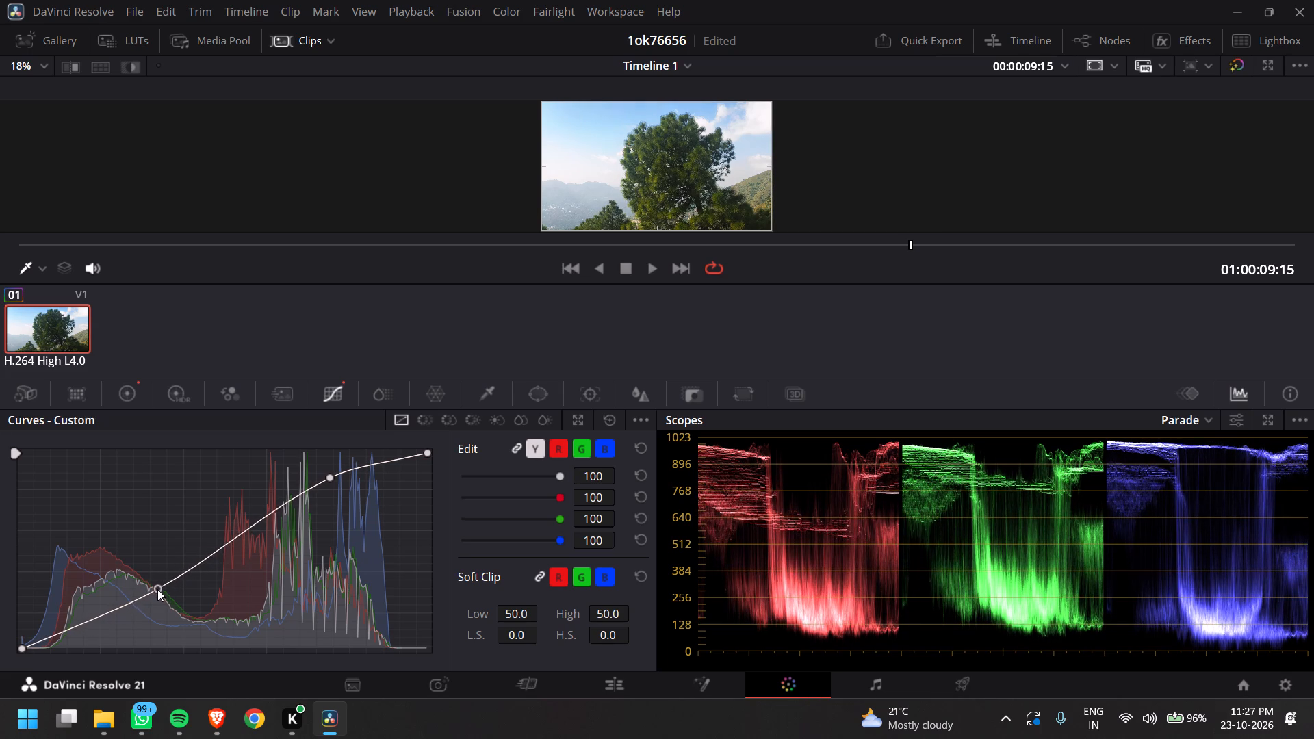
left_click_drag(157, 589, 155, 589)
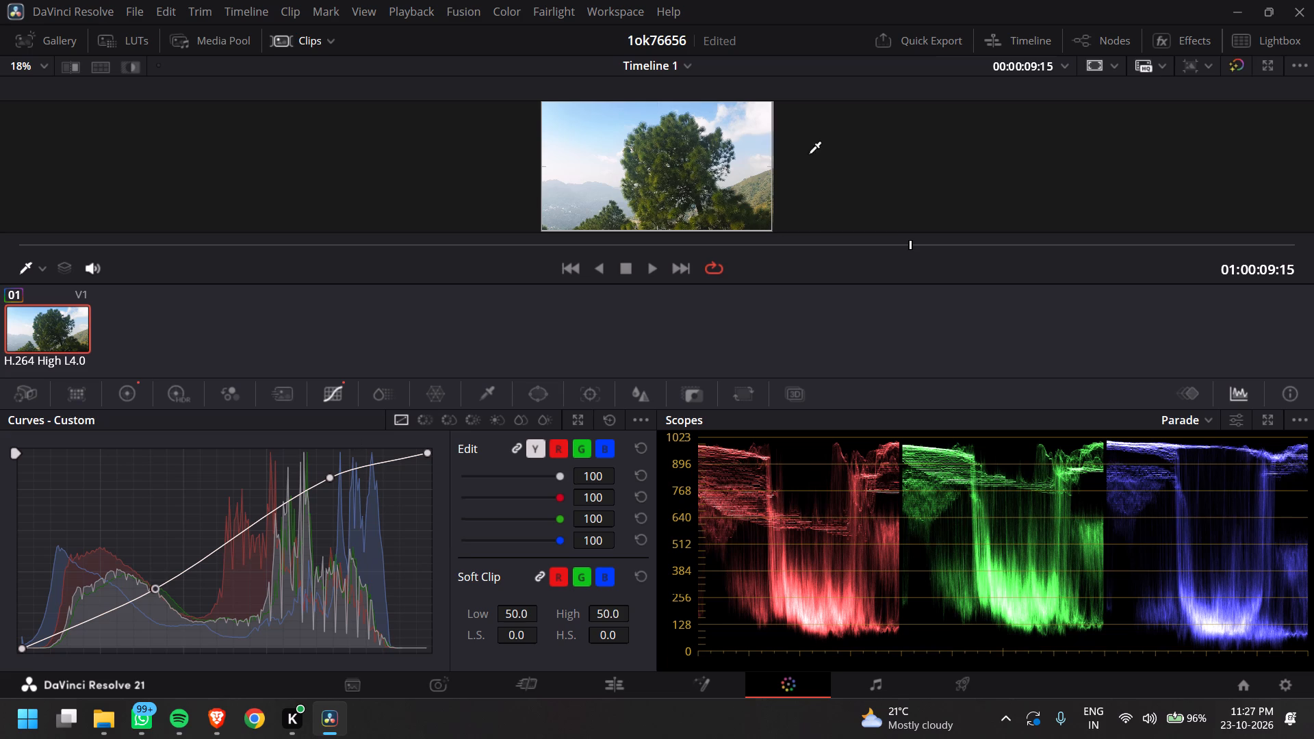
On the Cut page, toggle the grade bypass on and off to compare, and capture a screenshot of the graded viewer frame.
left_click(528, 685)
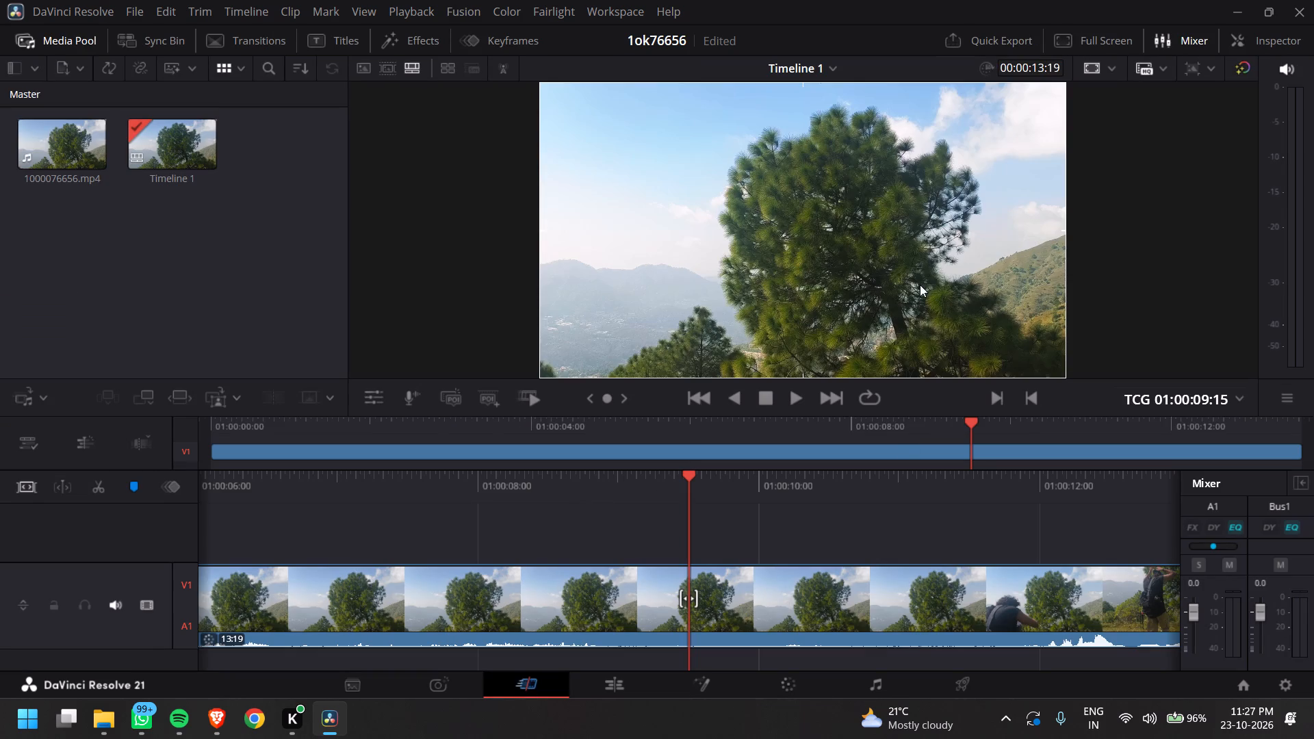
left_click(1242, 70)
left_click(1242, 70)
key("Print")
left_click_drag(542, 75, 1111, 331)
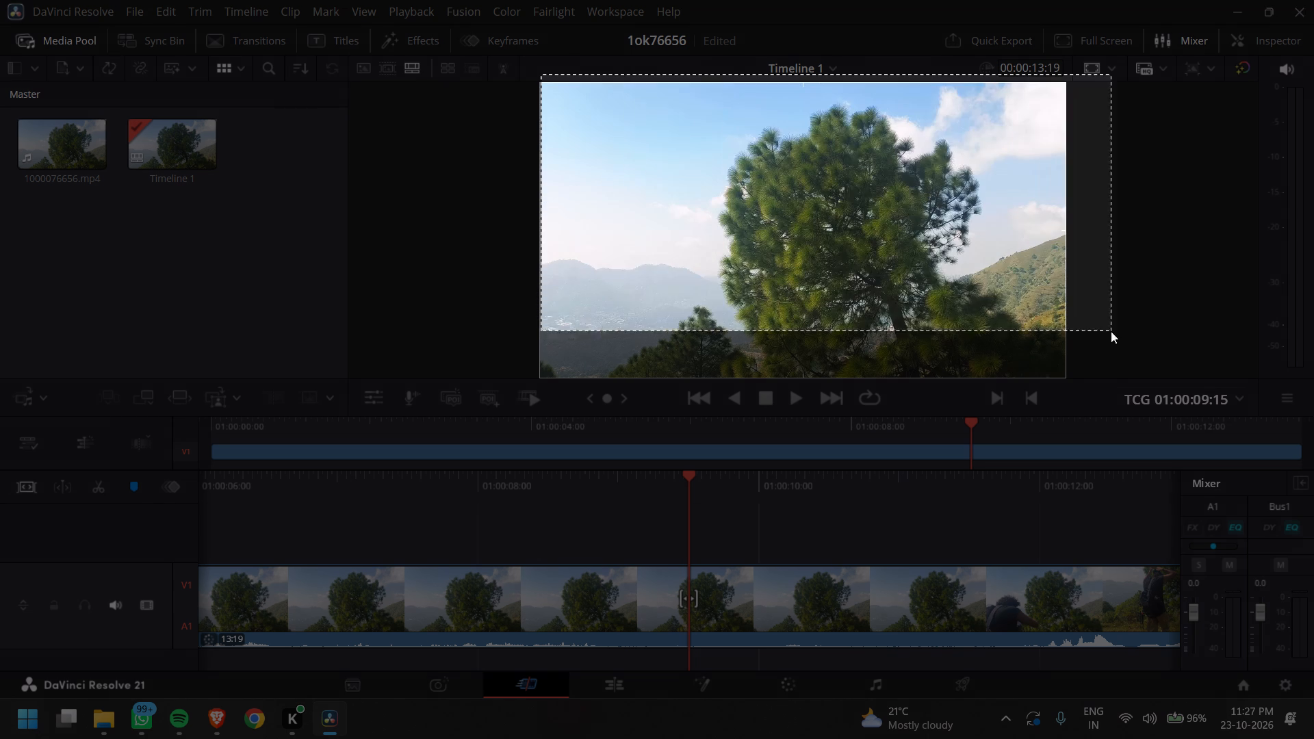
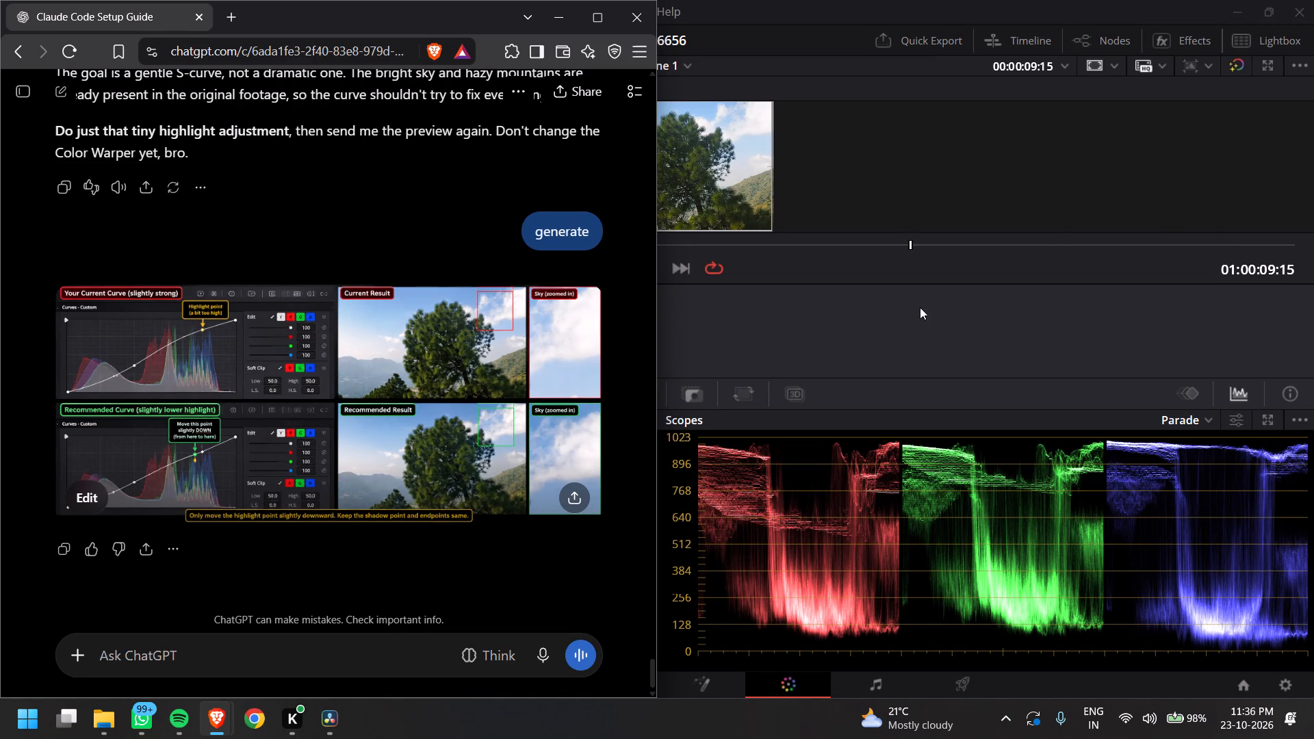
Switch to DaVinci Resolve and move the custom curve's highlight point slightly down and left toward the diagonal.
left_click(871, 310)
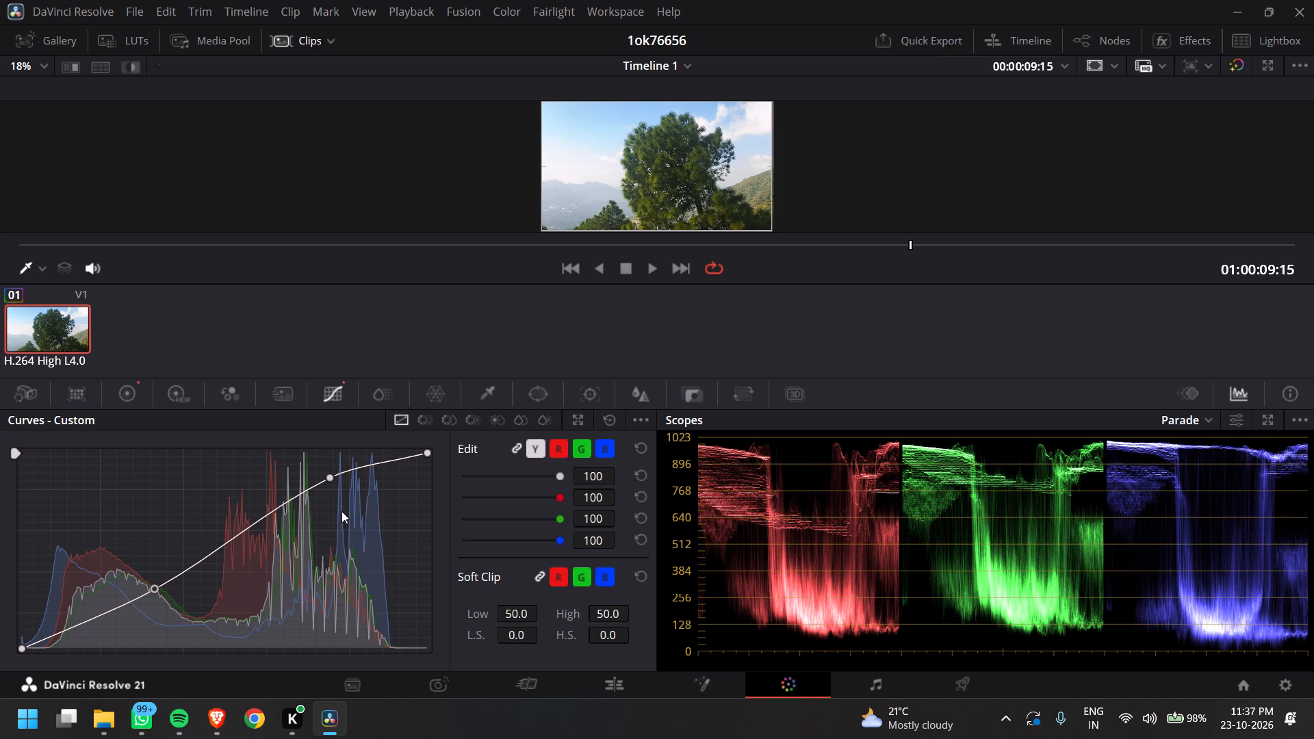
left_click(328, 478)
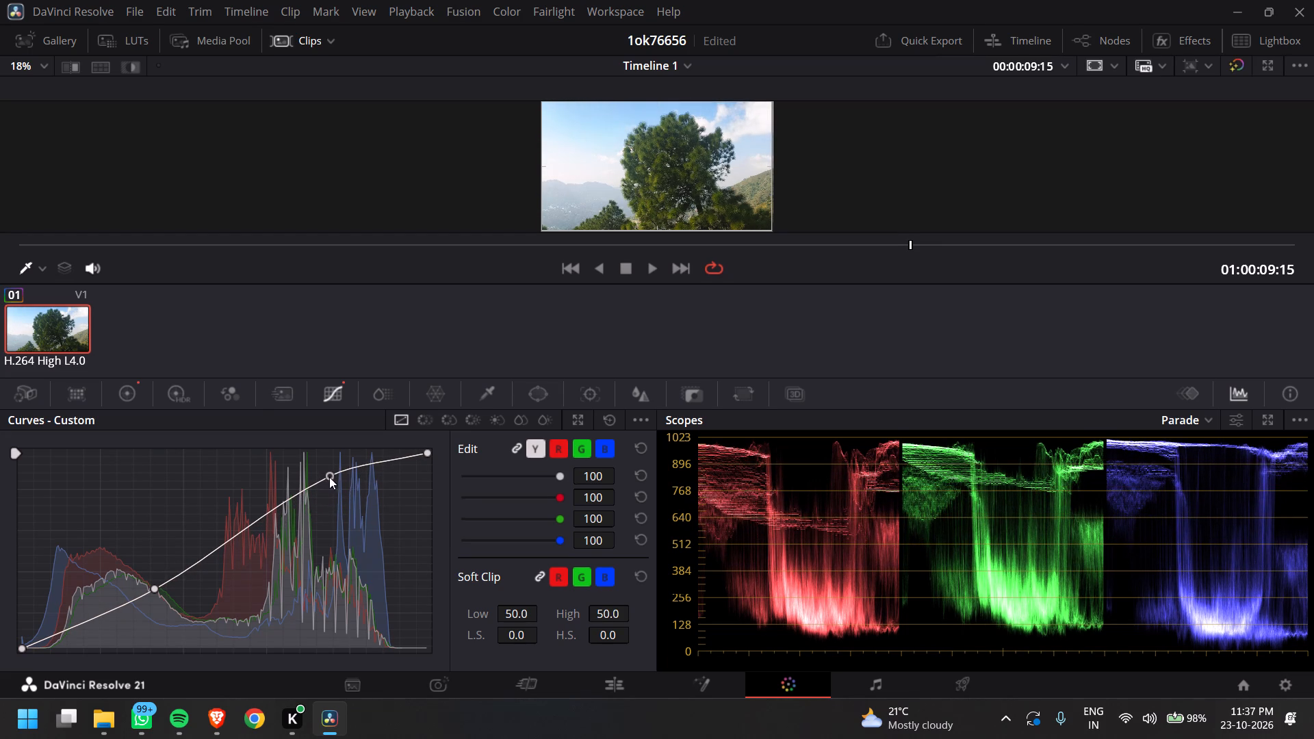
left_click_drag(331, 476, 324, 480)
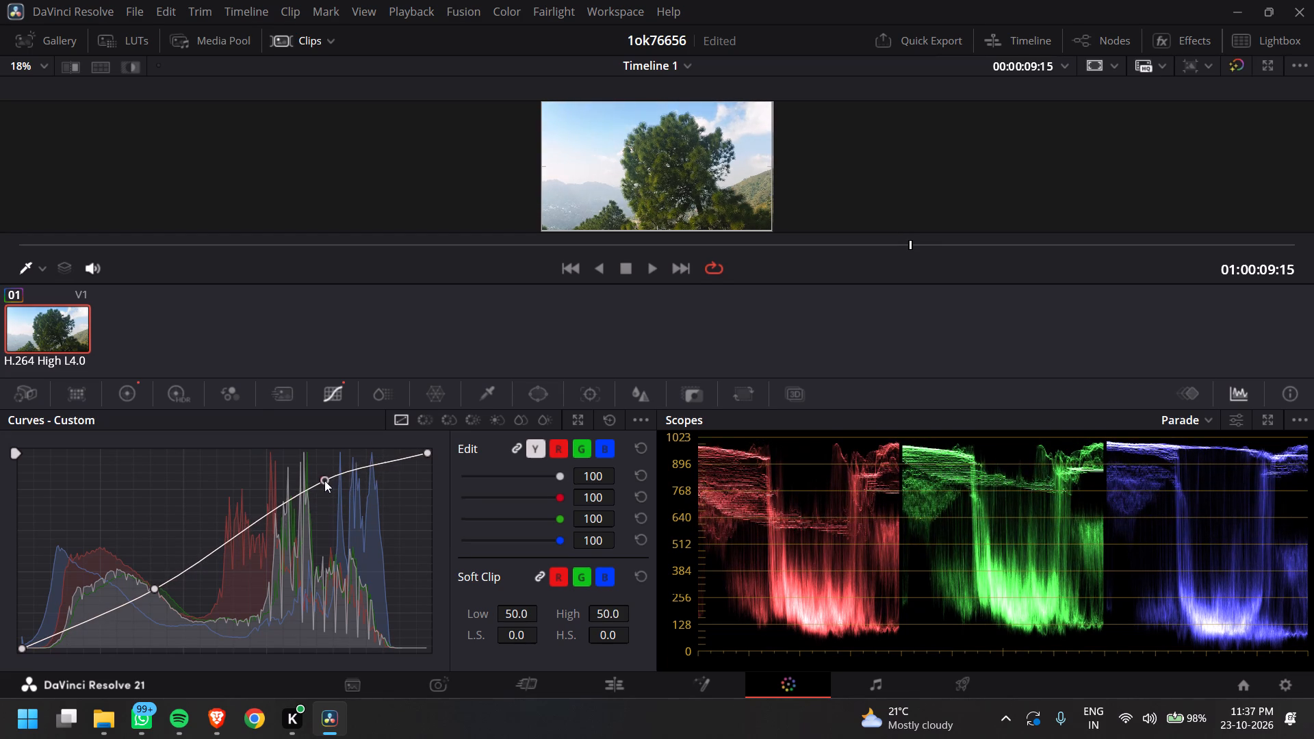
left_click_drag(324, 480, 329, 474)
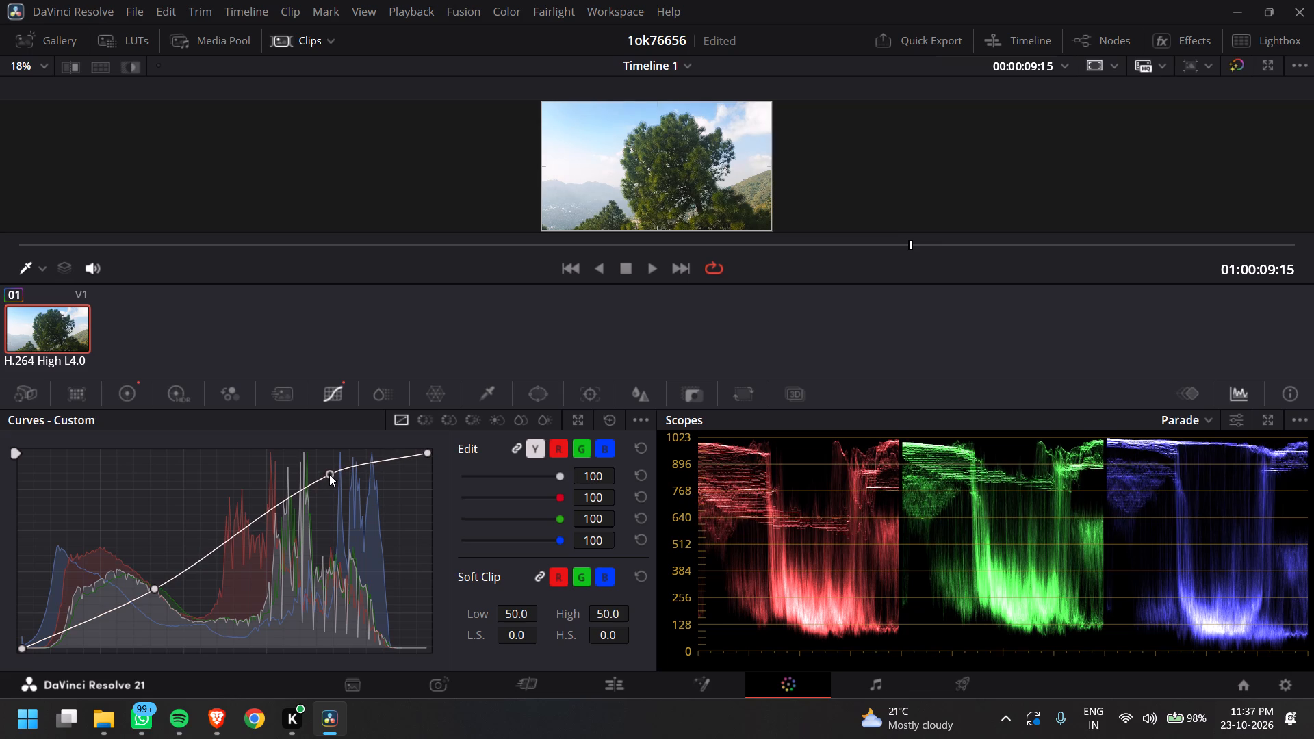
left_click_drag(329, 474, 325, 488)
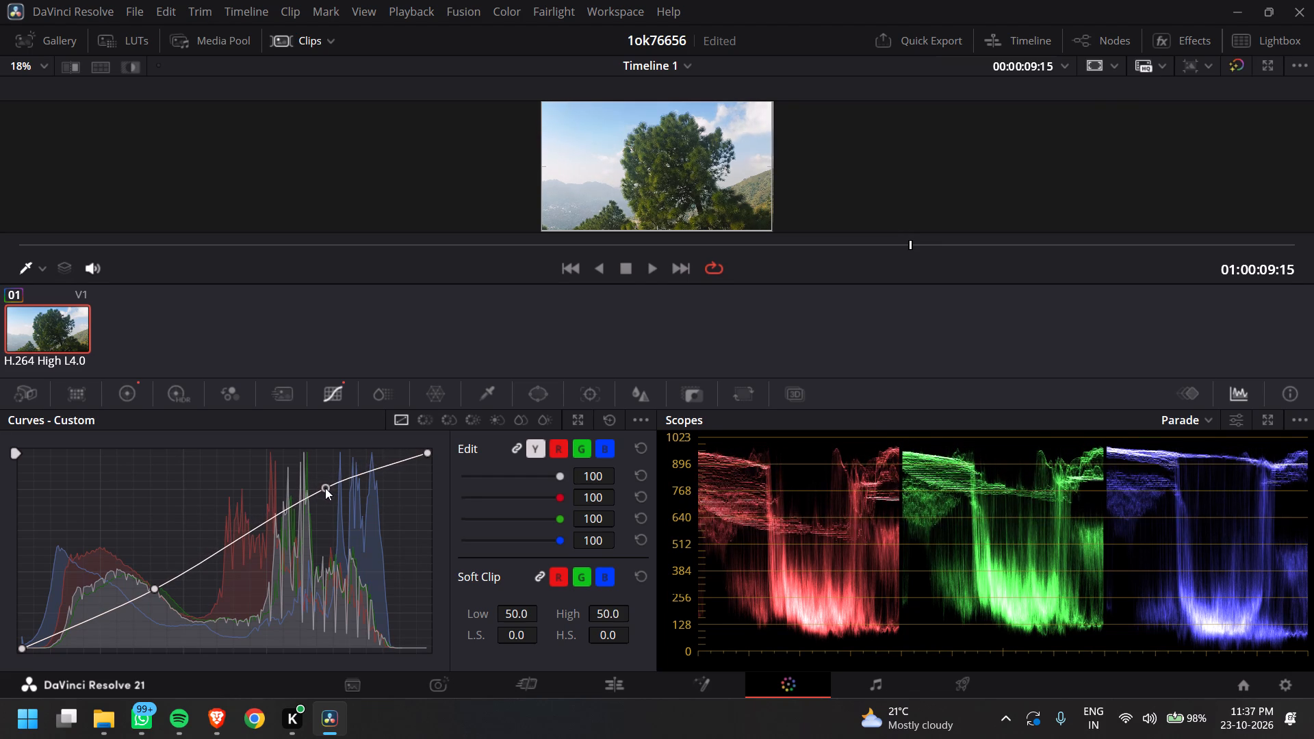
left_click_drag(325, 488, 327, 488)
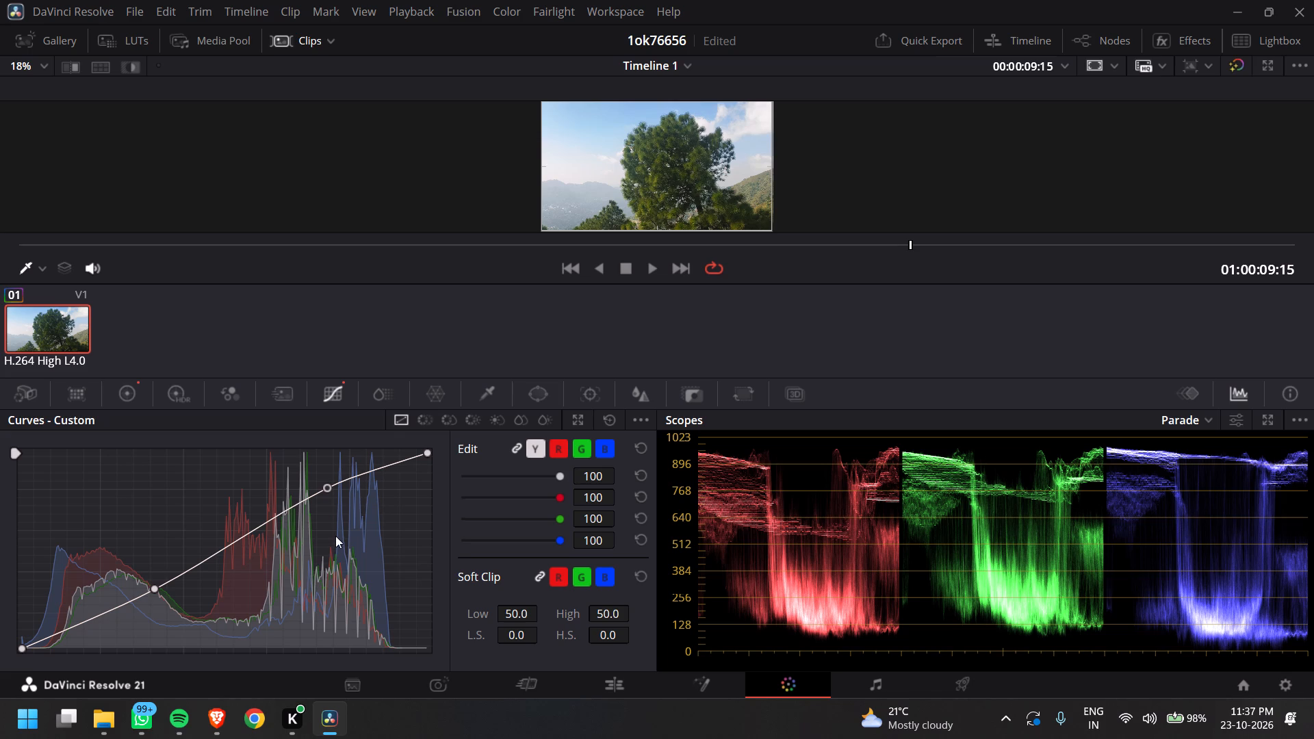
left_click(118, 721)
double_click(537, 435)
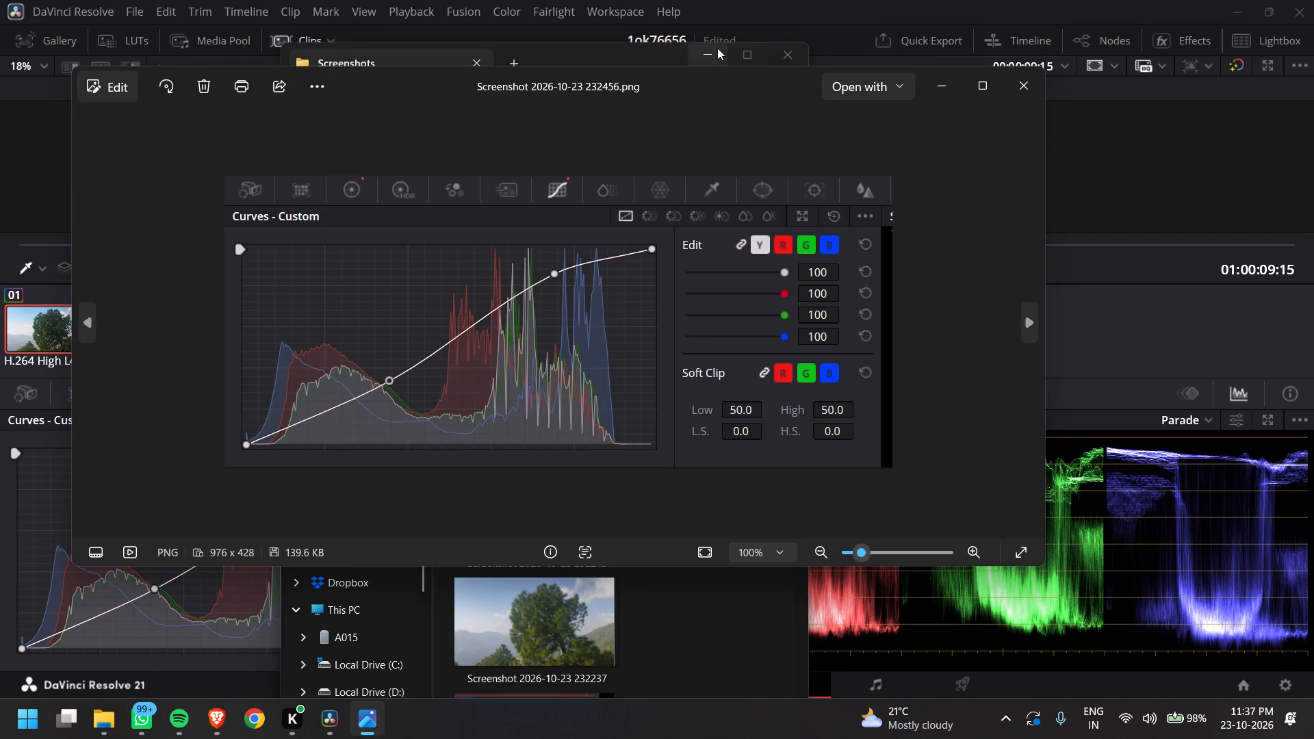
left_click(717, 48)
left_click_drag(771, 78, 1174, 30)
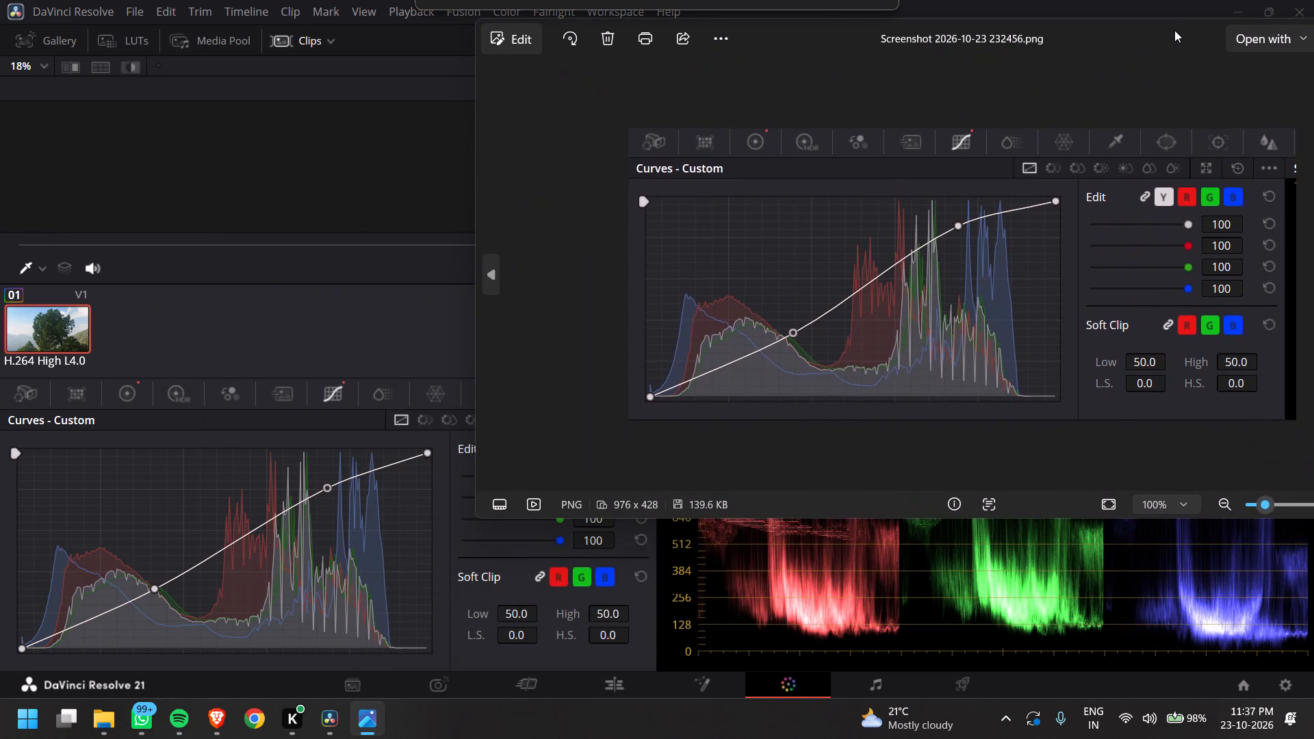
left_click_drag(1174, 30, 1168, 30)
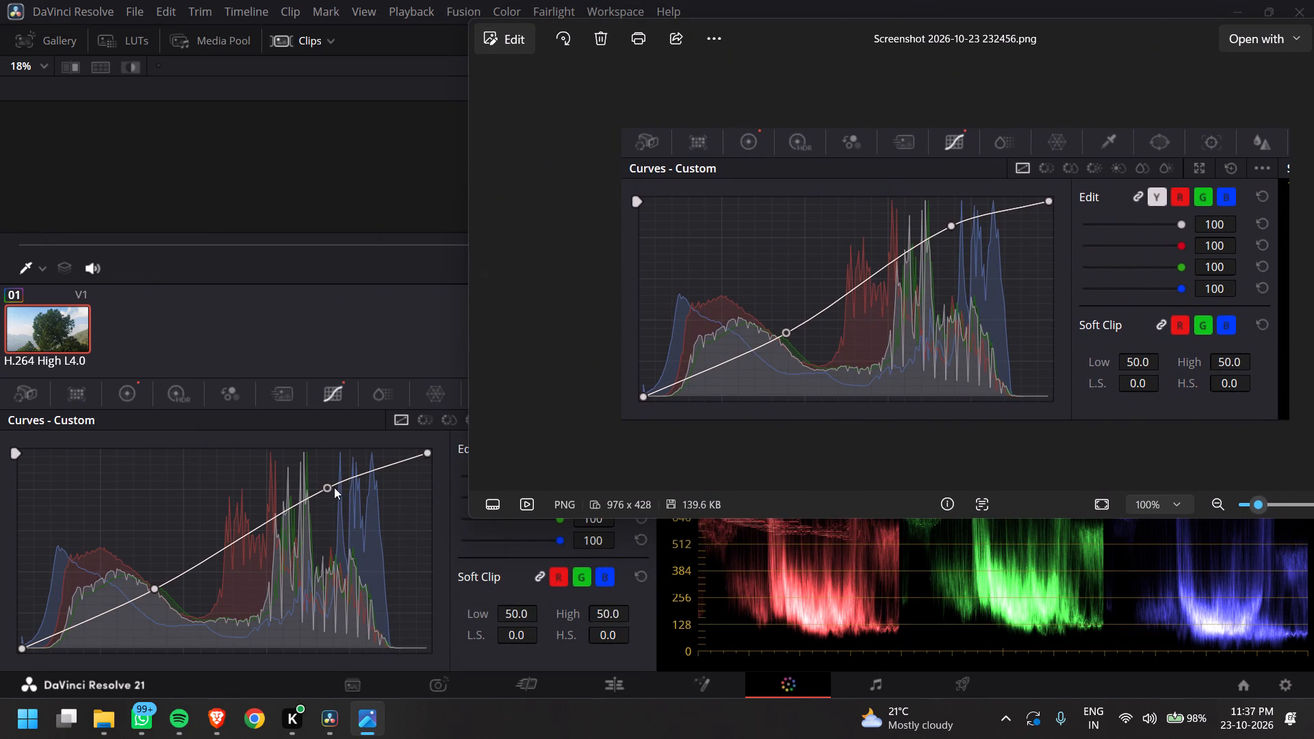
Lower the custom curve's highlight point slightly further for a gentler S-shape than the reference screenshot.
left_click_drag(328, 488, 328, 490)
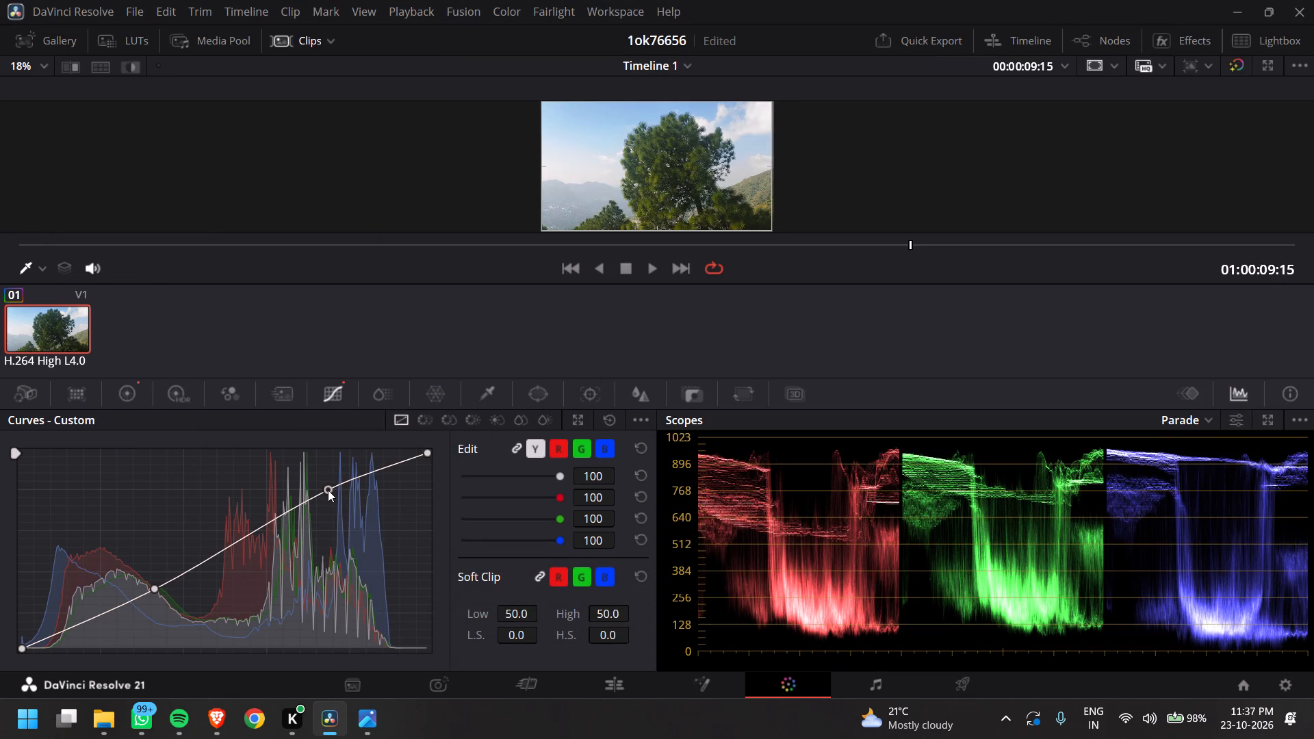
left_click_drag(328, 490, 328, 495)
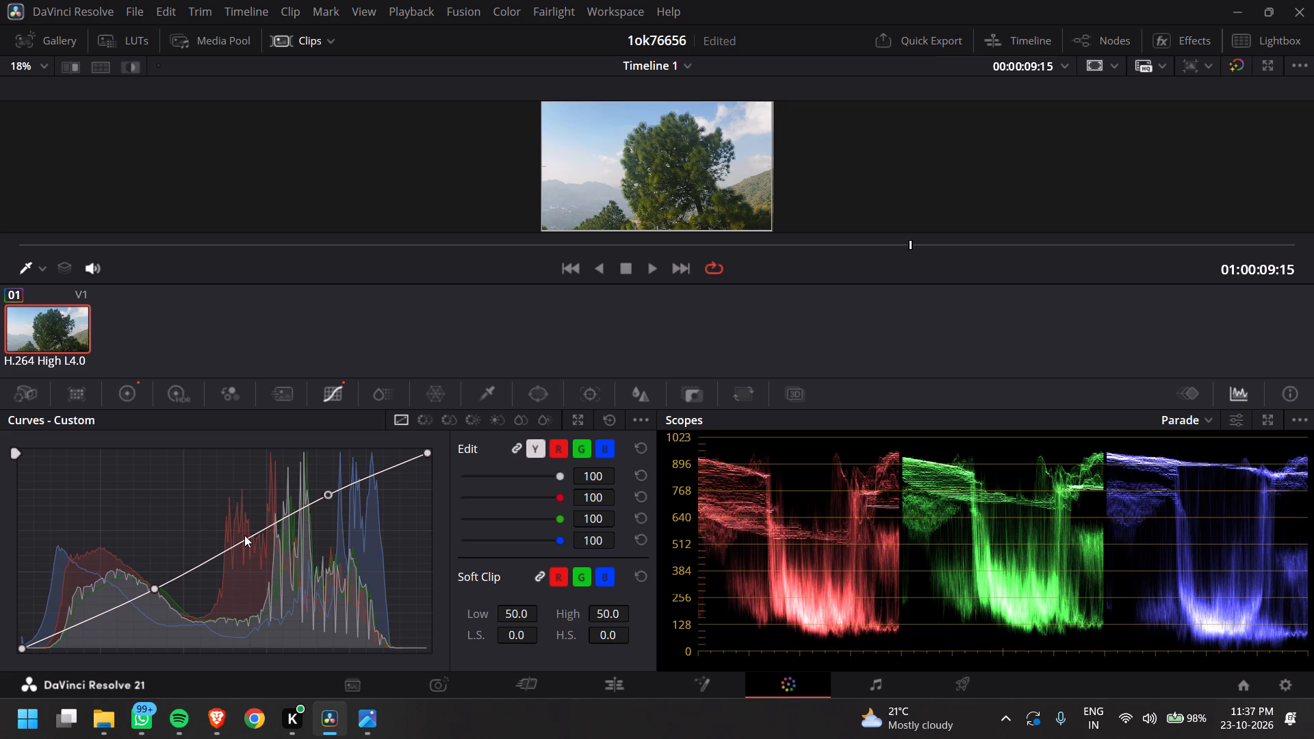
Capture a screenshot of the Curves - Custom graph area with the adjusted curve.
key("Print")
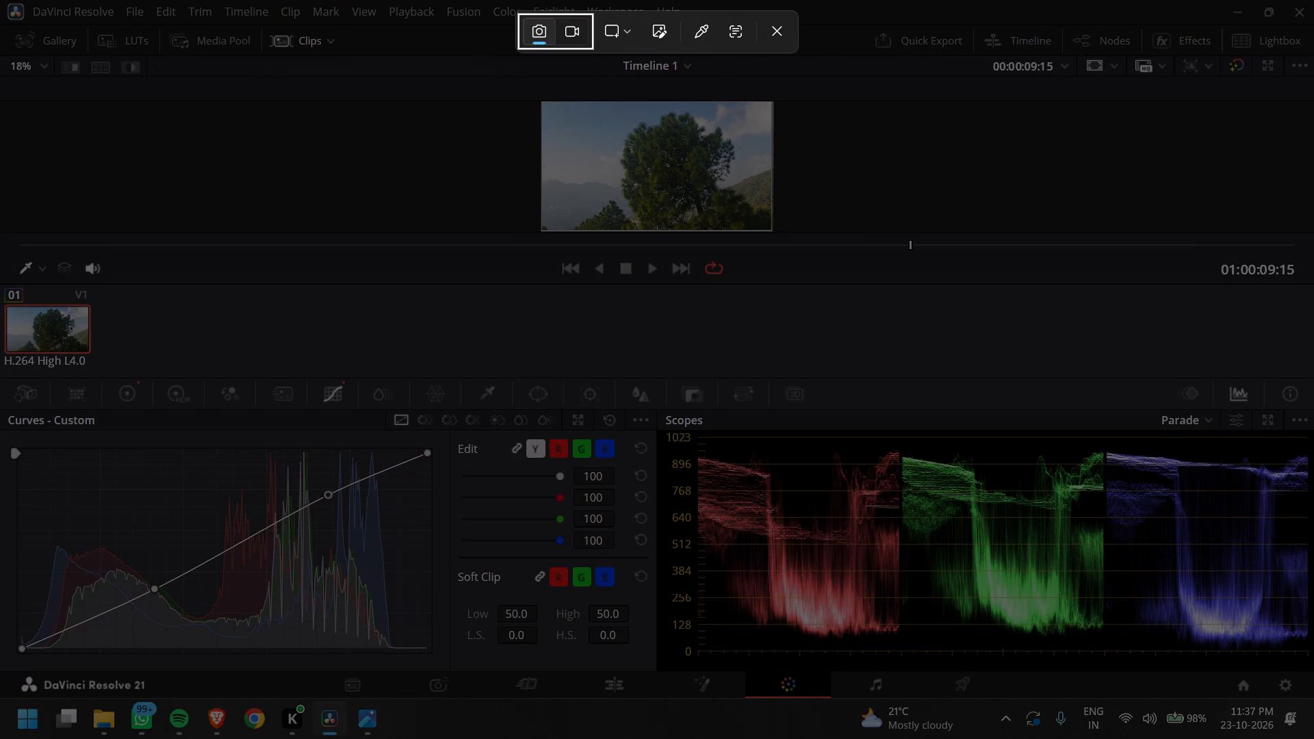
left_click_drag(0, 427, 474, 673)
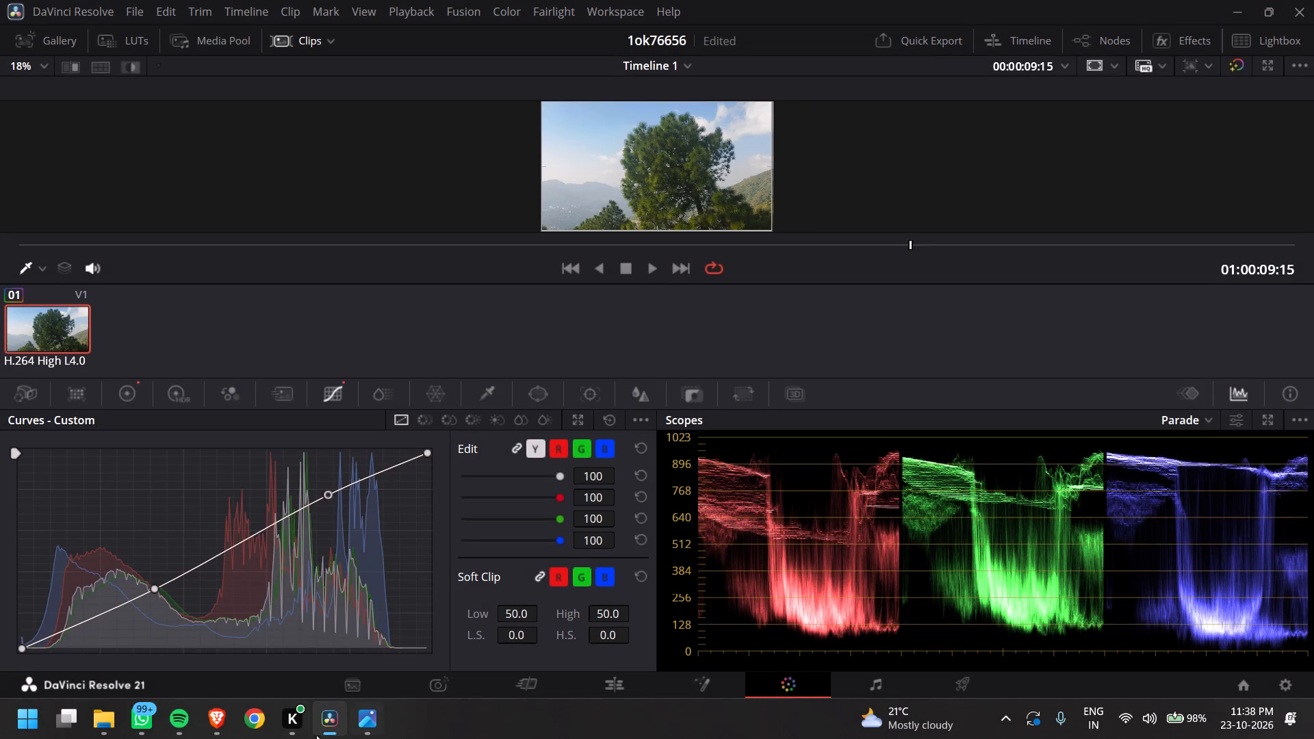
left_click(97, 721)
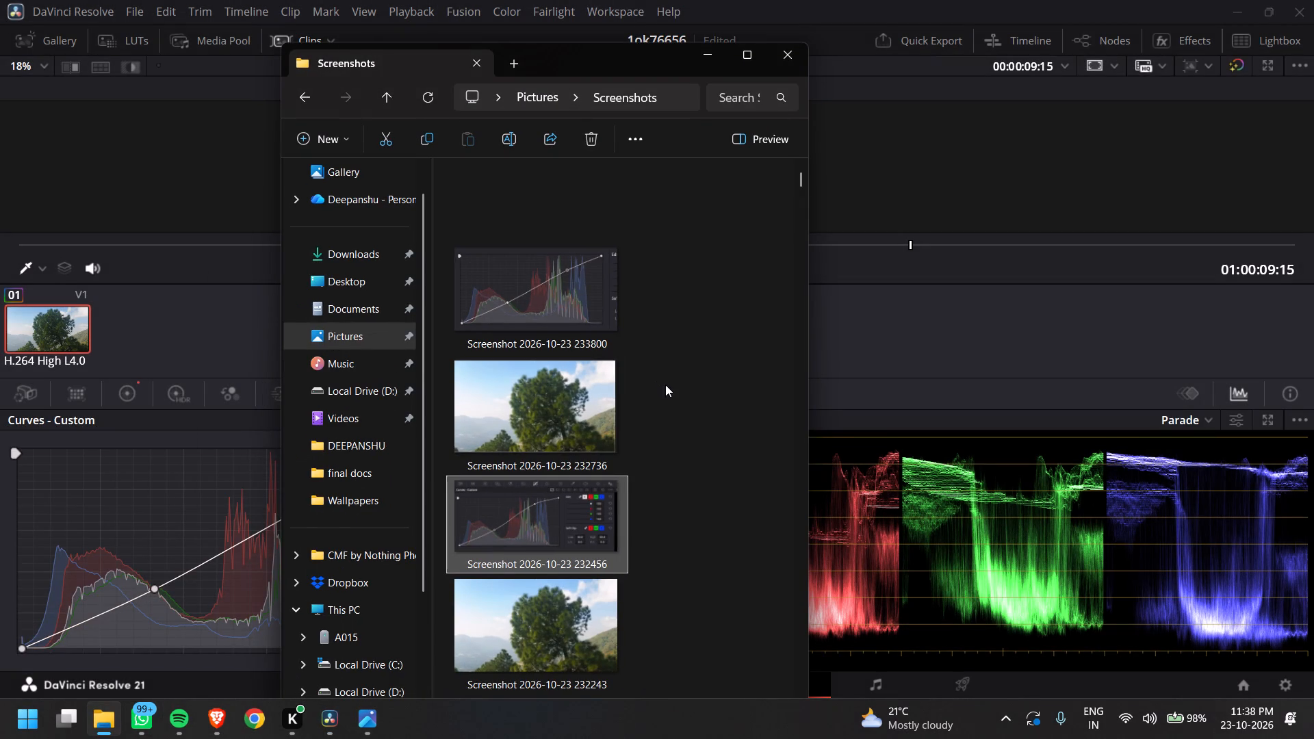
scroll(664, 383, "up", 4)
left_click(212, 728)
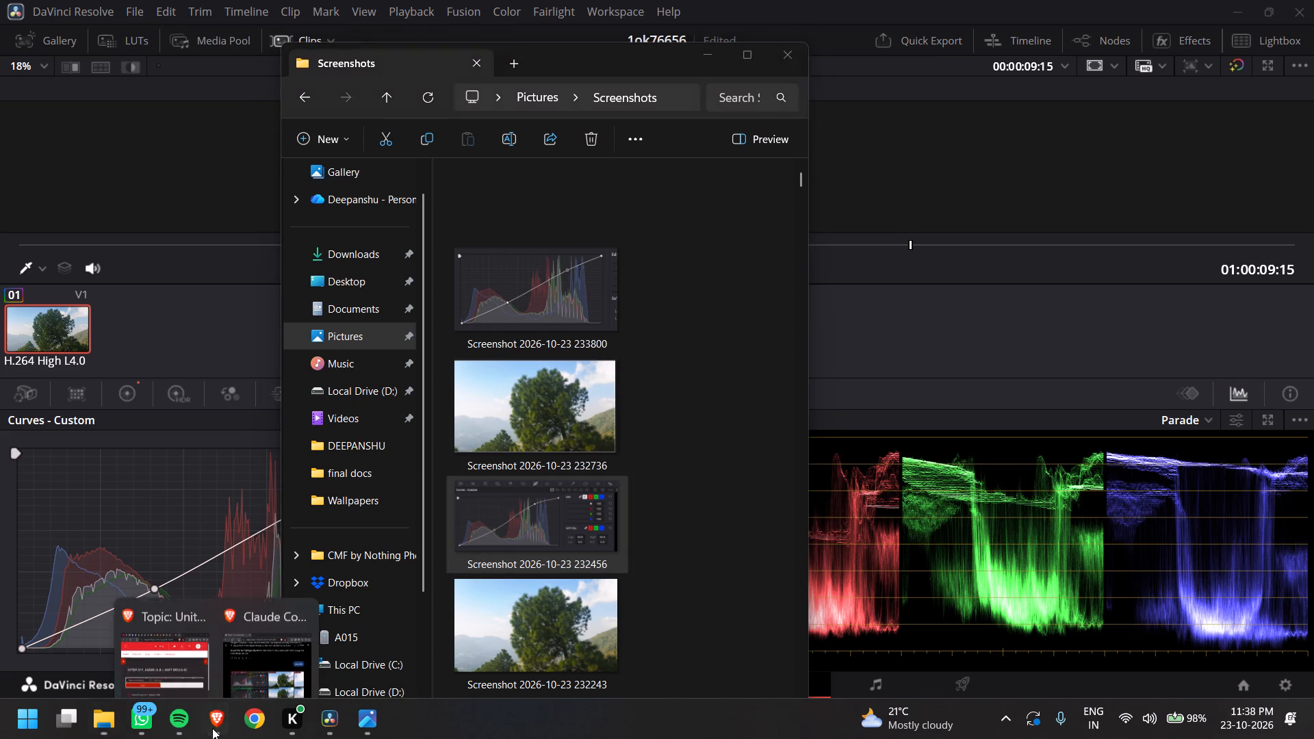
left_click(263, 612)
left_click(92, 724)
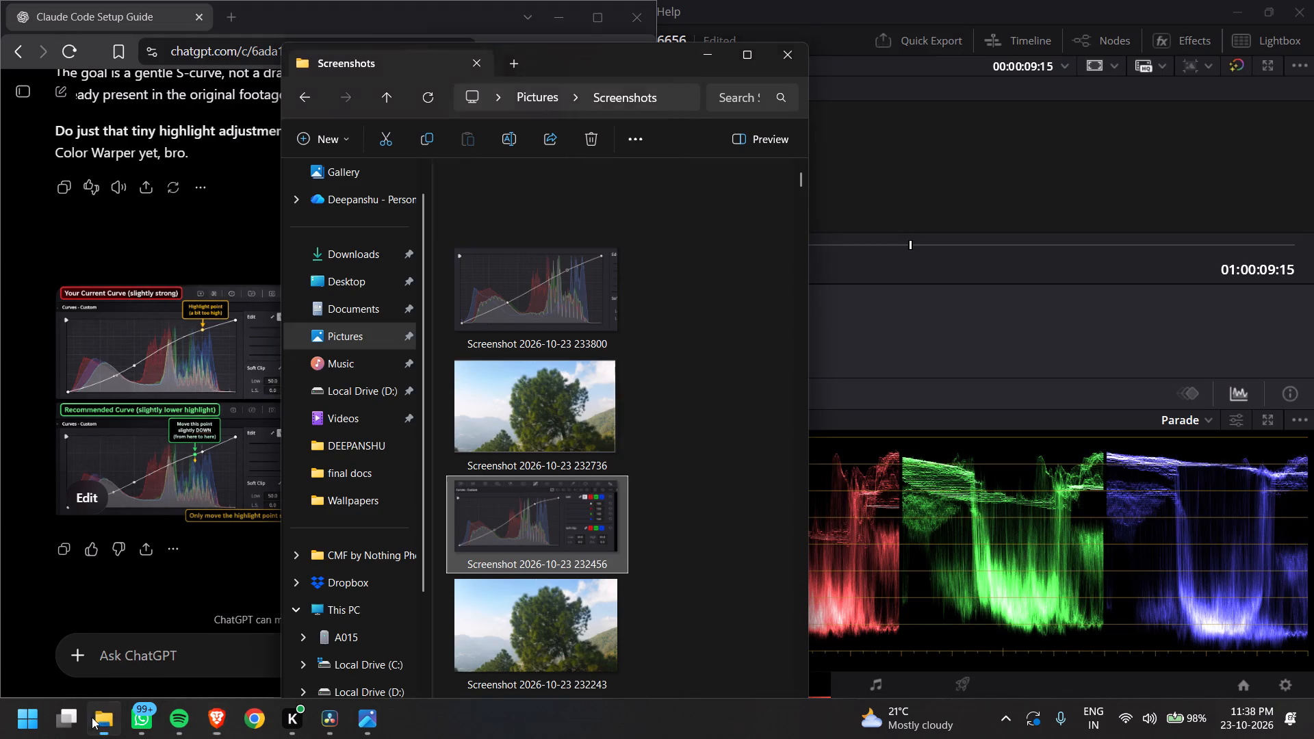
left_click(543, 297, "ctrl")
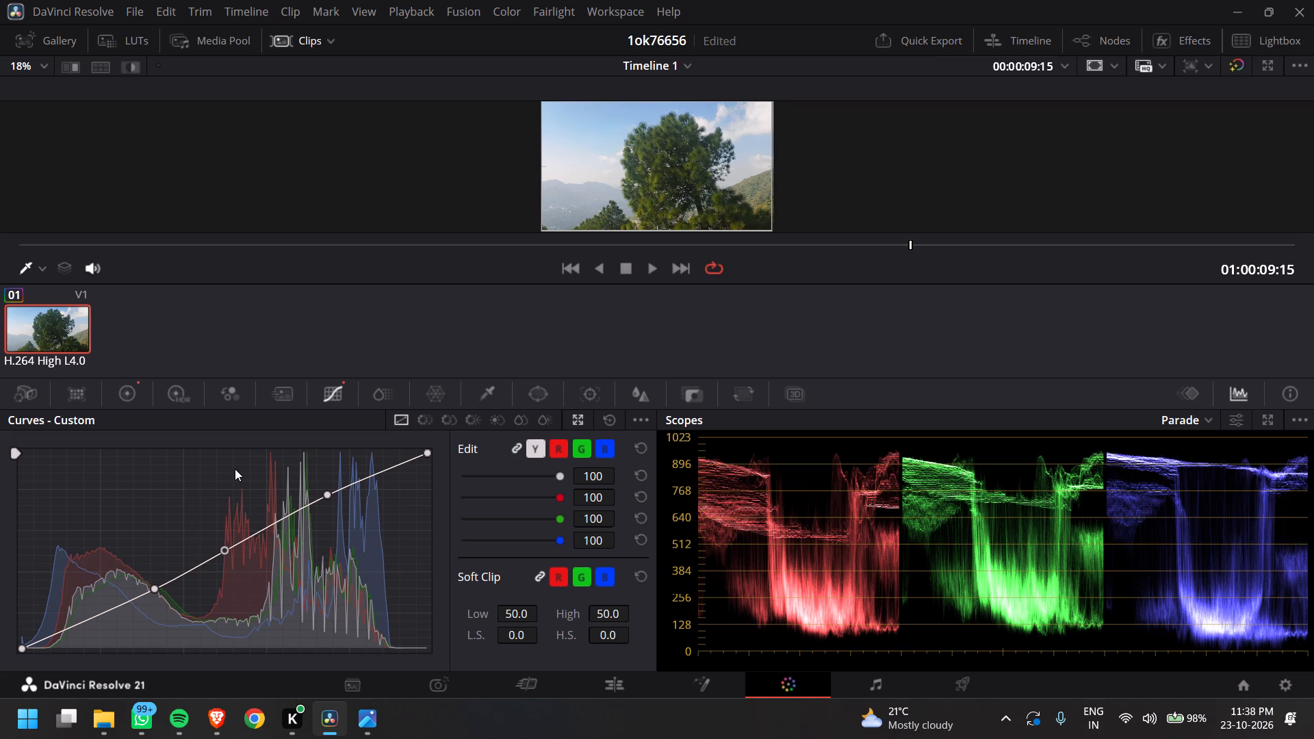
Switch to Spotify and play "Link Up" by Metro Boomin and Don Toliver from Liked Songs.
left_click(185, 718)
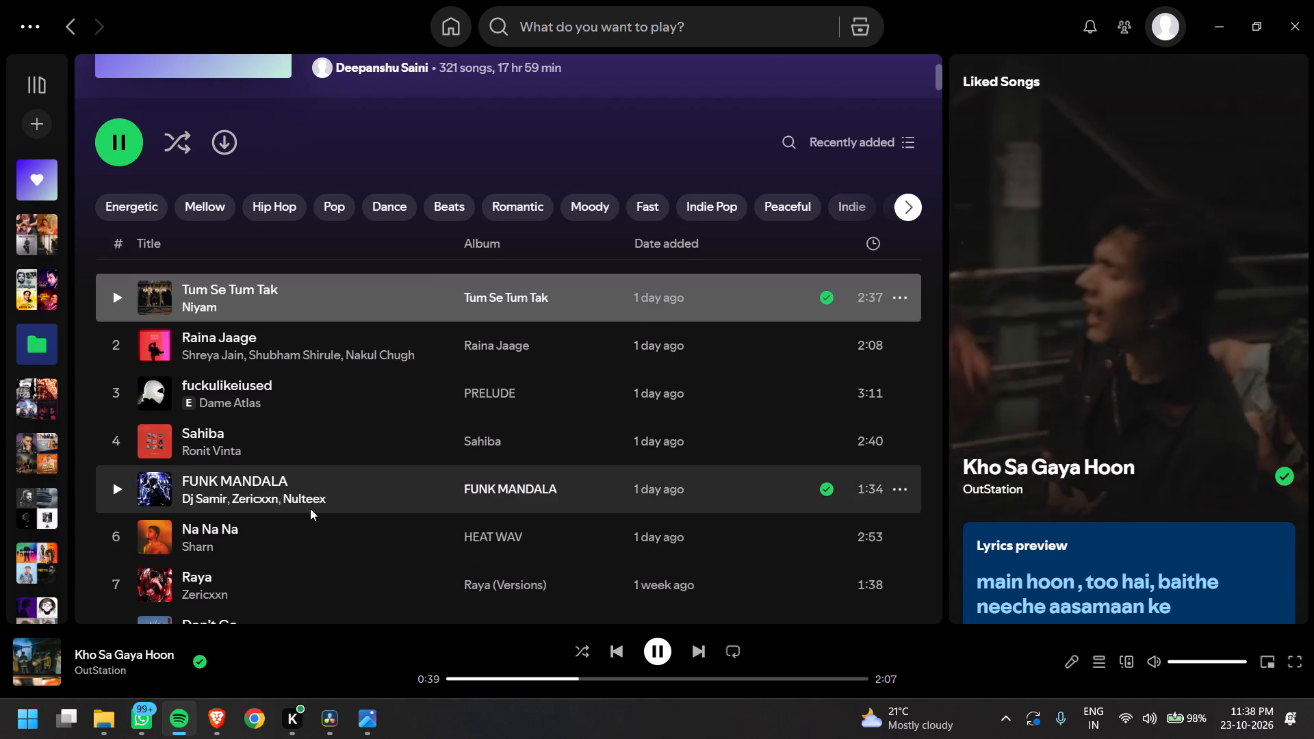
scroll(310, 508, "down", 3)
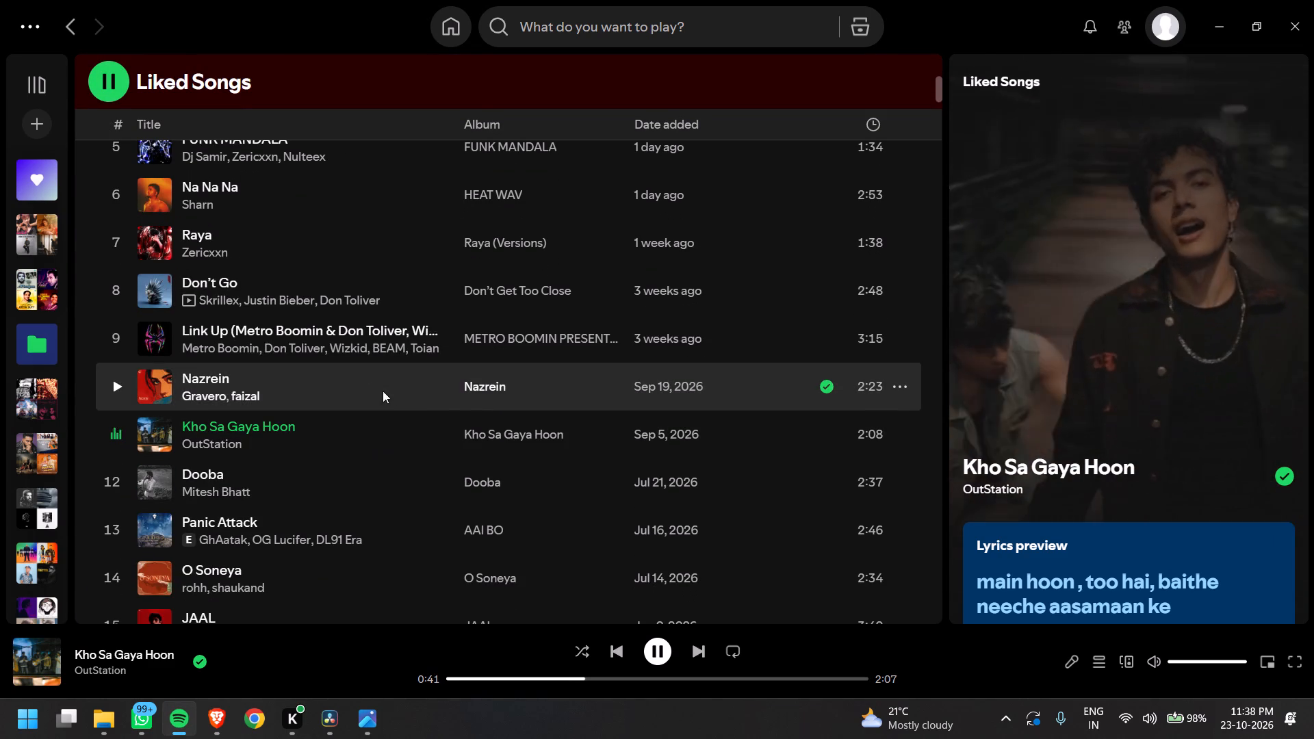
double_click(448, 322)
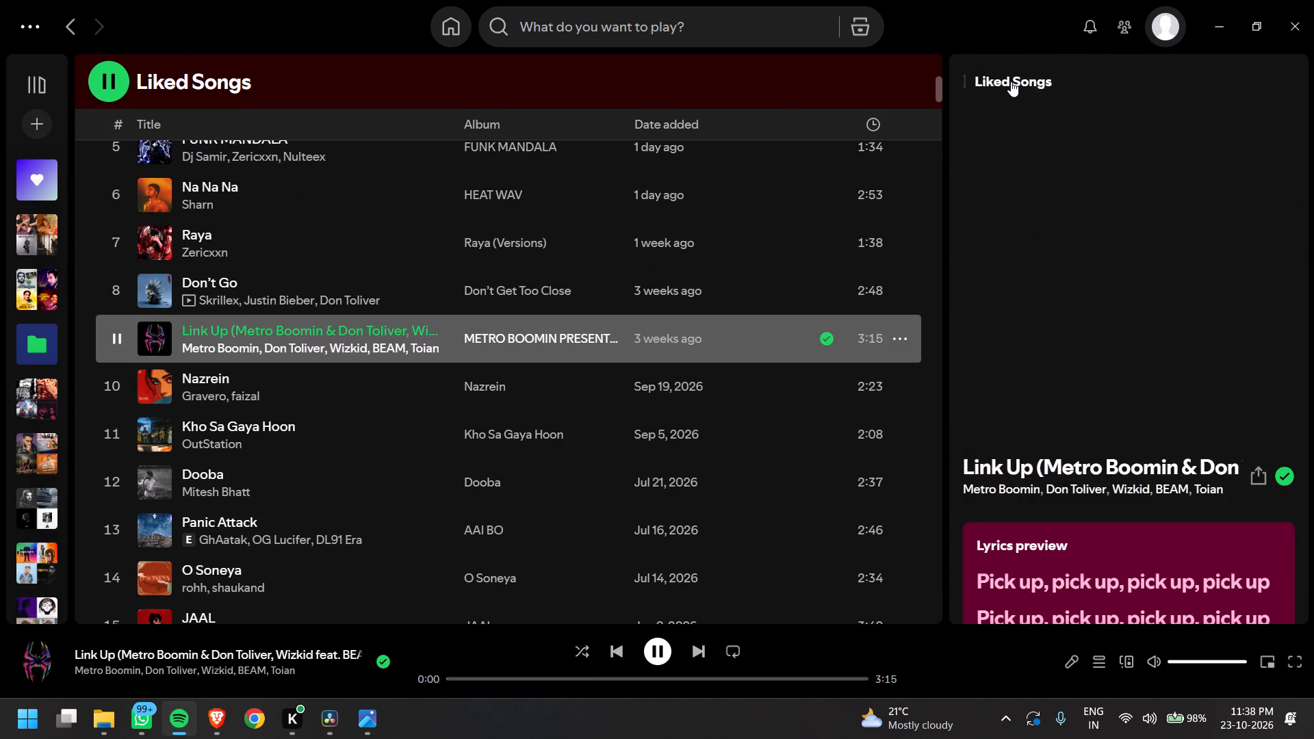
left_click(1227, 21)
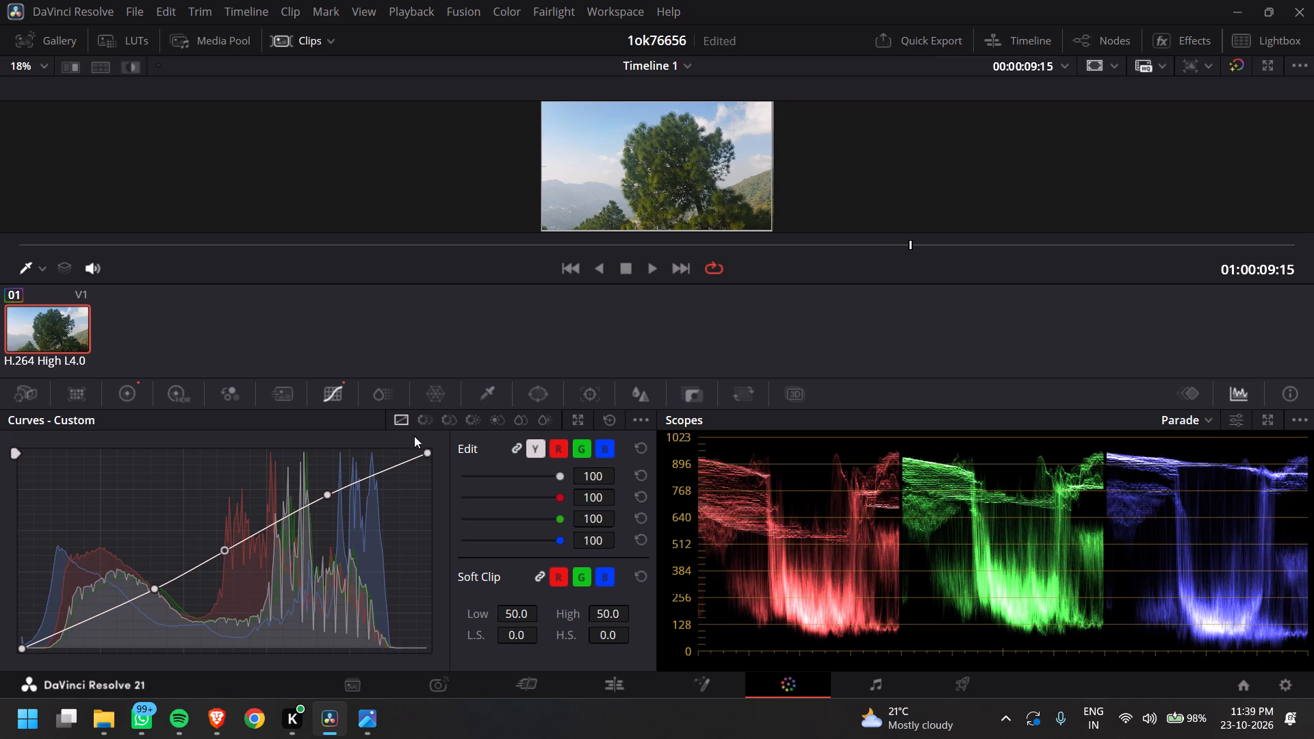
Return to DaVinci Resolve and show the graded clip on the Cut page.
left_click(255, 664)
left_click(521, 688)
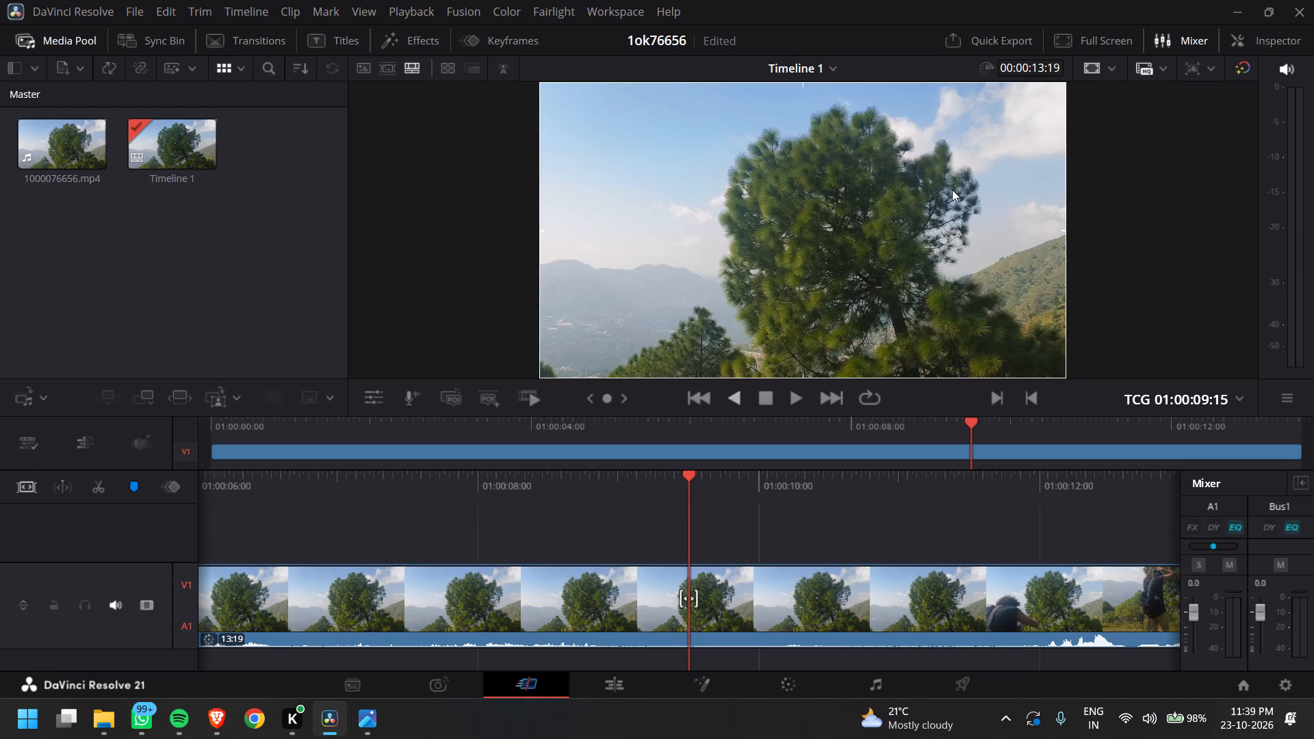
Review timeline playback, including from about 01:00:01:06, toggling the grade bypass to compare graded and ungraded footage, and pause at 01:00:05:03.
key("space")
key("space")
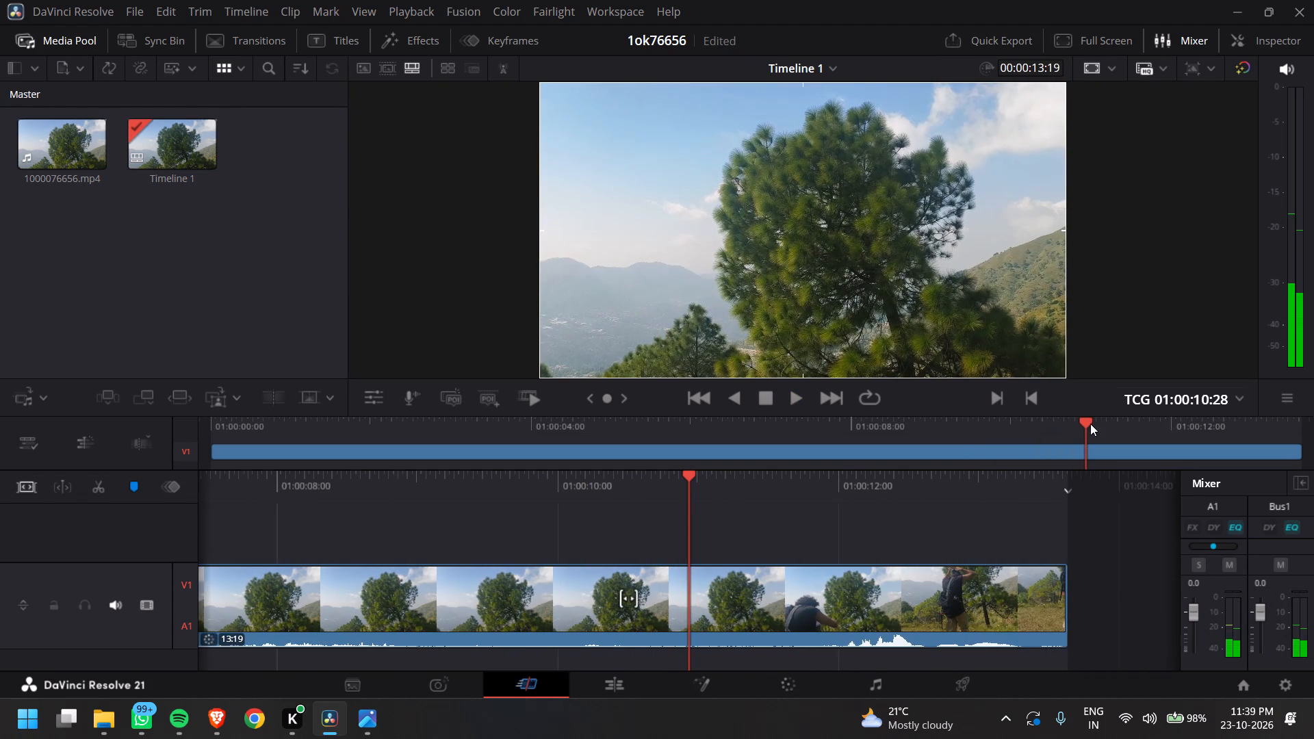
left_click_drag(1082, 424, 306, 403)
left_click(1245, 64)
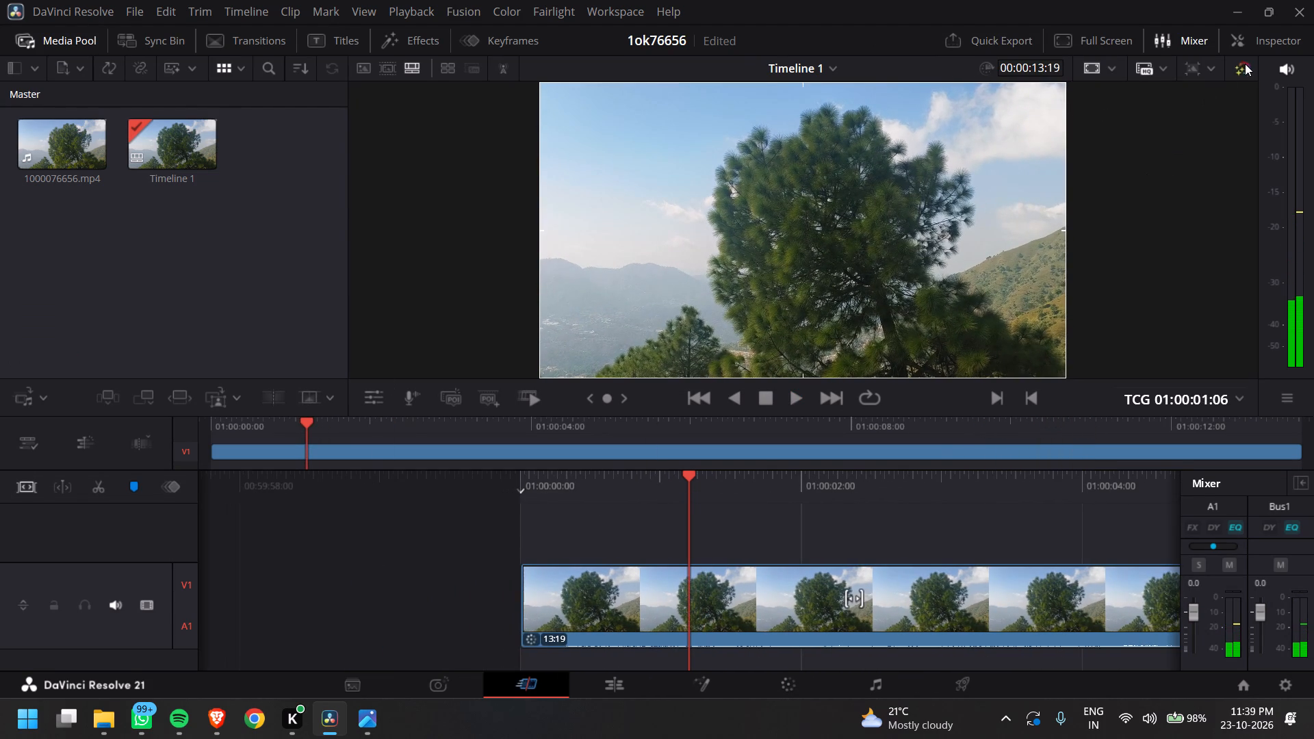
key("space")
left_click(1245, 64)
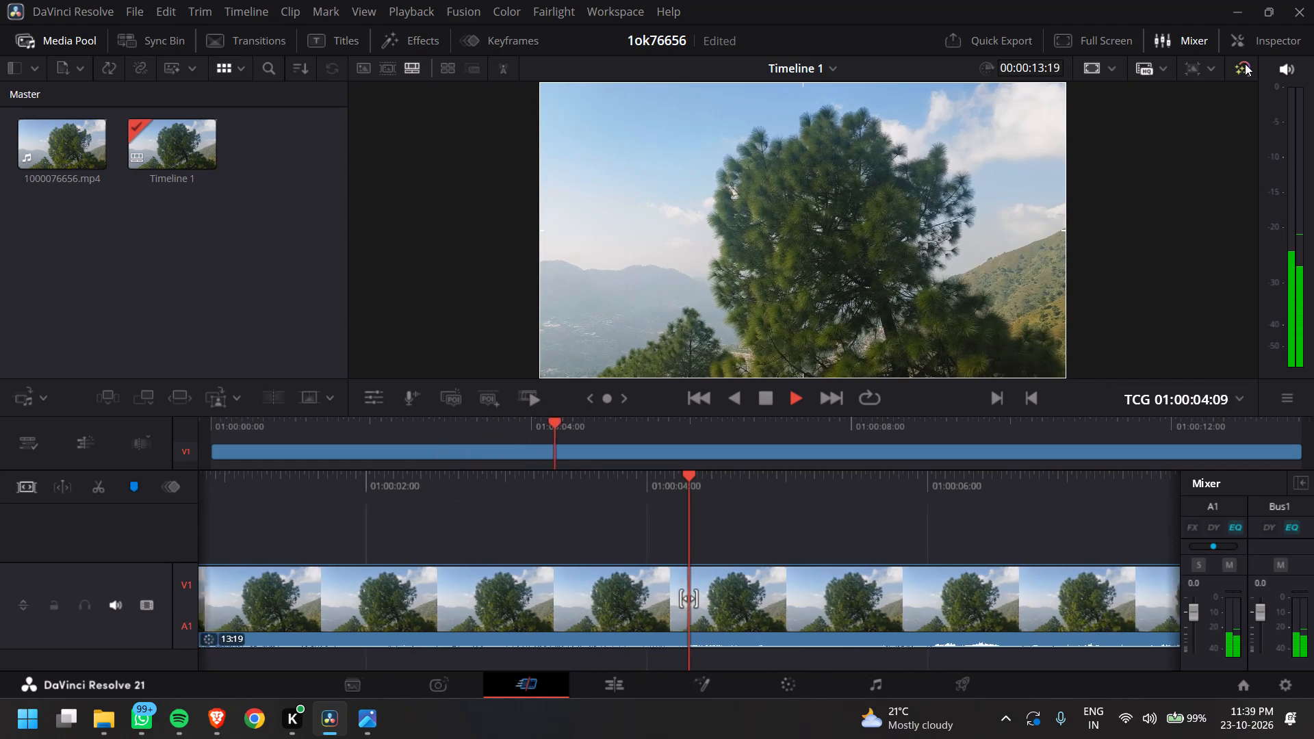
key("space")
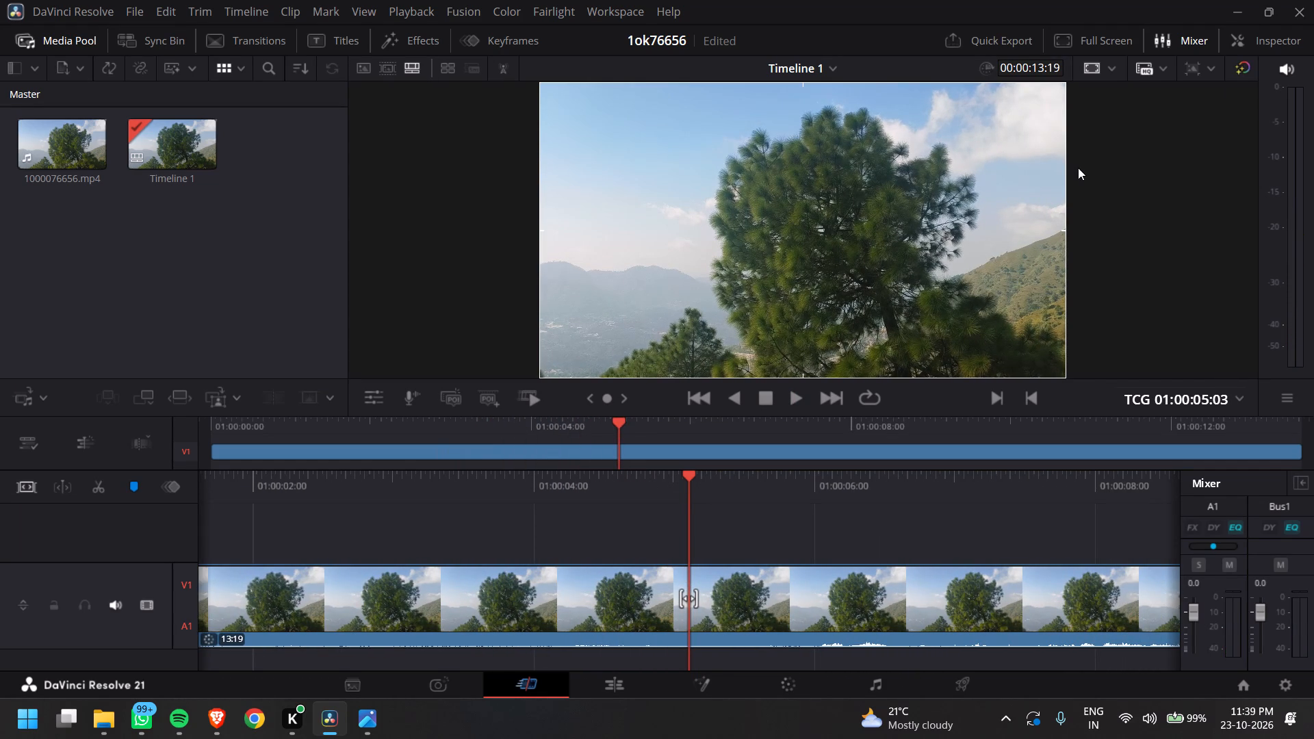
Capture a screenshot of the graded tree frame in the viewer at 01:00:05:03.
key("Print")
left_click_drag(543, 86, 1062, 375)
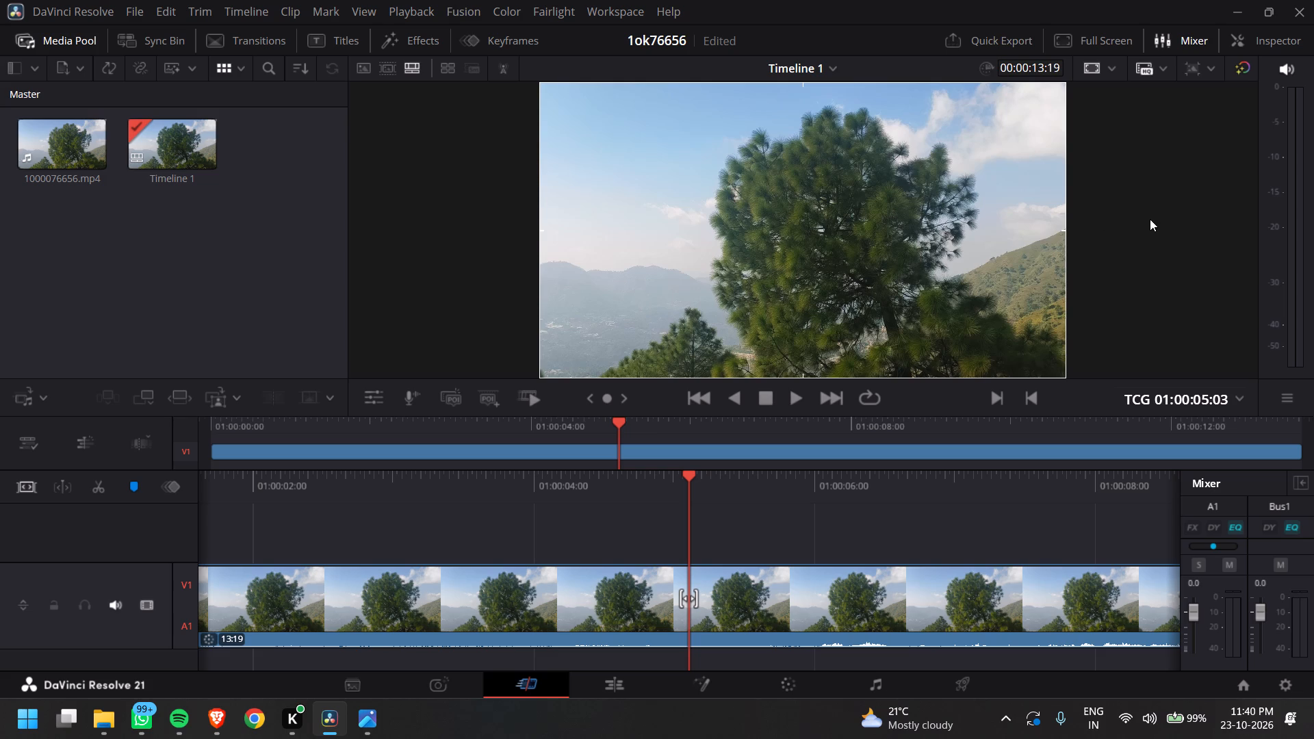
left_click(769, 681)
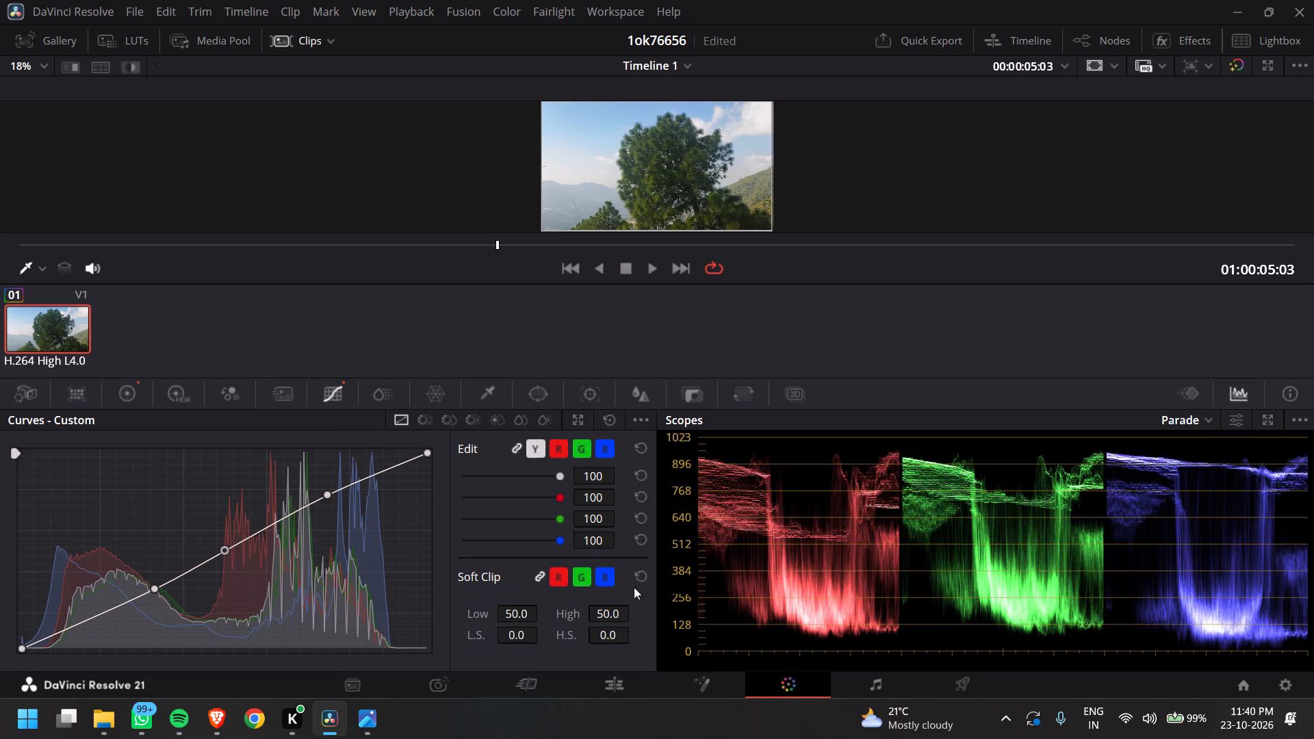
left_click(418, 386)
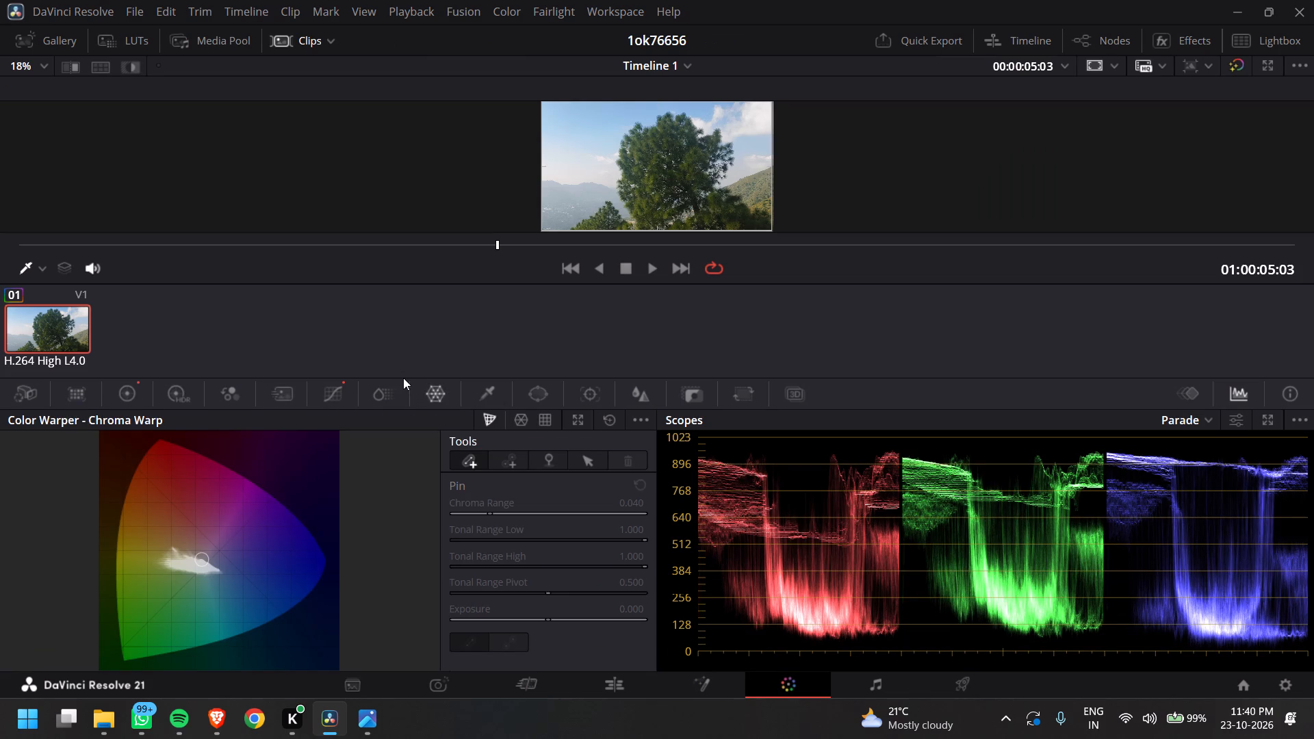
Capture a screenshot of the Color Warper - Chroma Warp panel and send it in the ChatGPT chat in Brave.
key("Print")
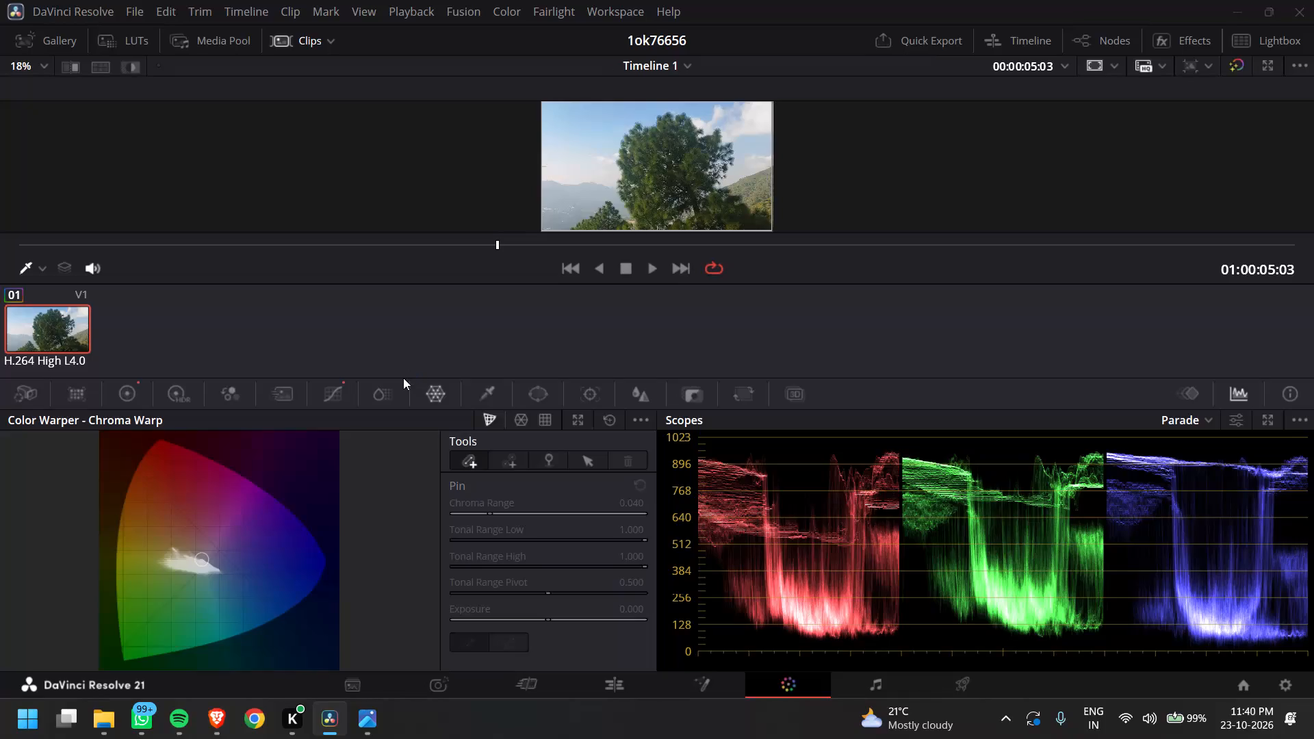
left_click_drag(0, 383, 652, 670)
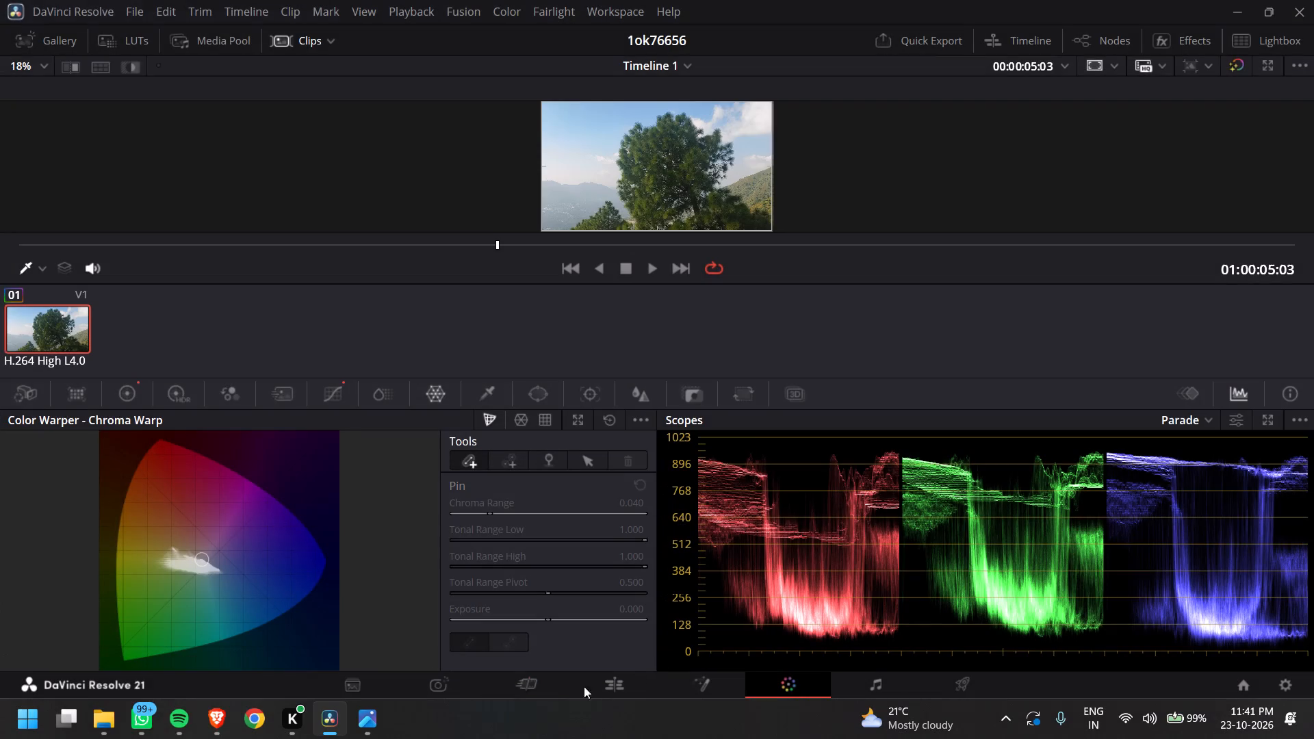
left_click(222, 712)
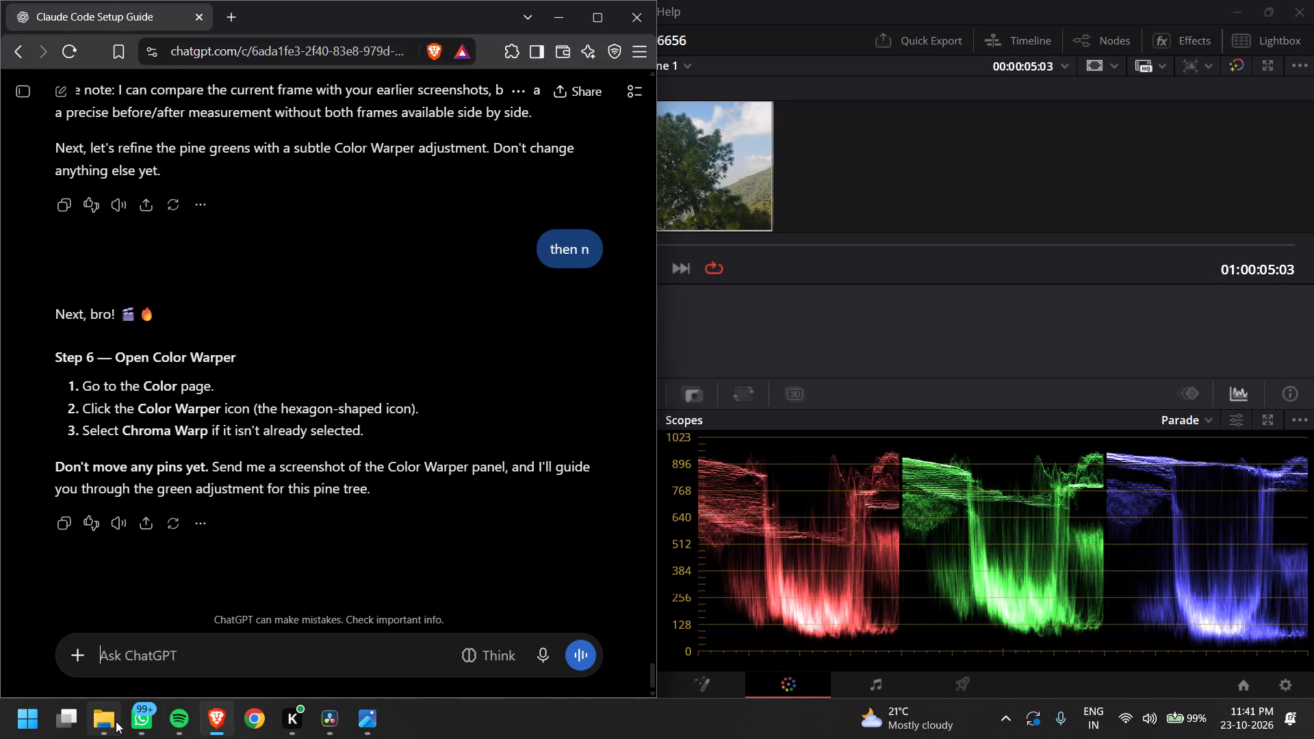
left_click(109, 721)
left_click_drag(502, 313, 191, 450)
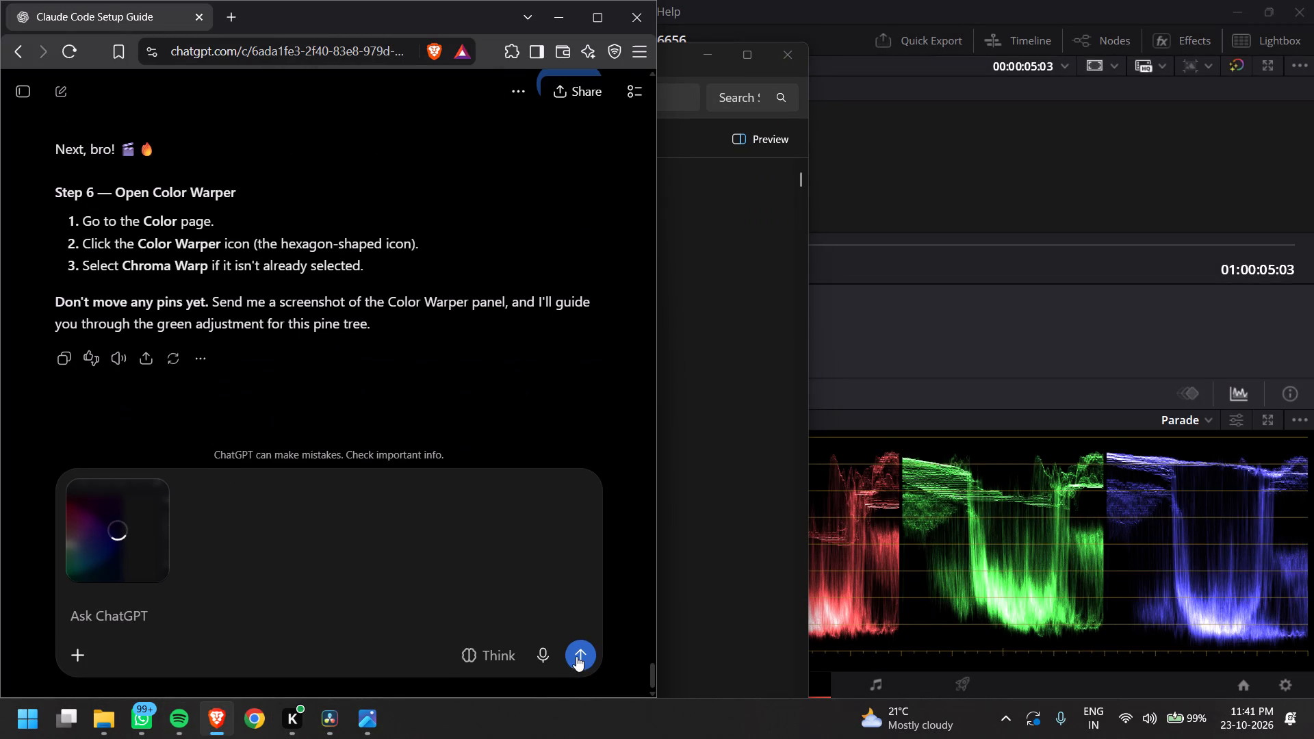
left_click(576, 656)
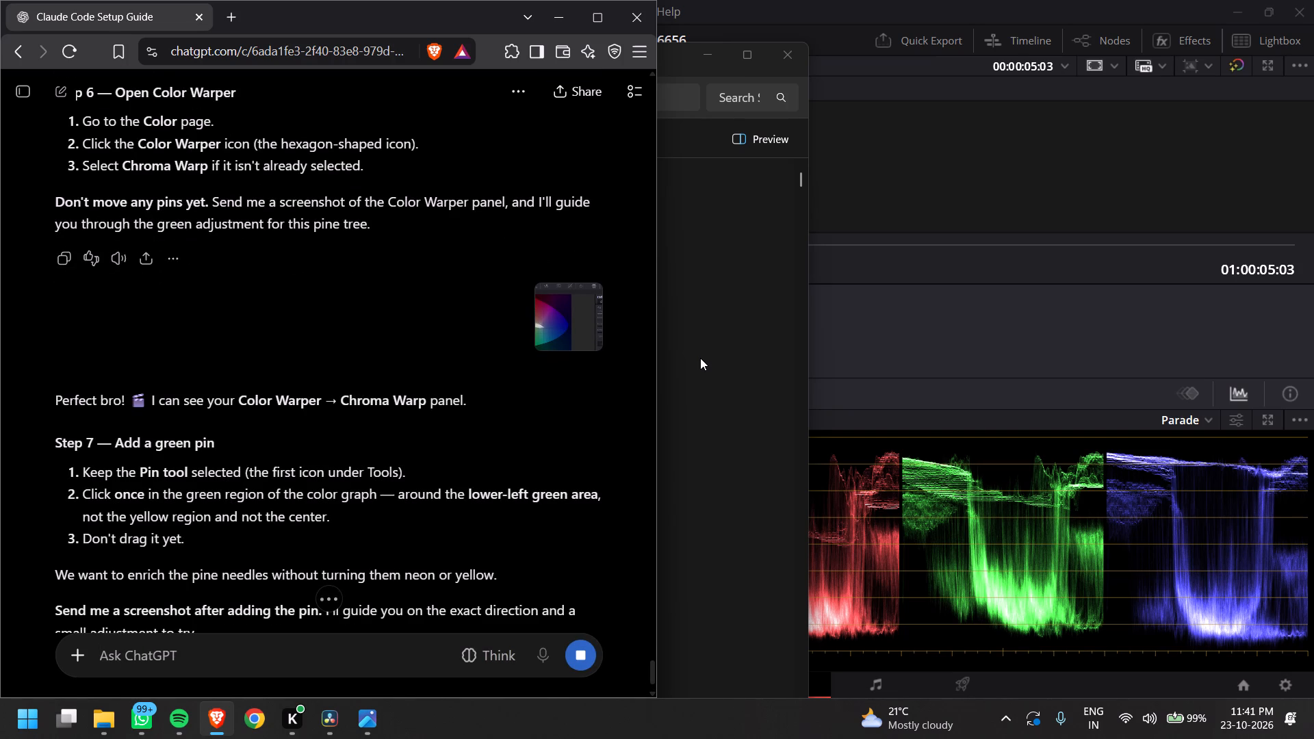
Read ChatGPT's instructions for adding a green pin and reply "generate".
scroll(293, 417, "down", 3)
left_click(319, 651)
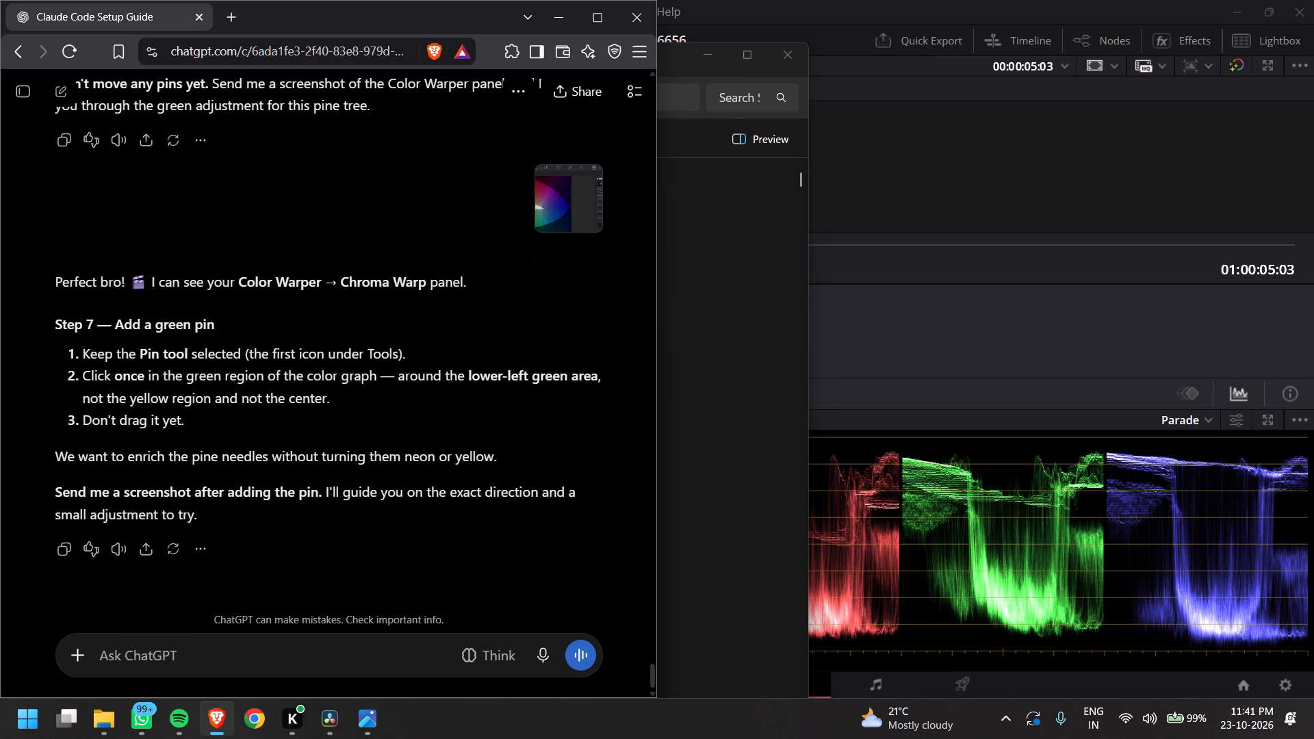
type("generate")
key("Return")
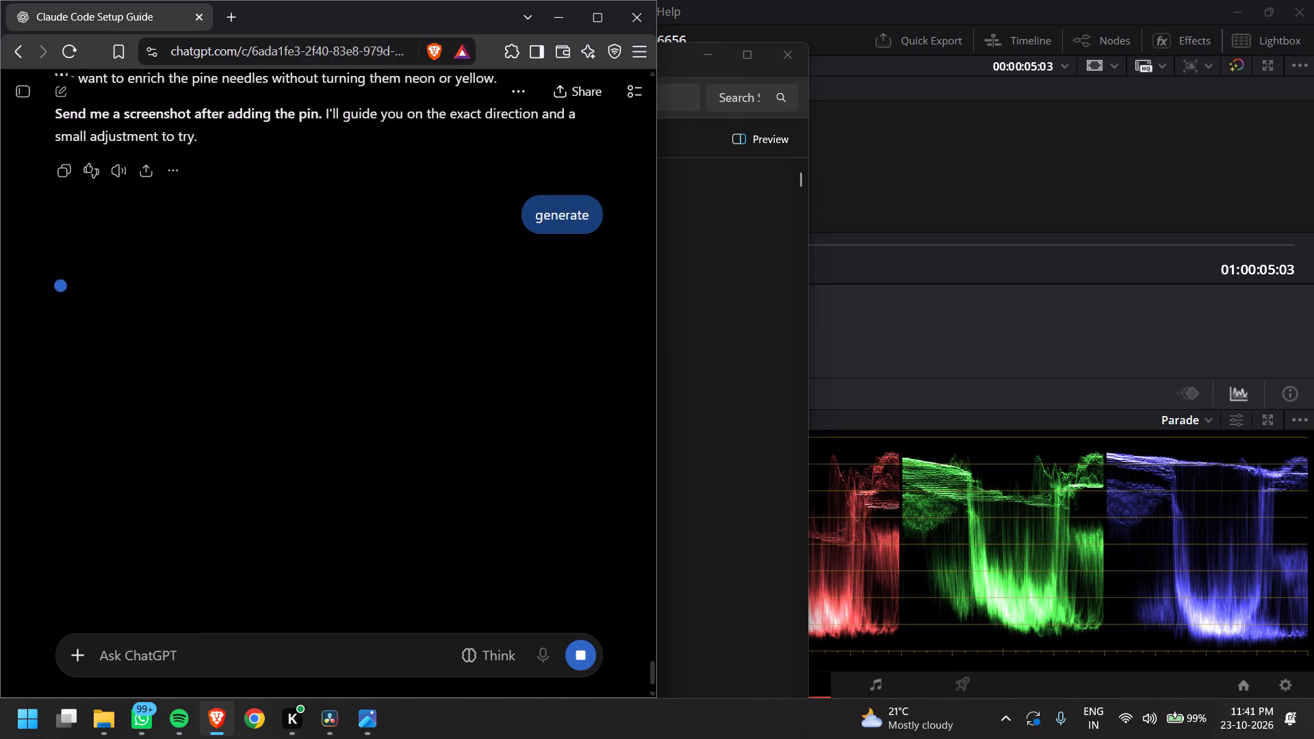
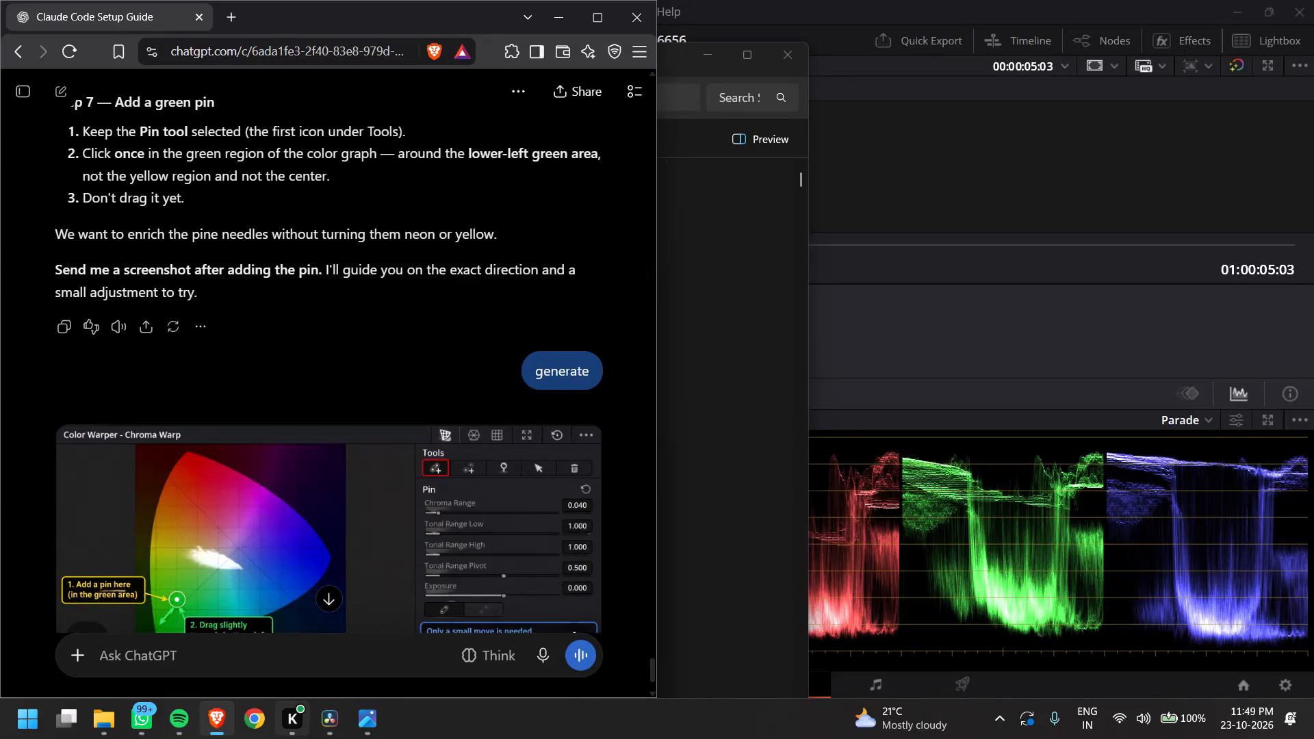
Switch to Spotify and play the song Dooba from Liked Songs, leaving the player minimized.
left_click(179, 720)
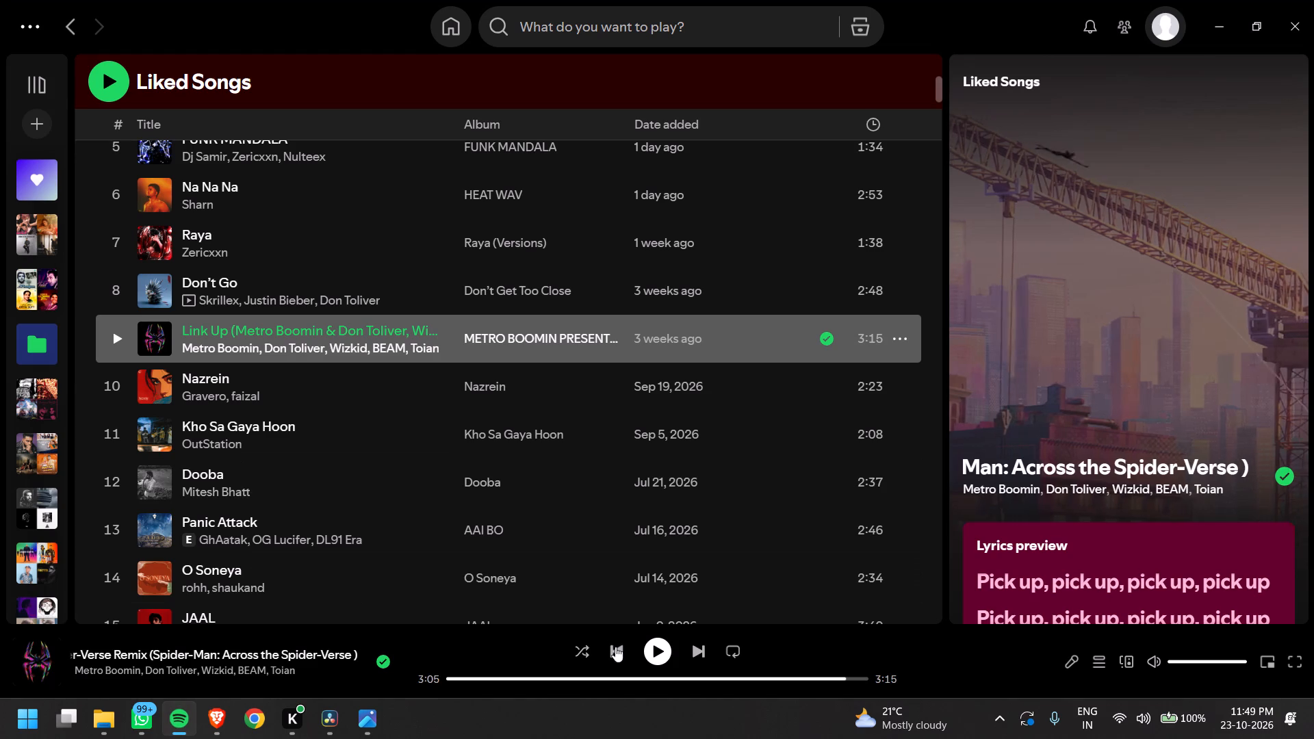
left_click(656, 650)
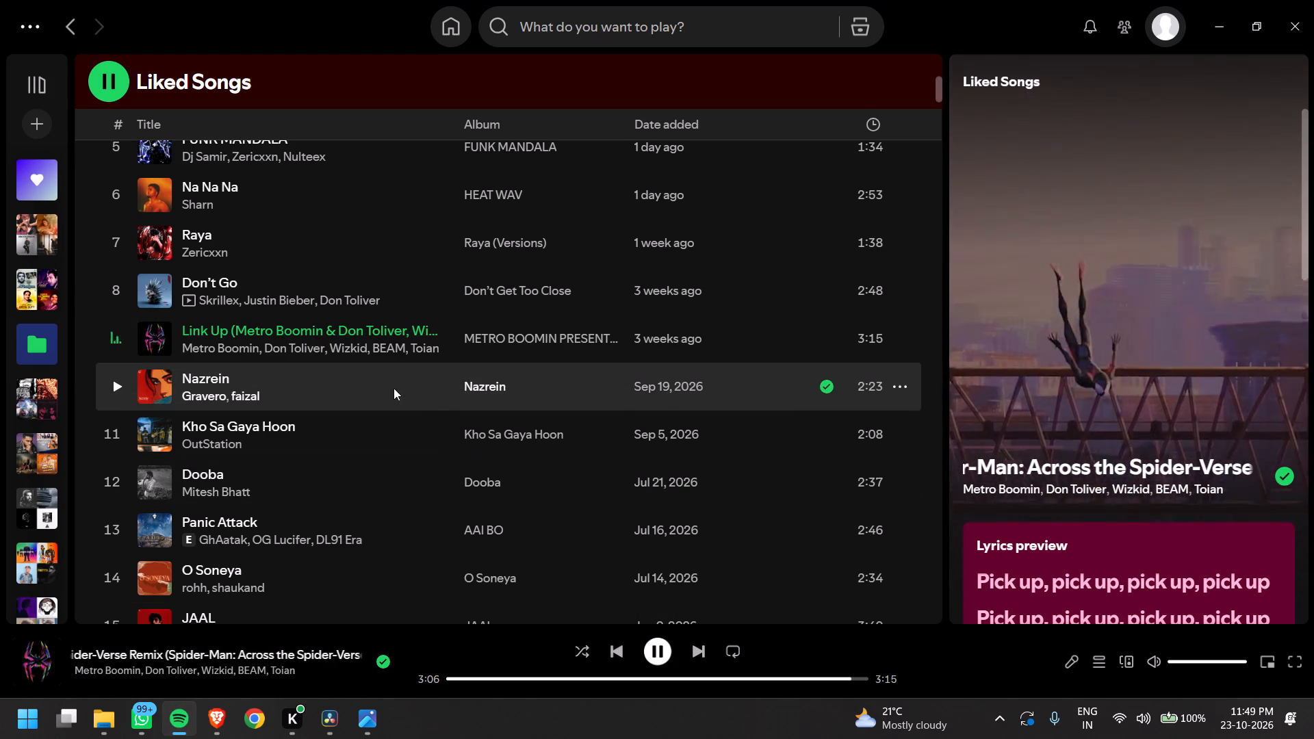
double_click(412, 473)
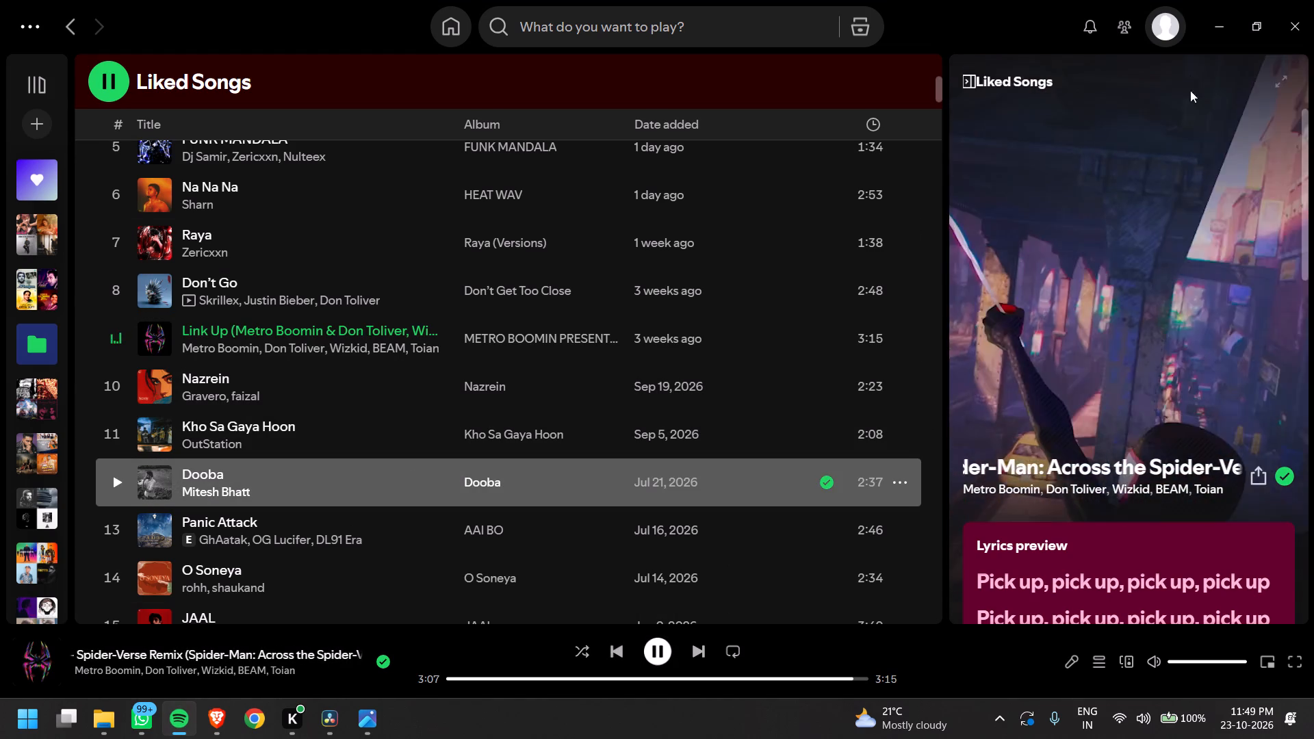
left_click(1210, 31)
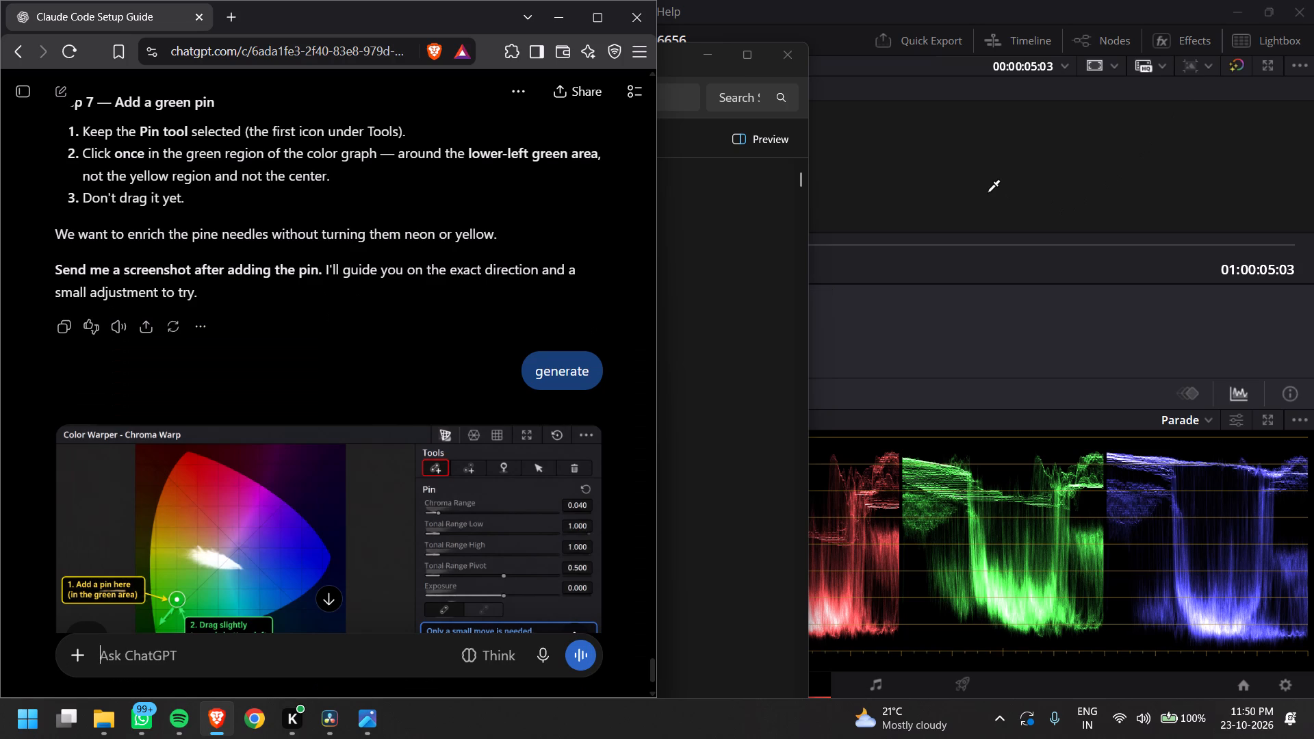
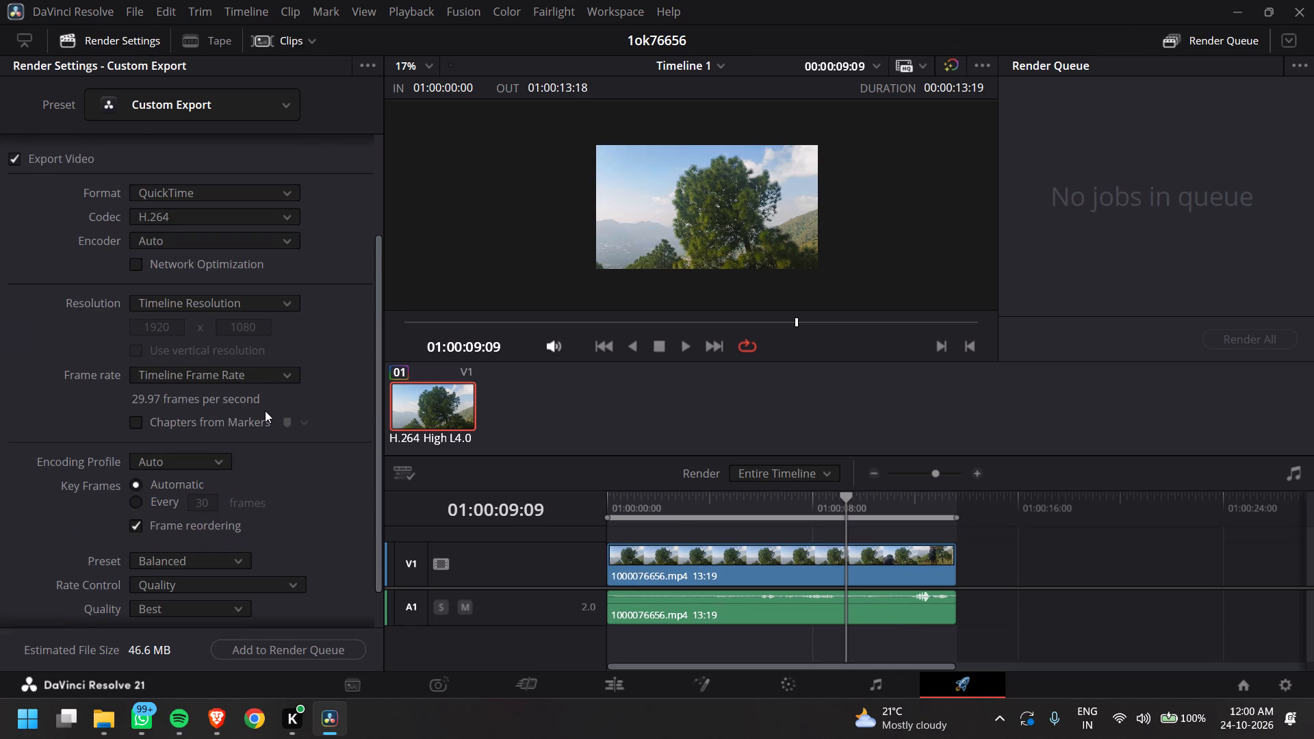
scroll(265, 411, "down", 1)
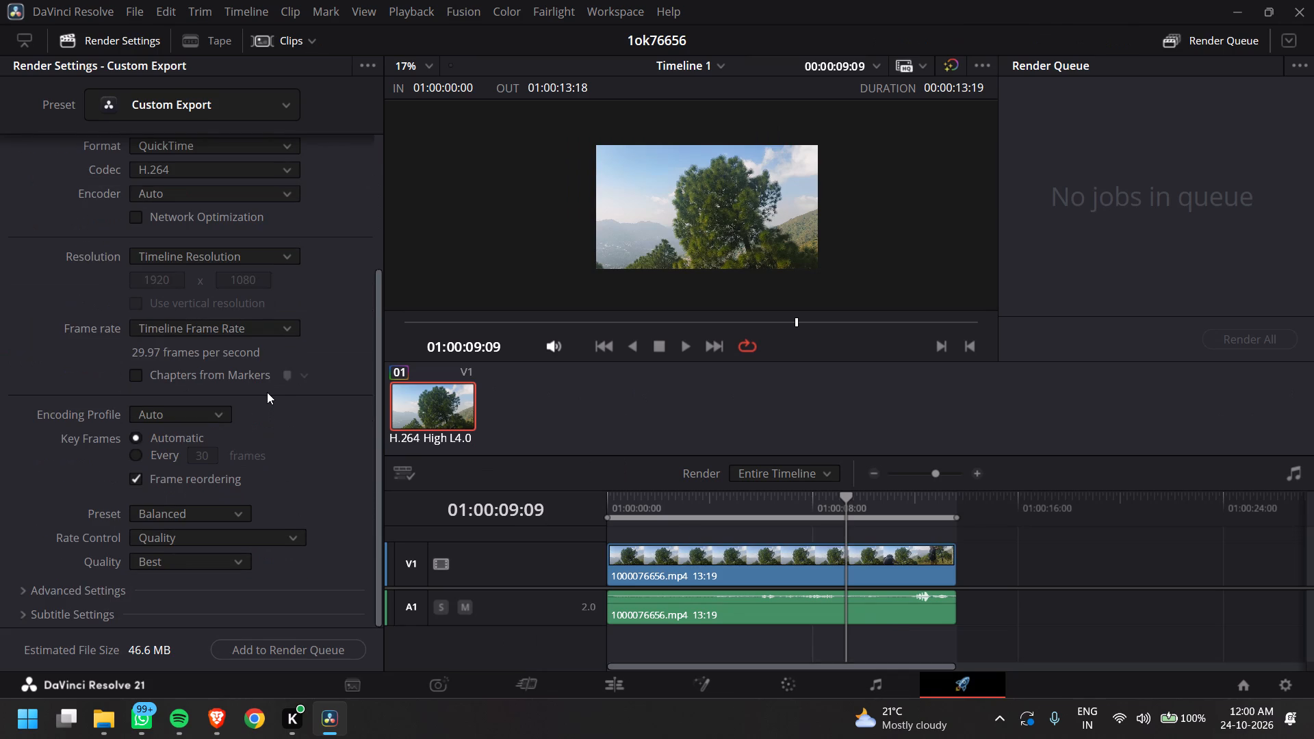
scroll(267, 391, "up", 1)
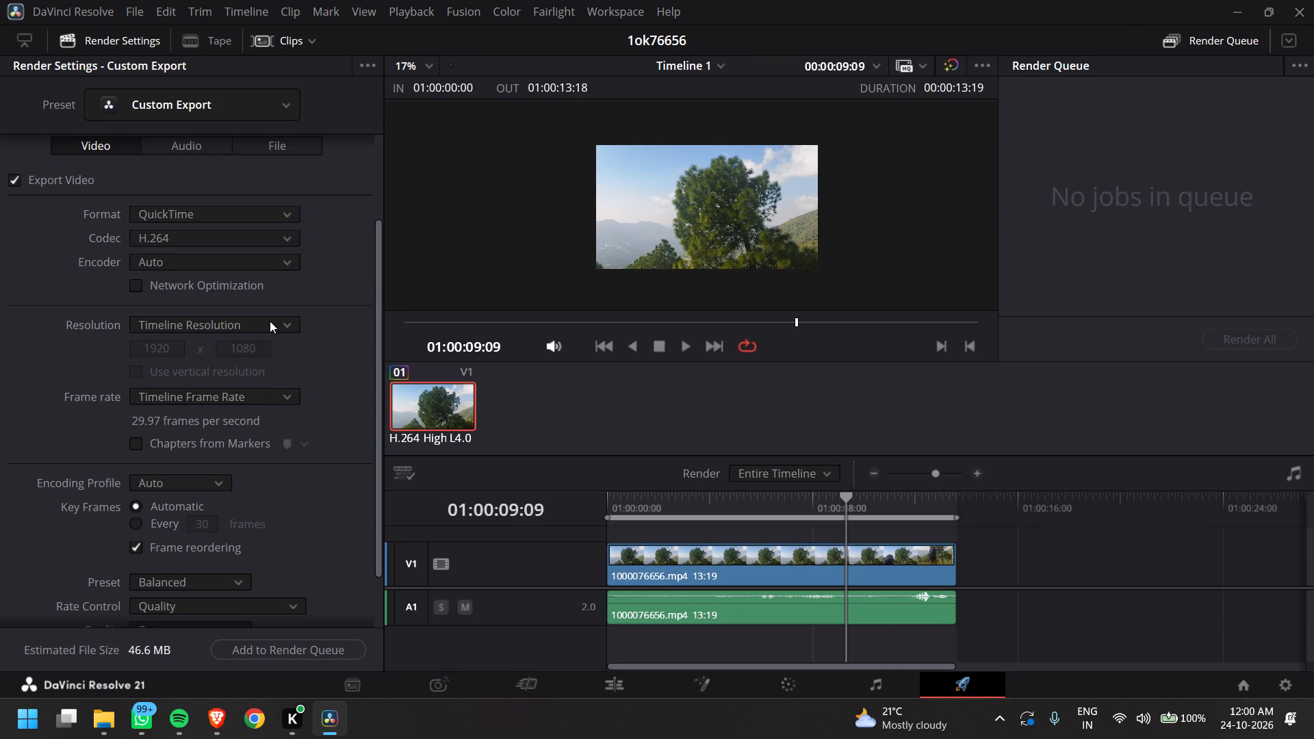
left_click(270, 321)
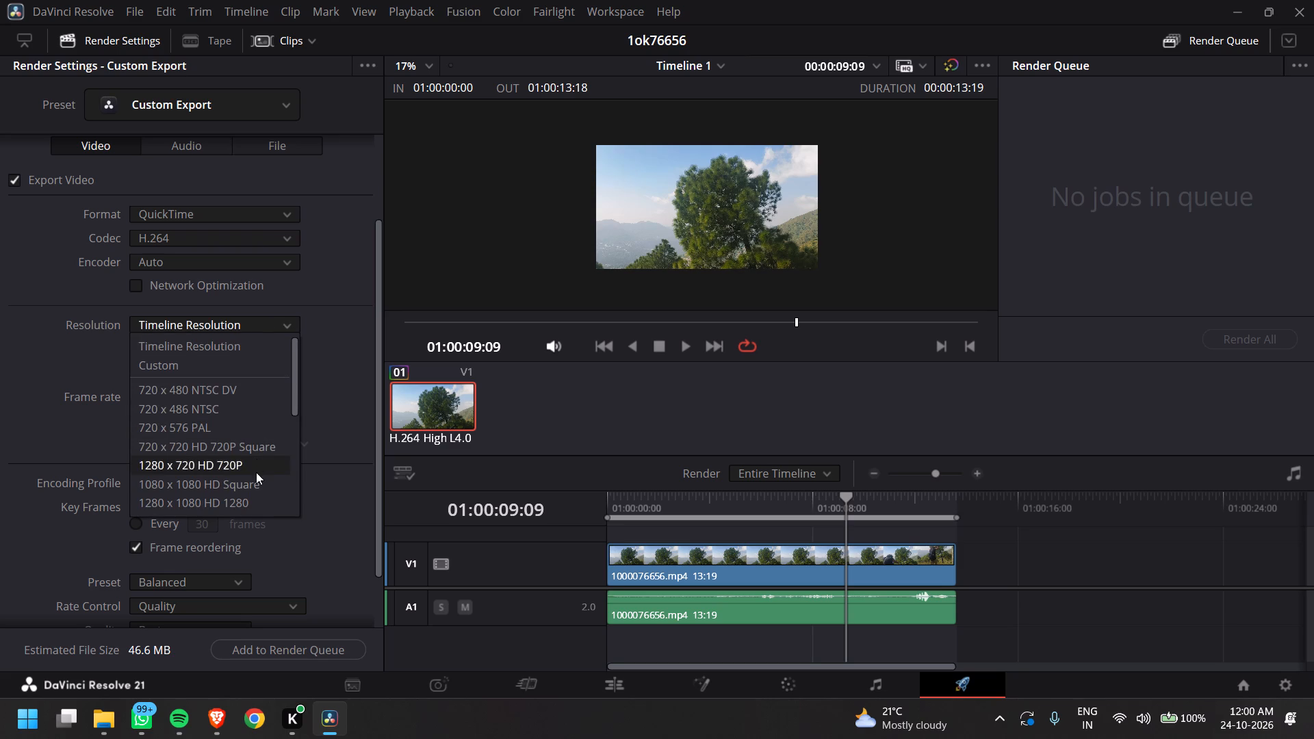
scroll(259, 486, "down", 1)
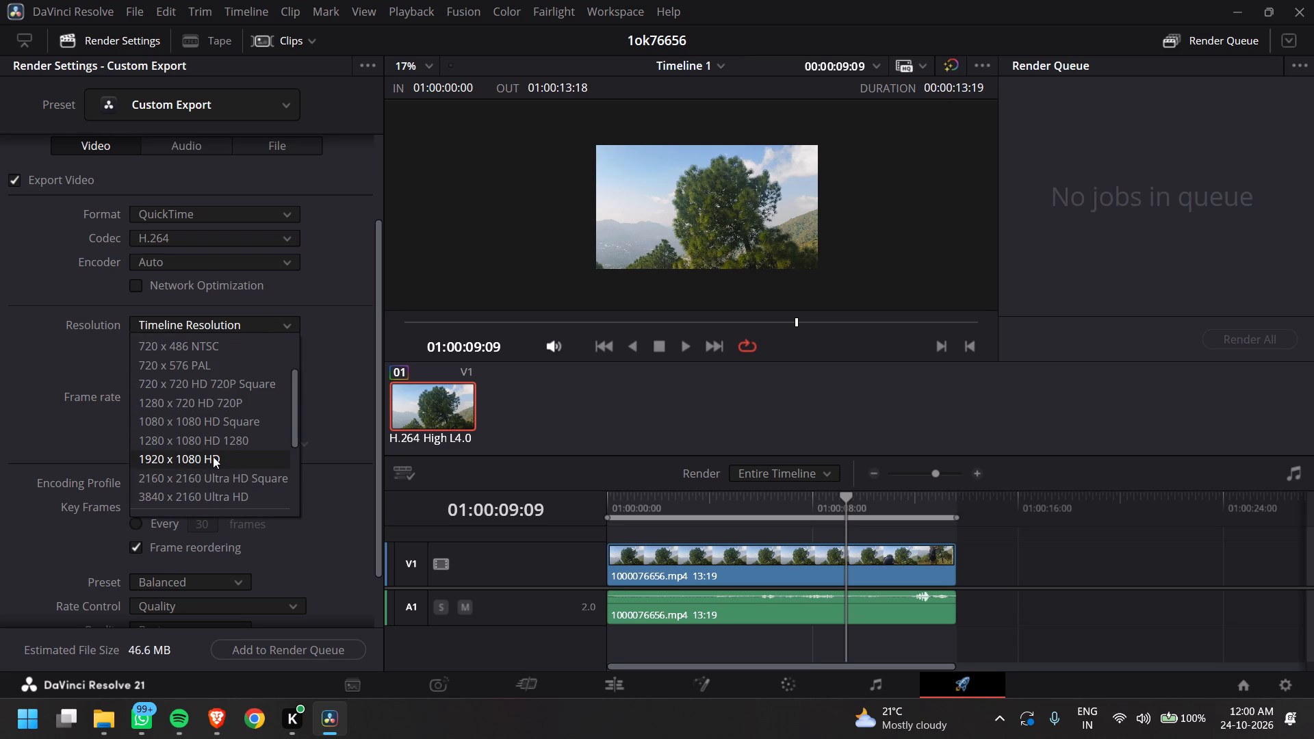
left_click(228, 457)
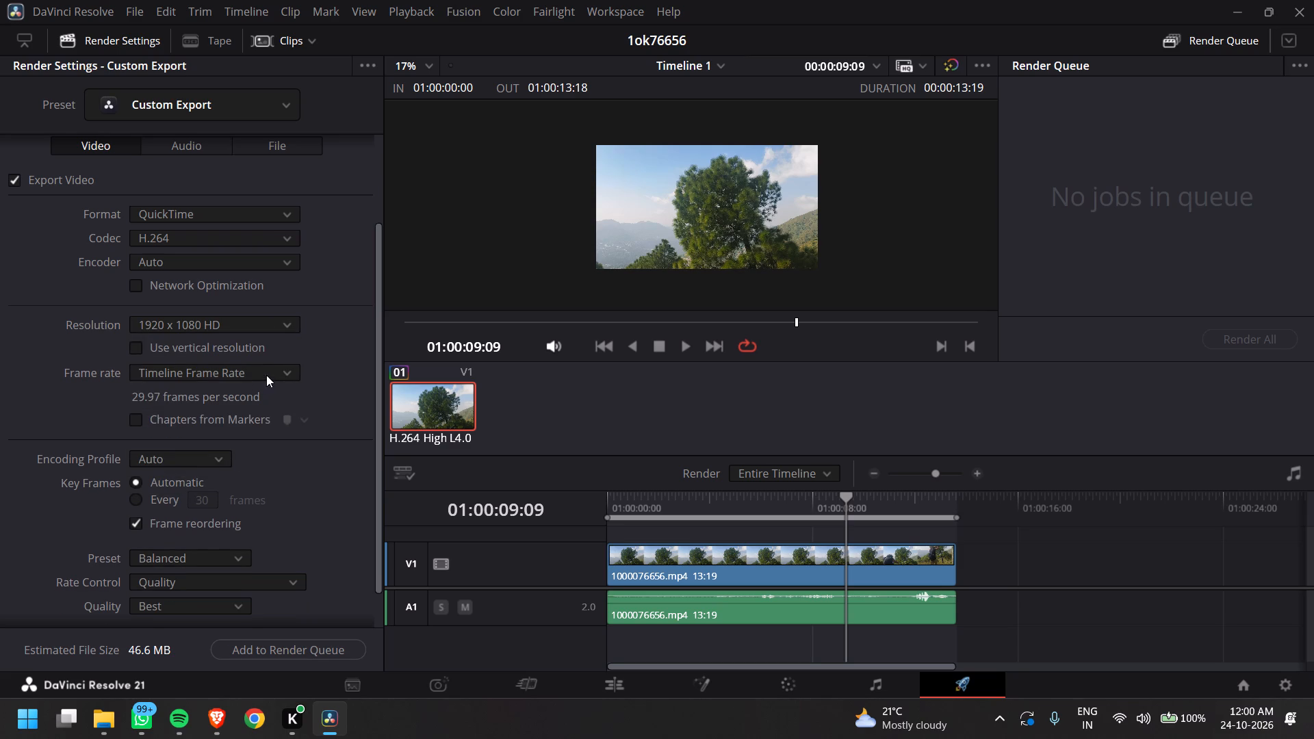
Turn off audio export in the render settings and select clip 1000076656.mp4 in the timeline.
scroll(270, 418, "up", 3)
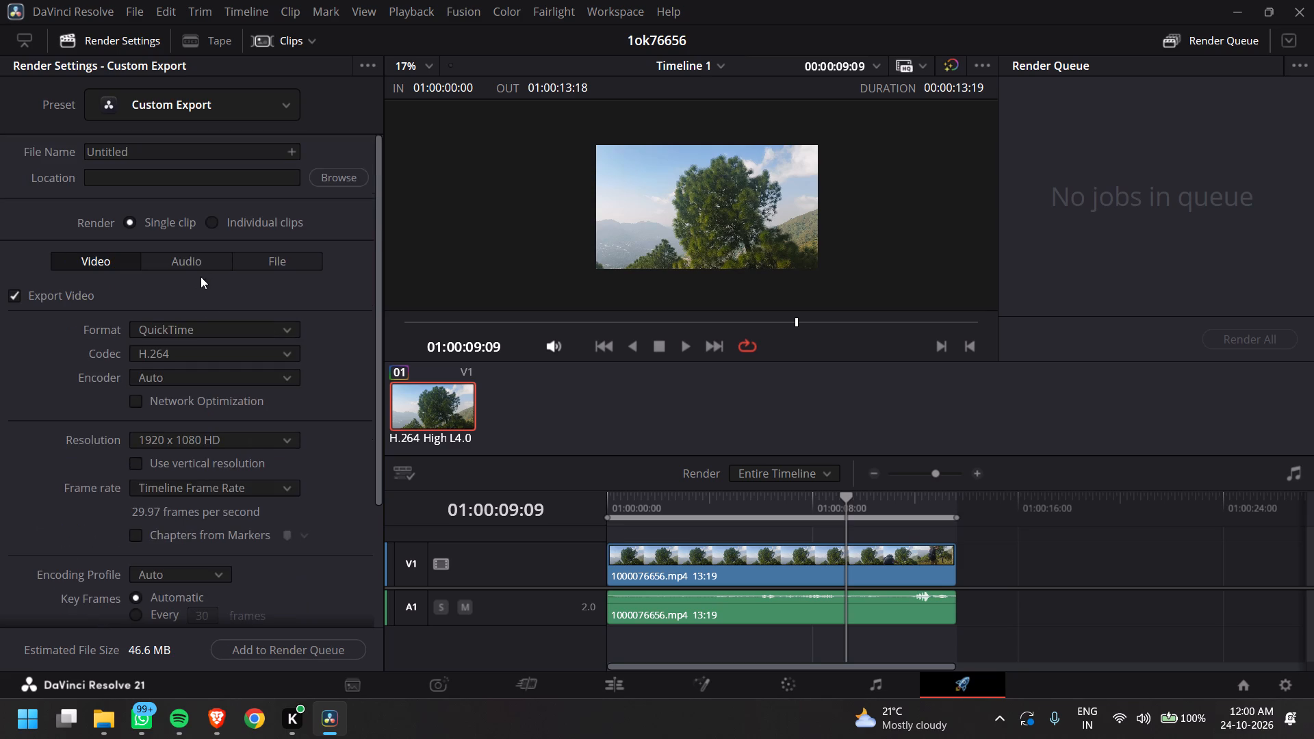
left_click(203, 268)
left_click(16, 296)
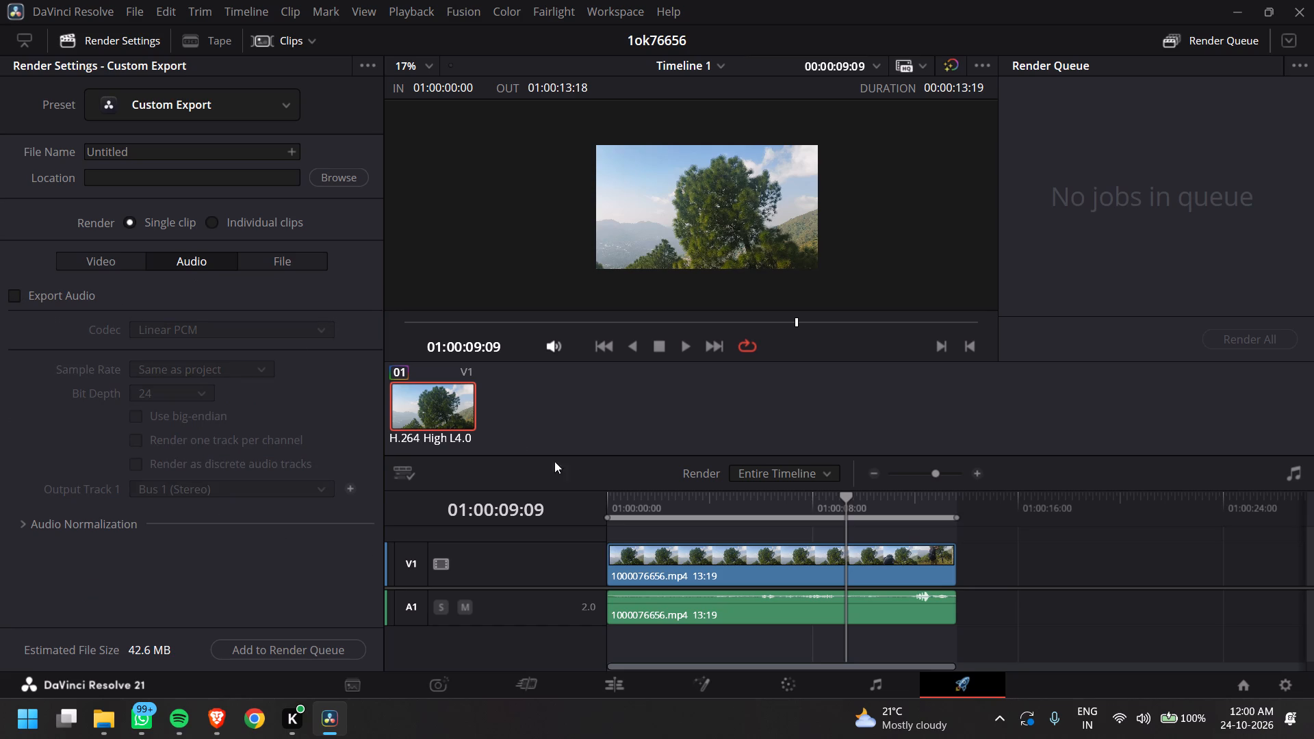
left_click(688, 556)
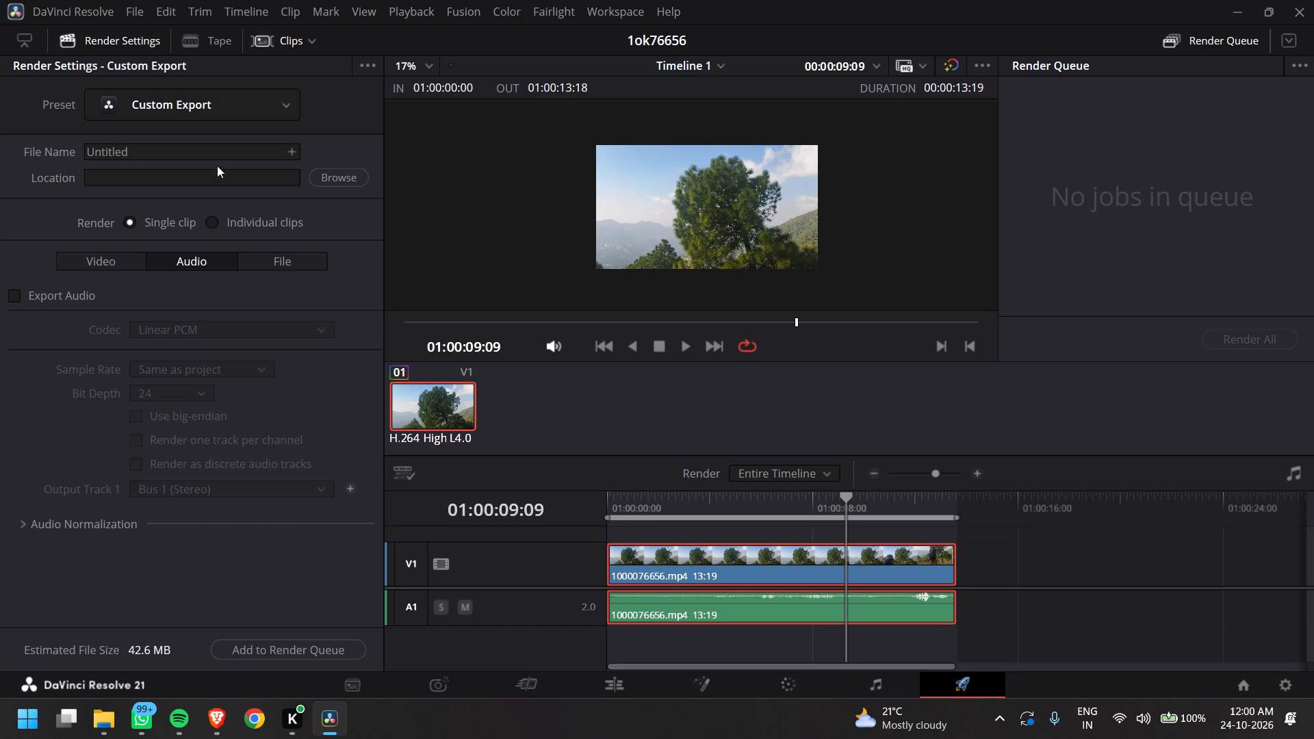
Replace the export file name with "tree final".
left_click(231, 150)
key("BackSpace")
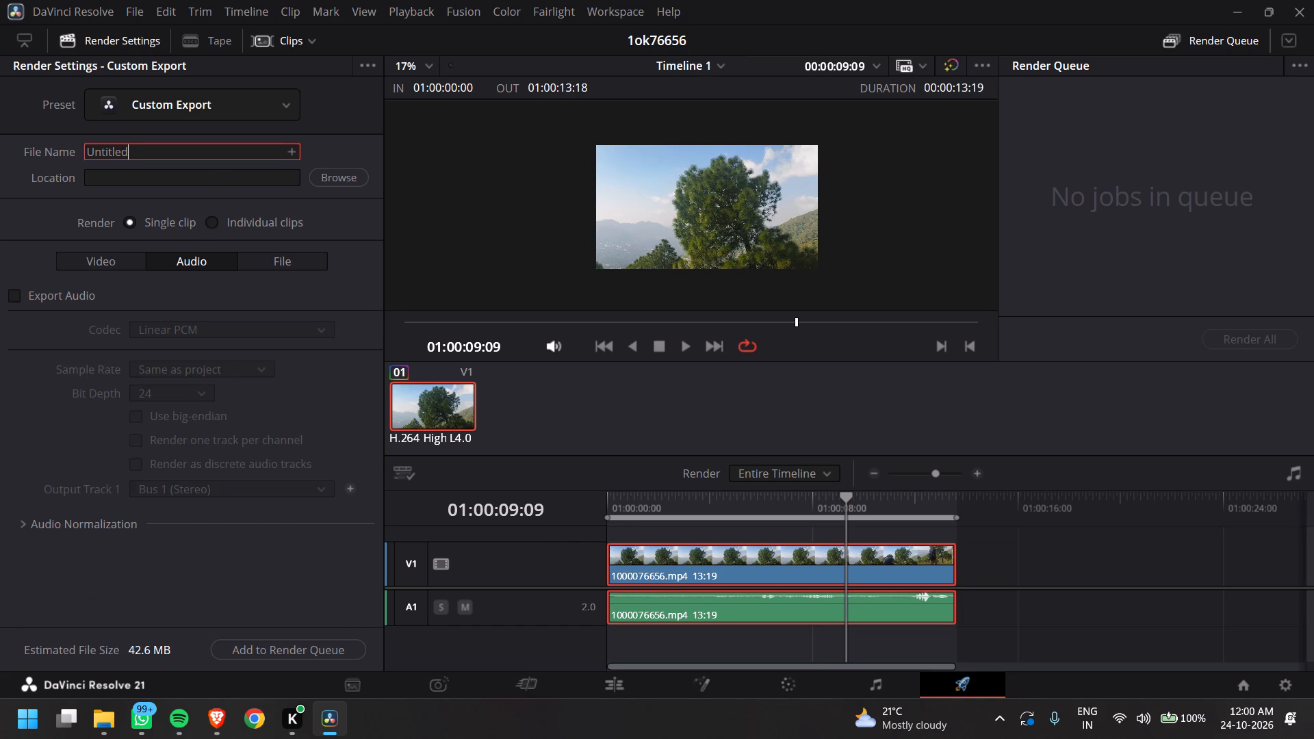
key("BackSpace")
key("BackSpace")
key("BackSpace")
key("BackSpace")
key("BackSpace")
key("BackSpace")
key("BackSpace")
type("10k")
key("BackSpace")
key("BackSpace")
key("BackSpace")
type("tree final")
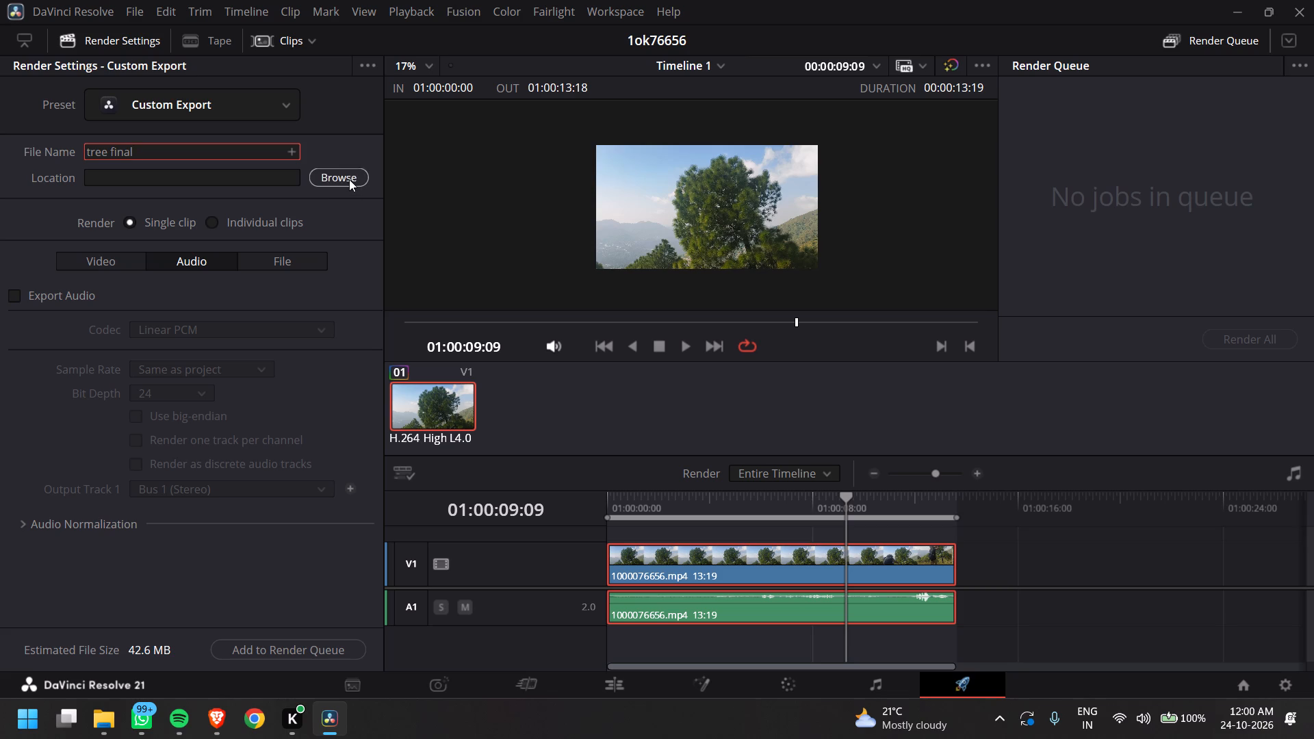
Set the export location to the "final clips" folder on Local Drive (D:).
left_click(349, 179)
scroll(66, 242, "down", 5)
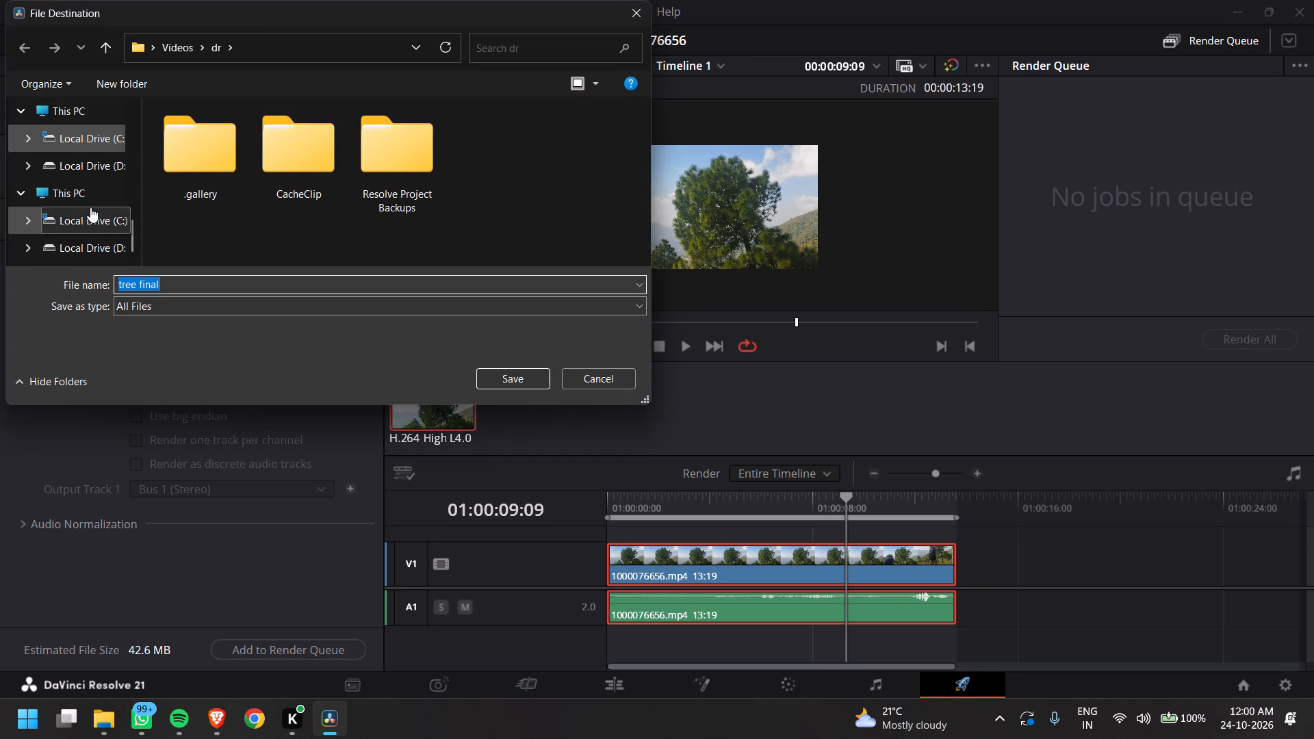
scroll(90, 207, "down", 1)
left_click(96, 168)
double_click(418, 128)
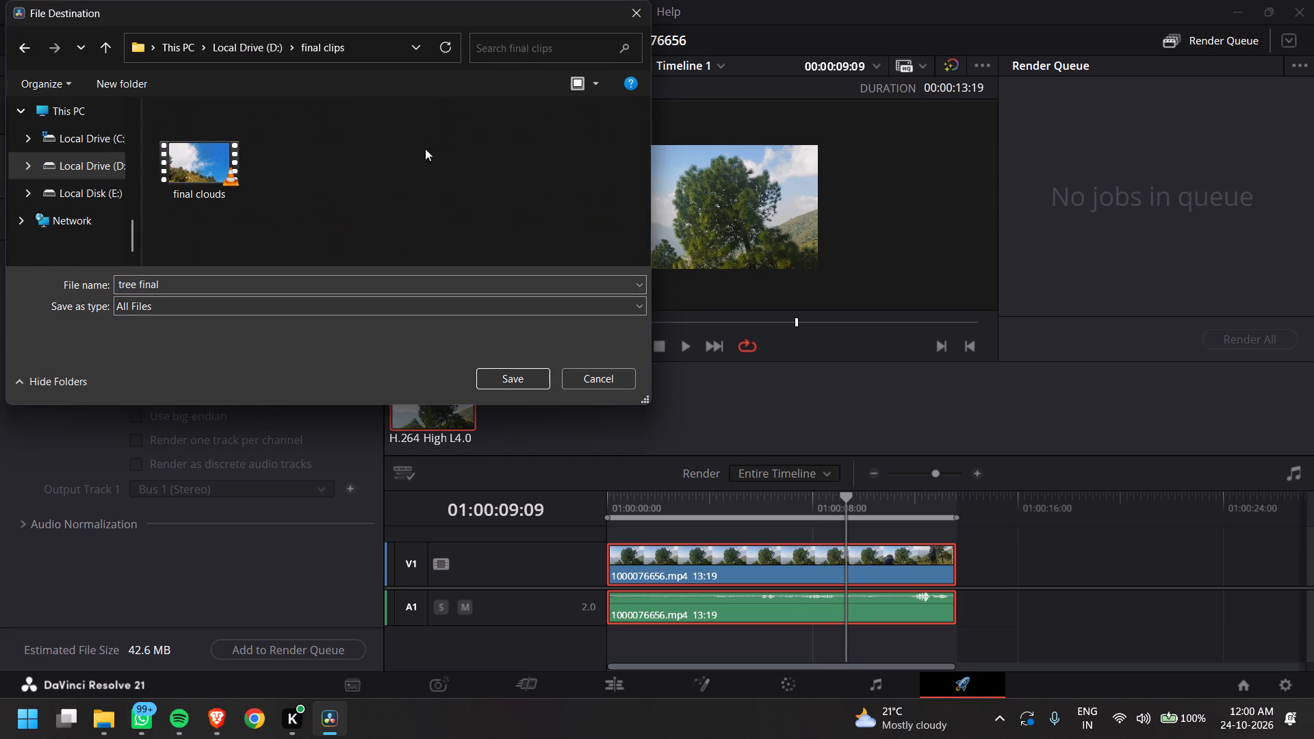
left_click(520, 380)
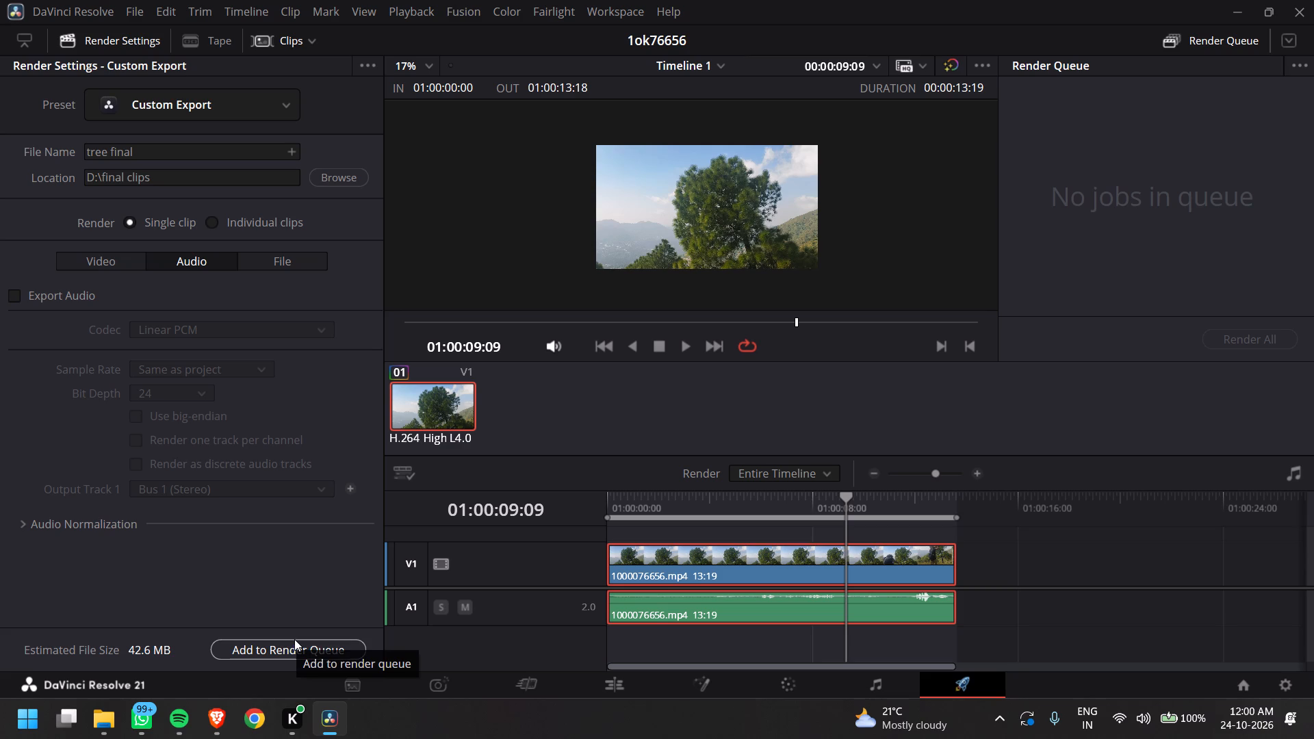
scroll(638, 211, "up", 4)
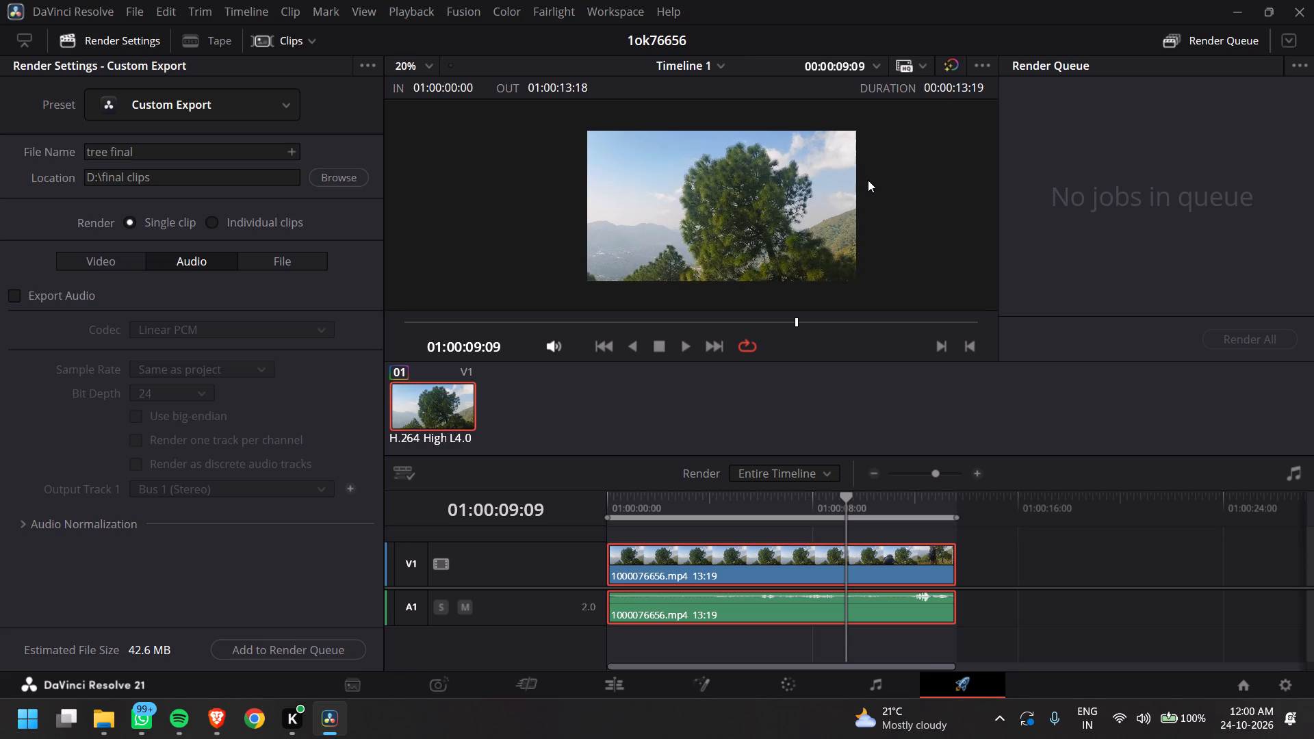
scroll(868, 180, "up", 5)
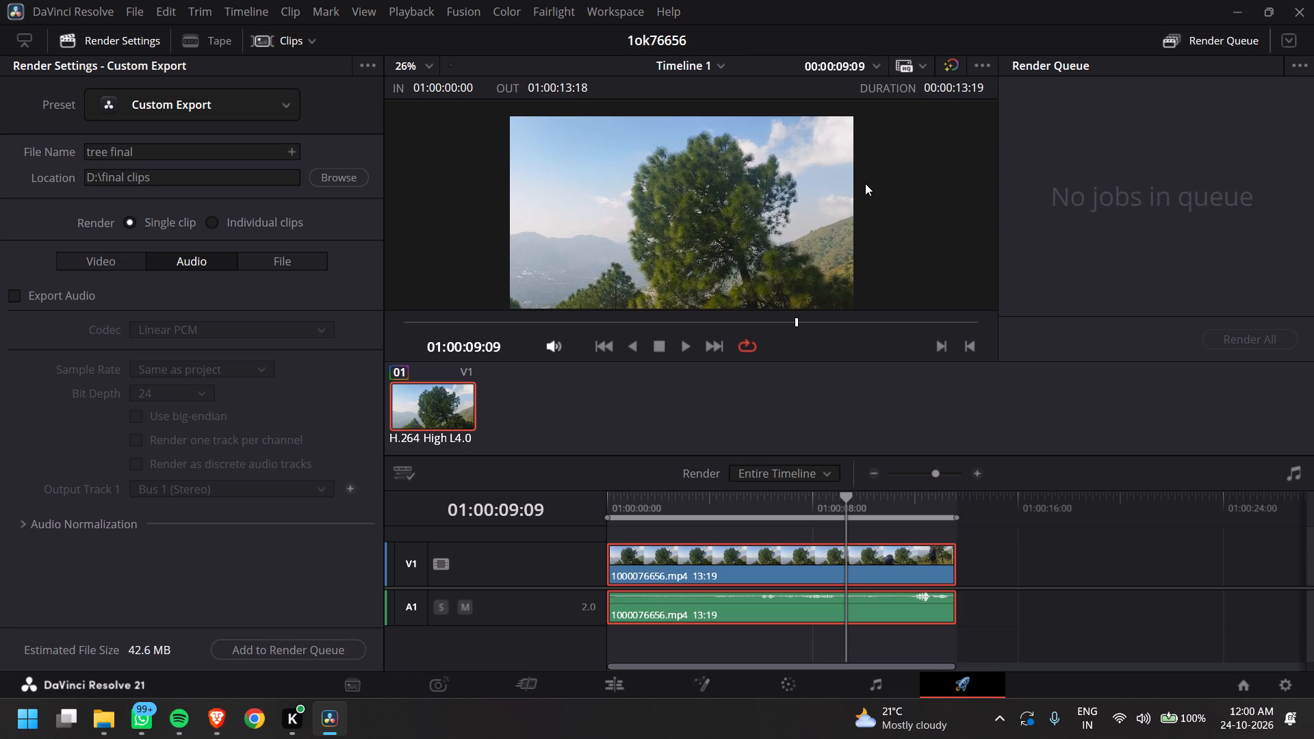
Play the timeline from its start on the Cut page, comparing the image with the color grade bypassed and enabled.
left_click(498, 698)
left_click(515, 690)
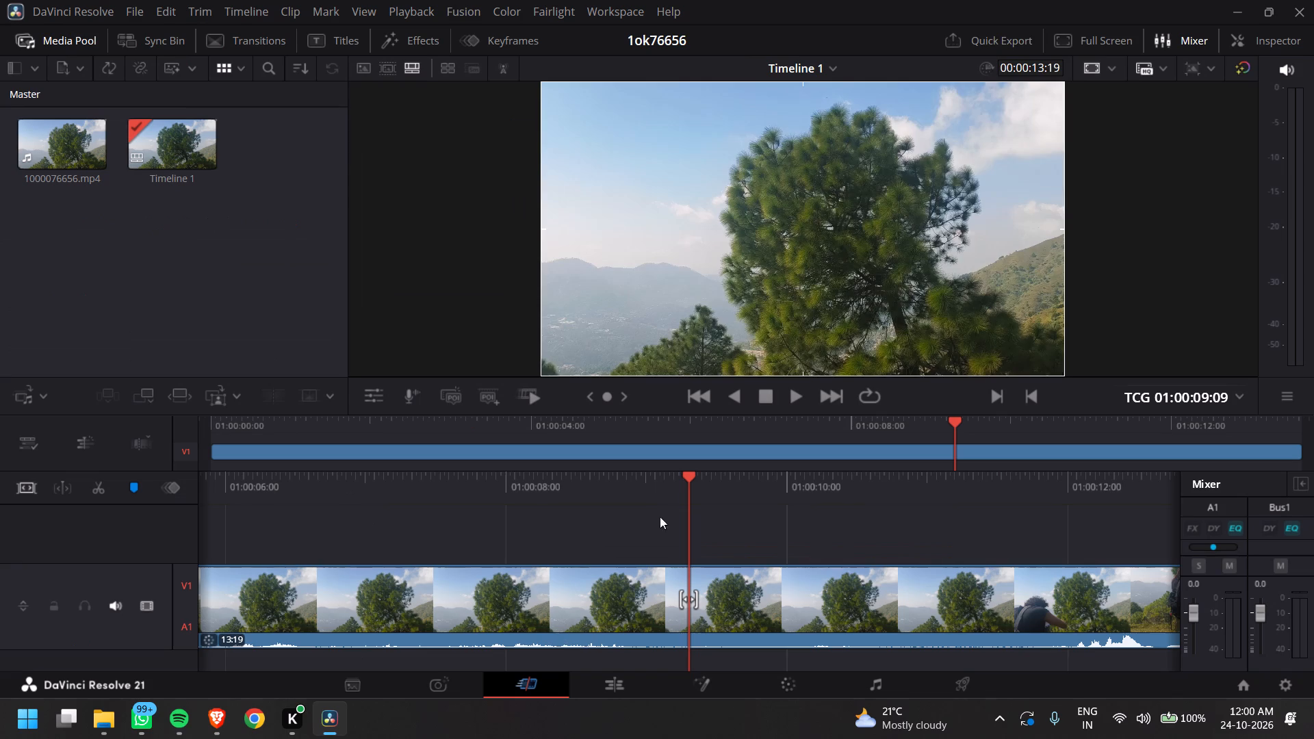
left_click_drag(955, 424, 350, 435)
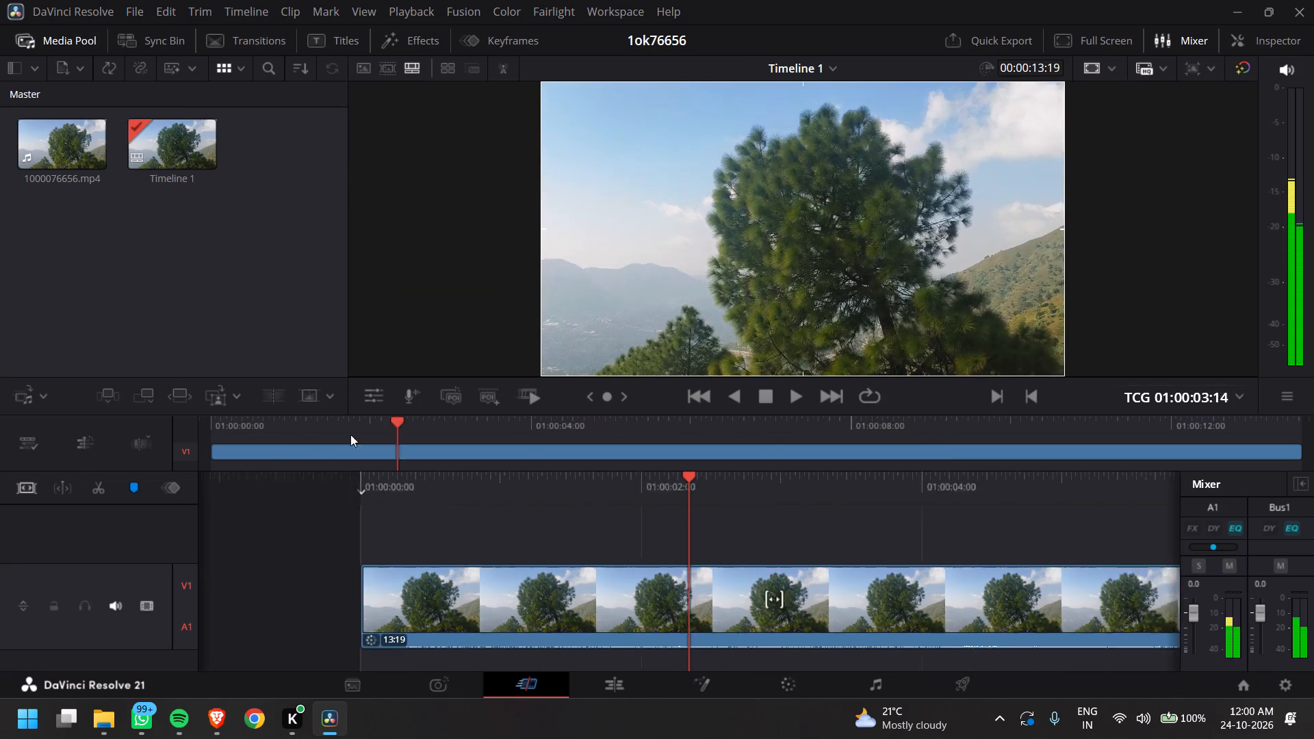
left_click_drag(350, 435, 212, 434)
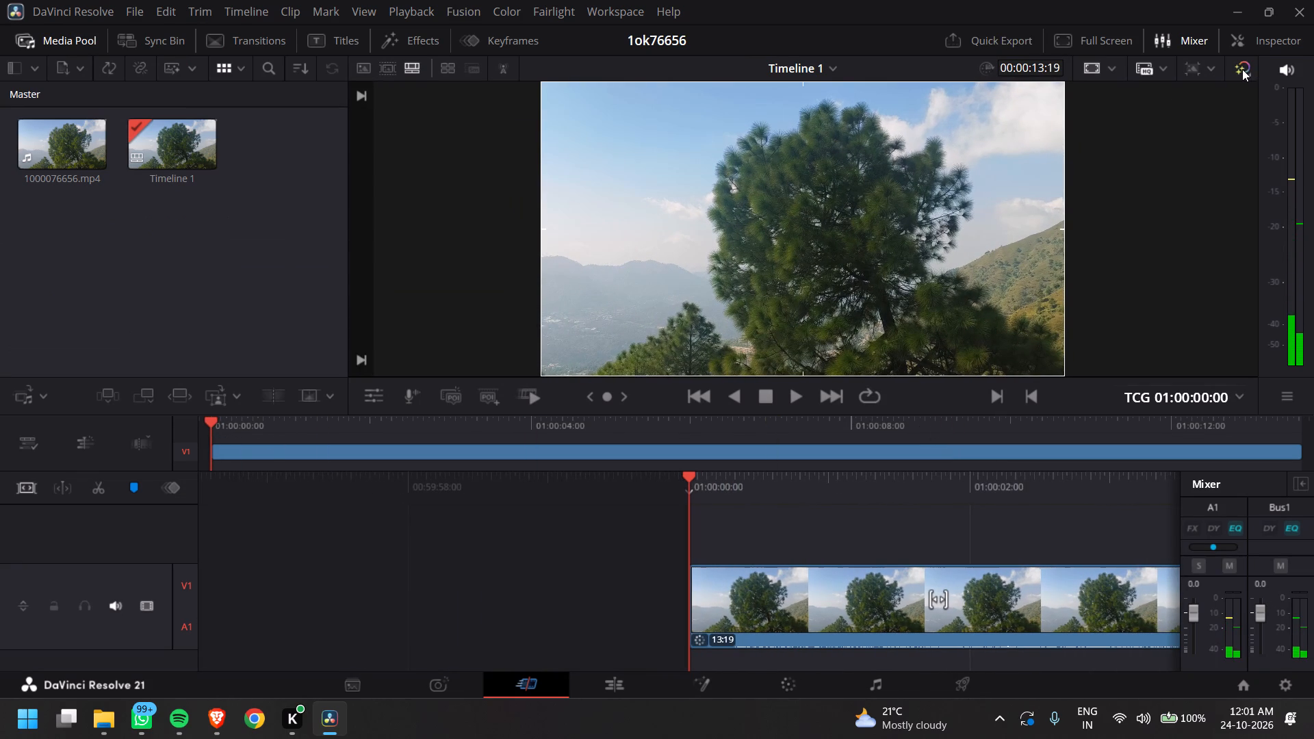
left_click(1242, 69)
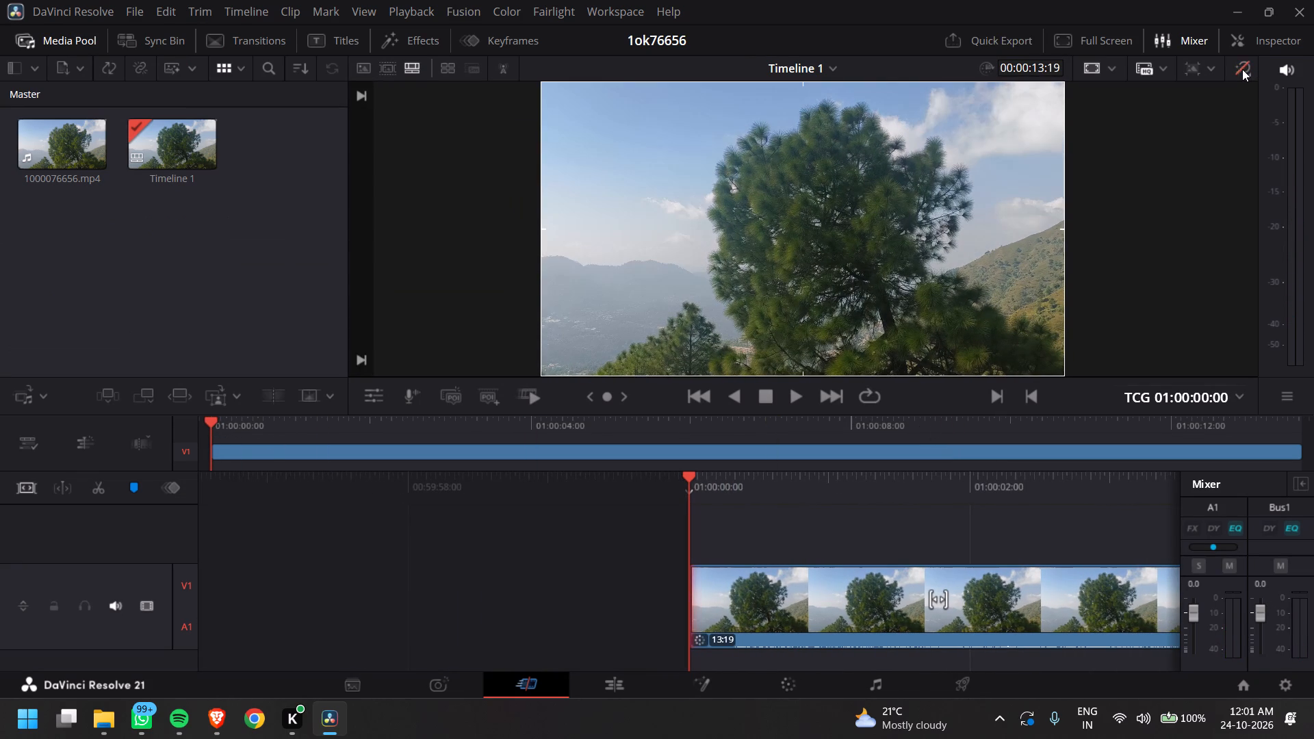
key("space")
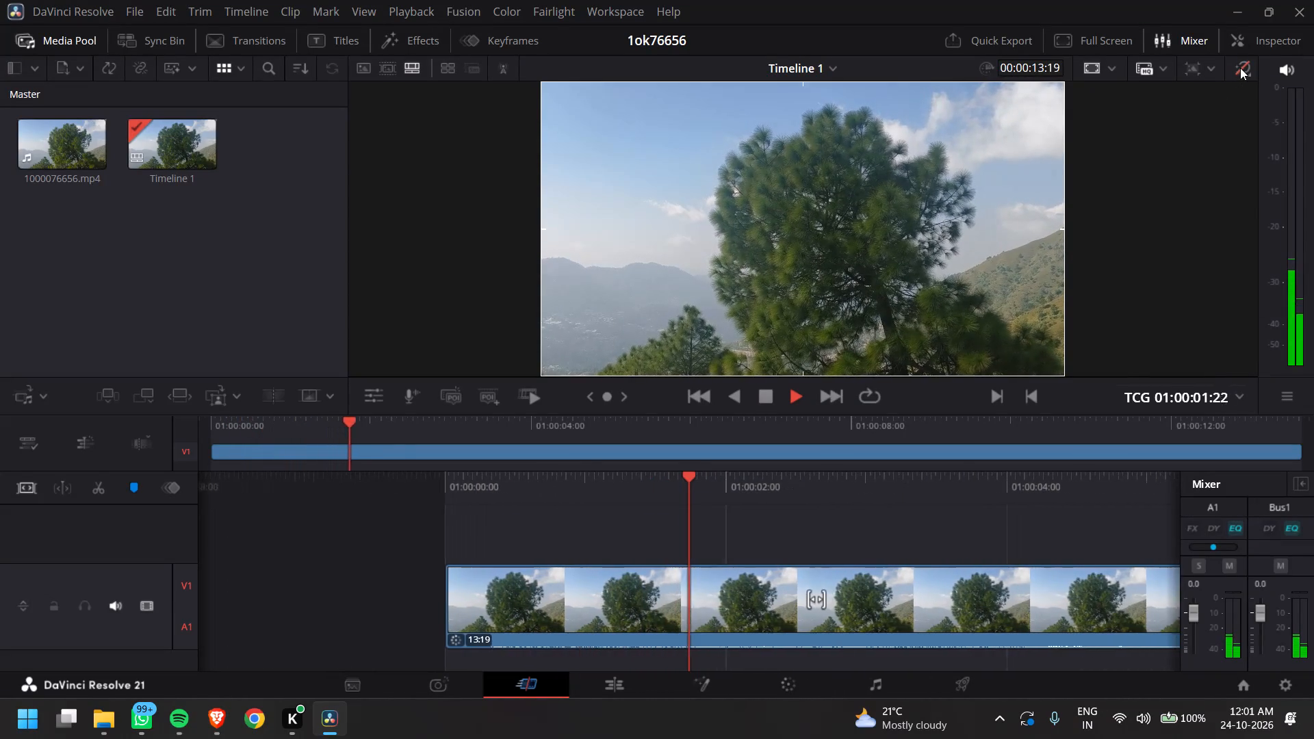
left_click(1240, 68)
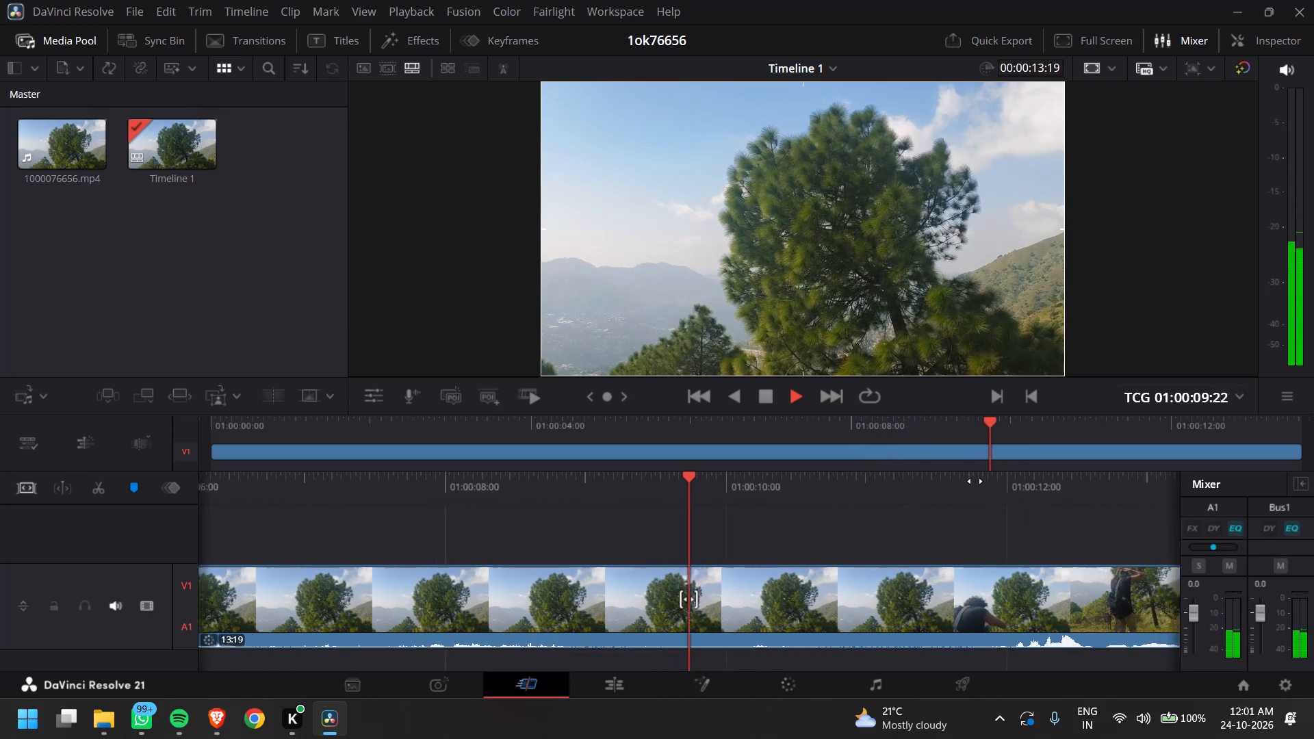
key("space")
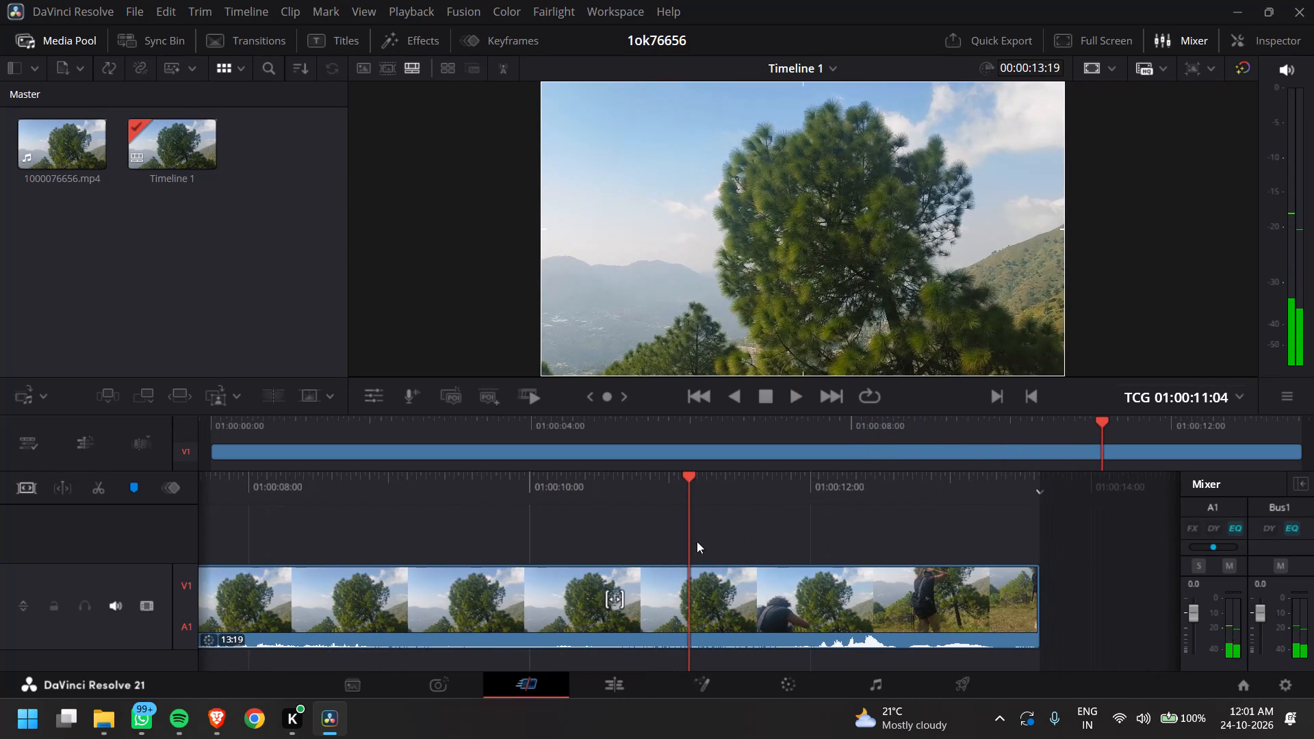
Split clip 1000076656.mp4 at 01:00:10:24 on the Cut page, just before the person enters the frame.
left_click_drag(691, 480, 660, 487)
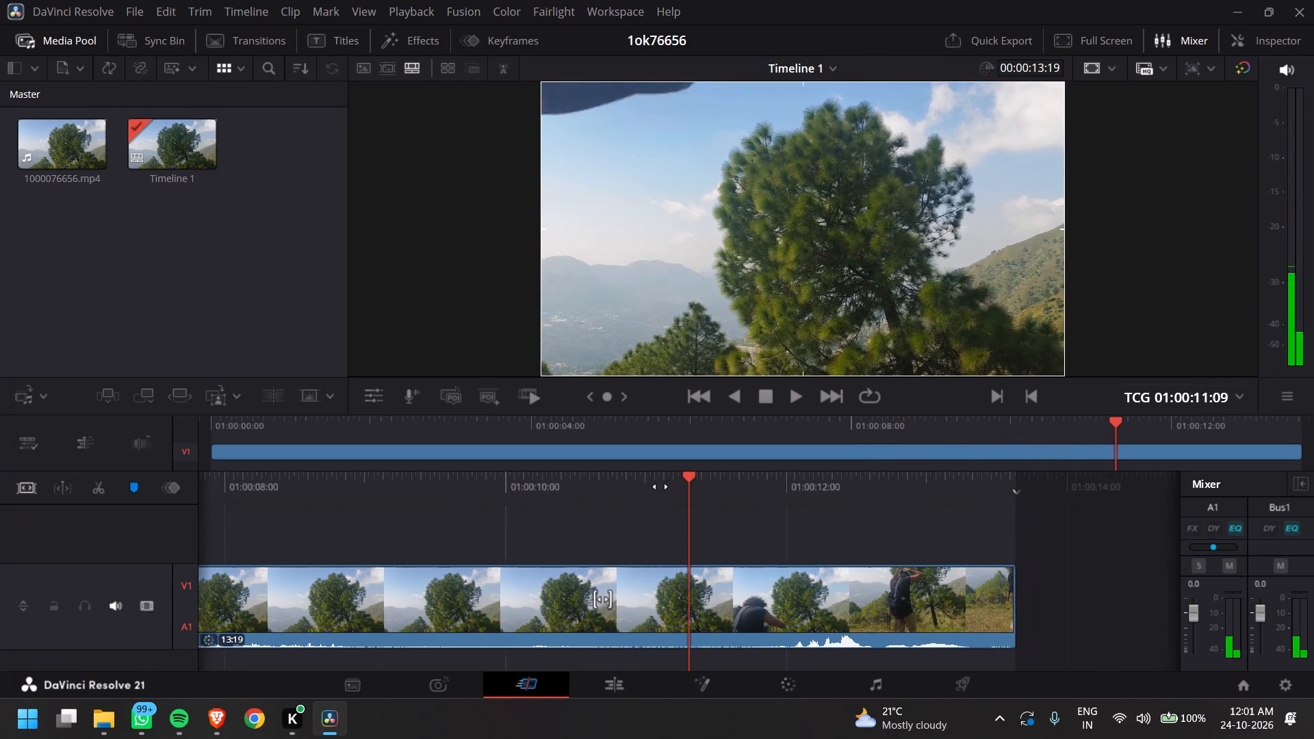
left_click_drag(660, 487, 736, 492)
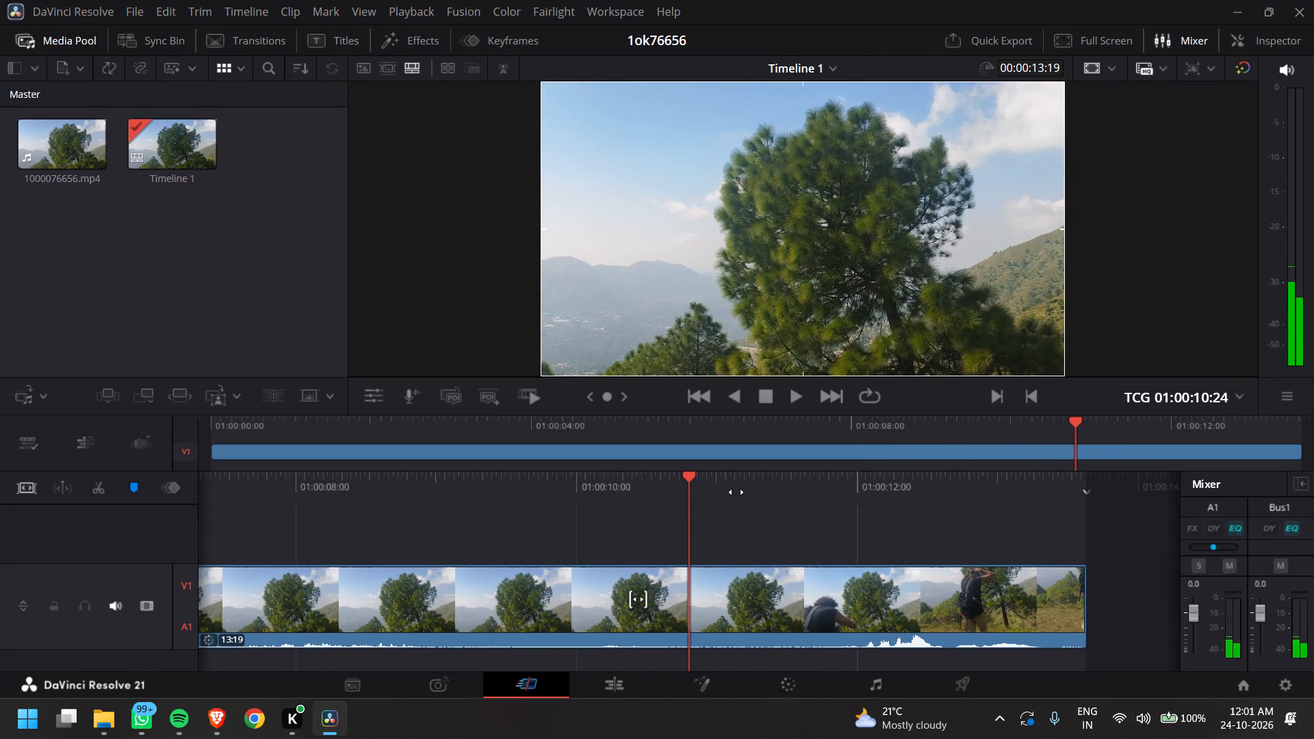
left_click_drag(736, 492, 738, 493)
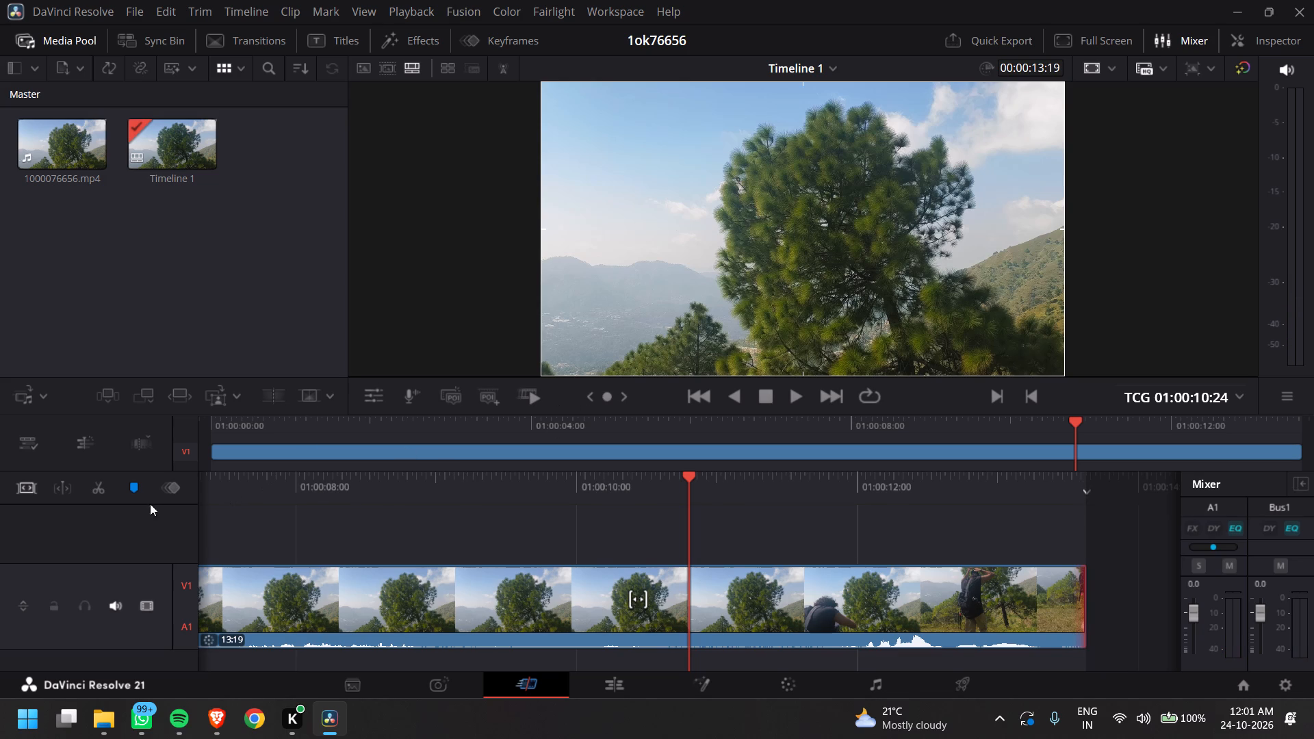
left_click(596, 694)
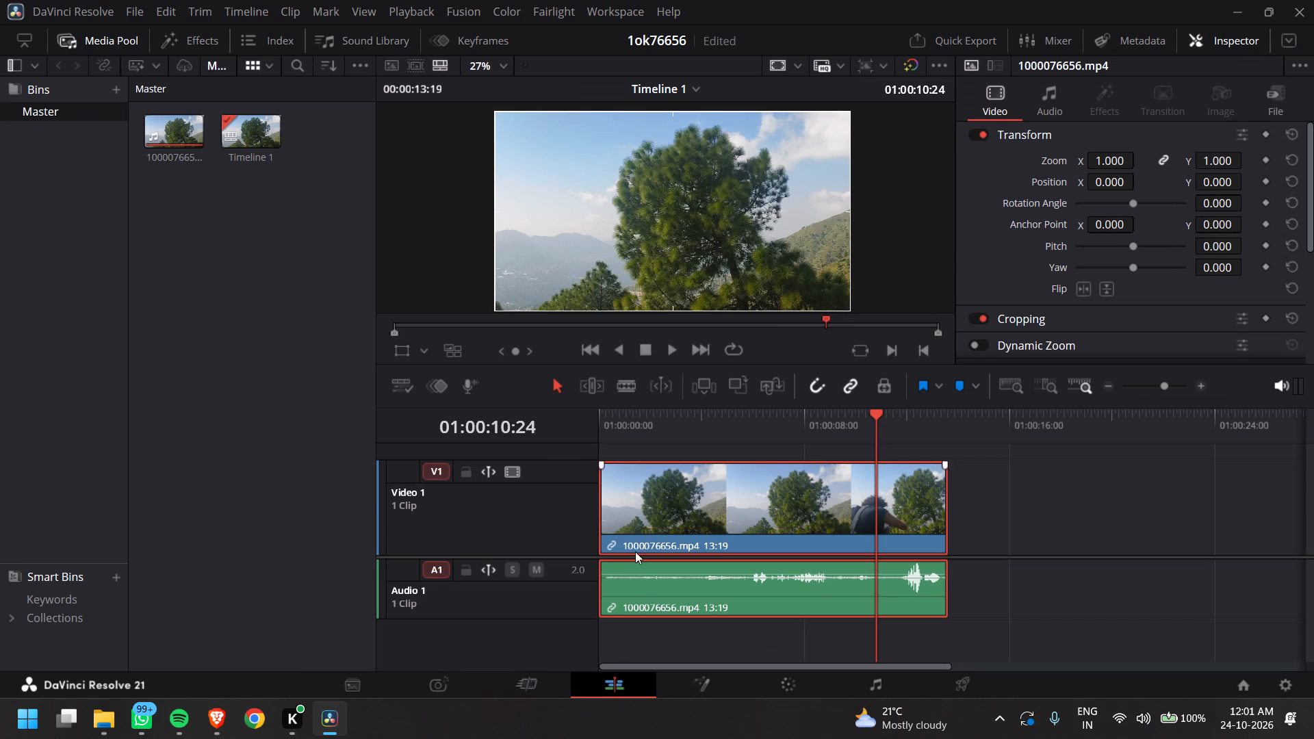
left_click(545, 677)
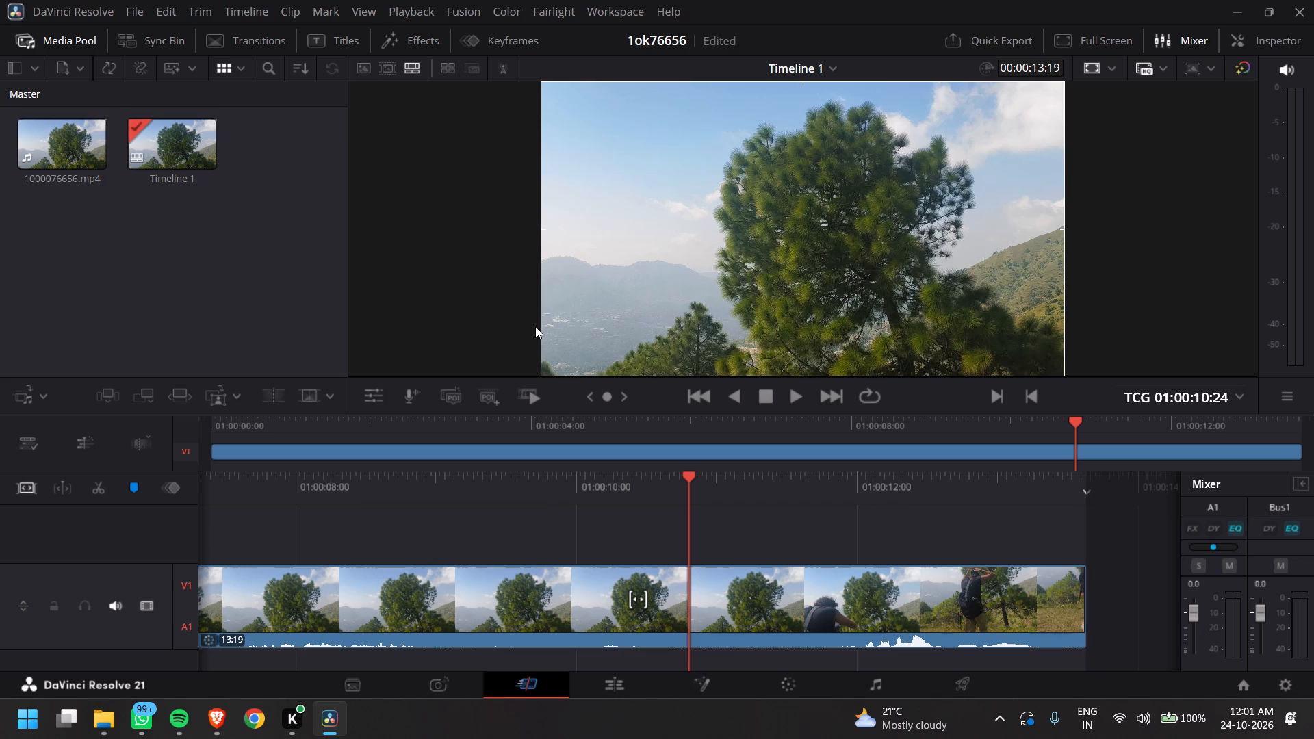
left_click(237, 396)
left_click(237, 396)
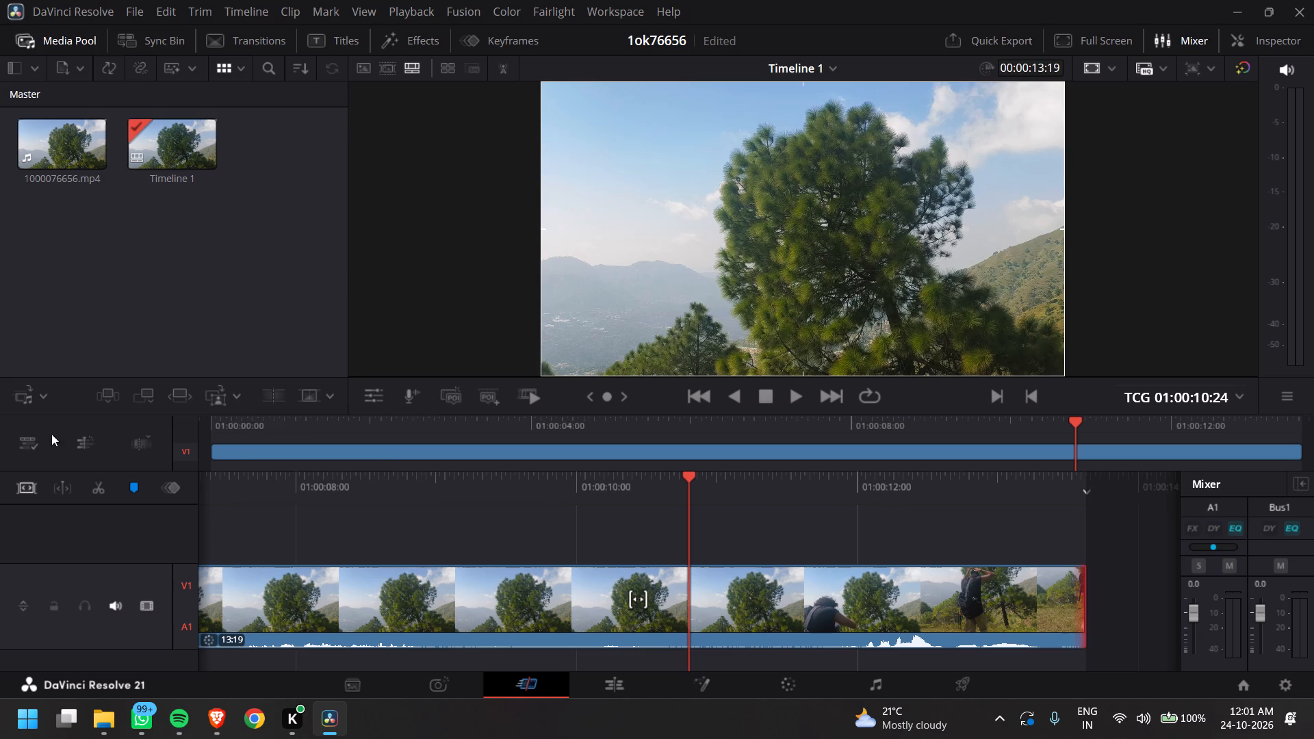
left_click(98, 489)
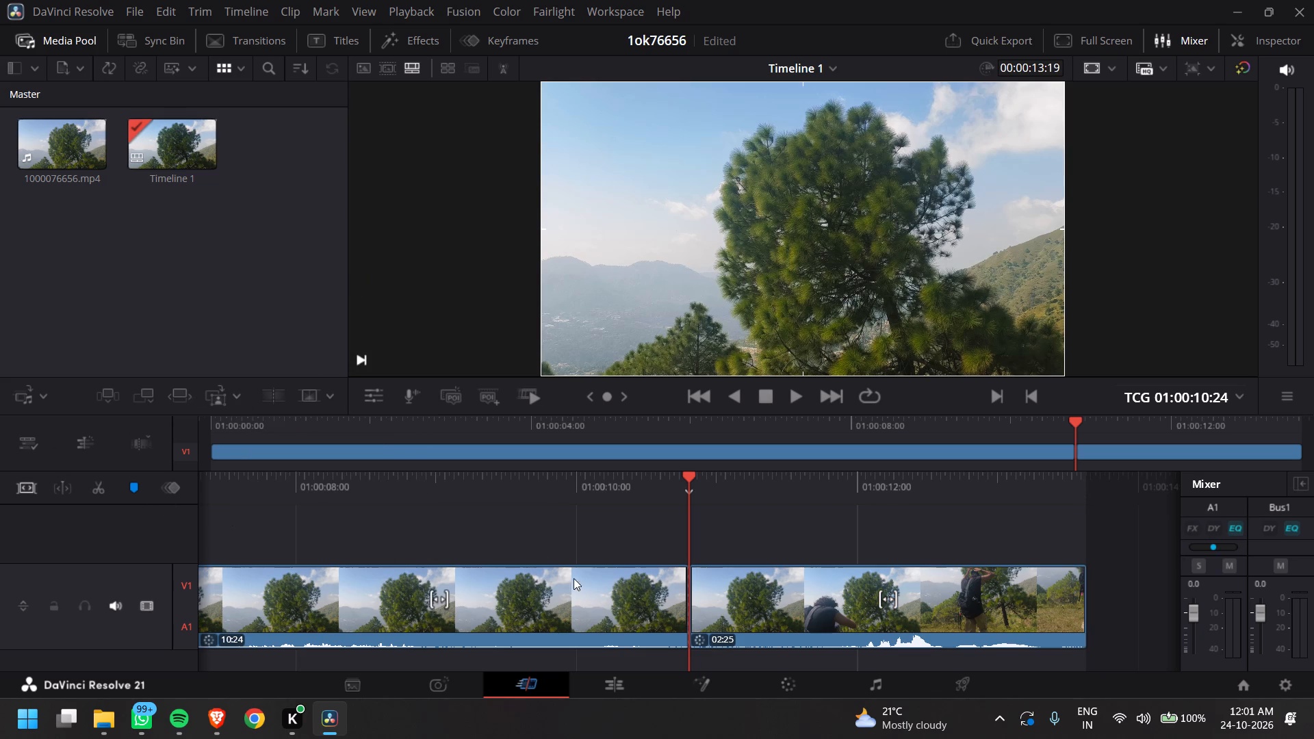
Delete the end segment after the split, where the person walks into the shot.
left_click(814, 590)
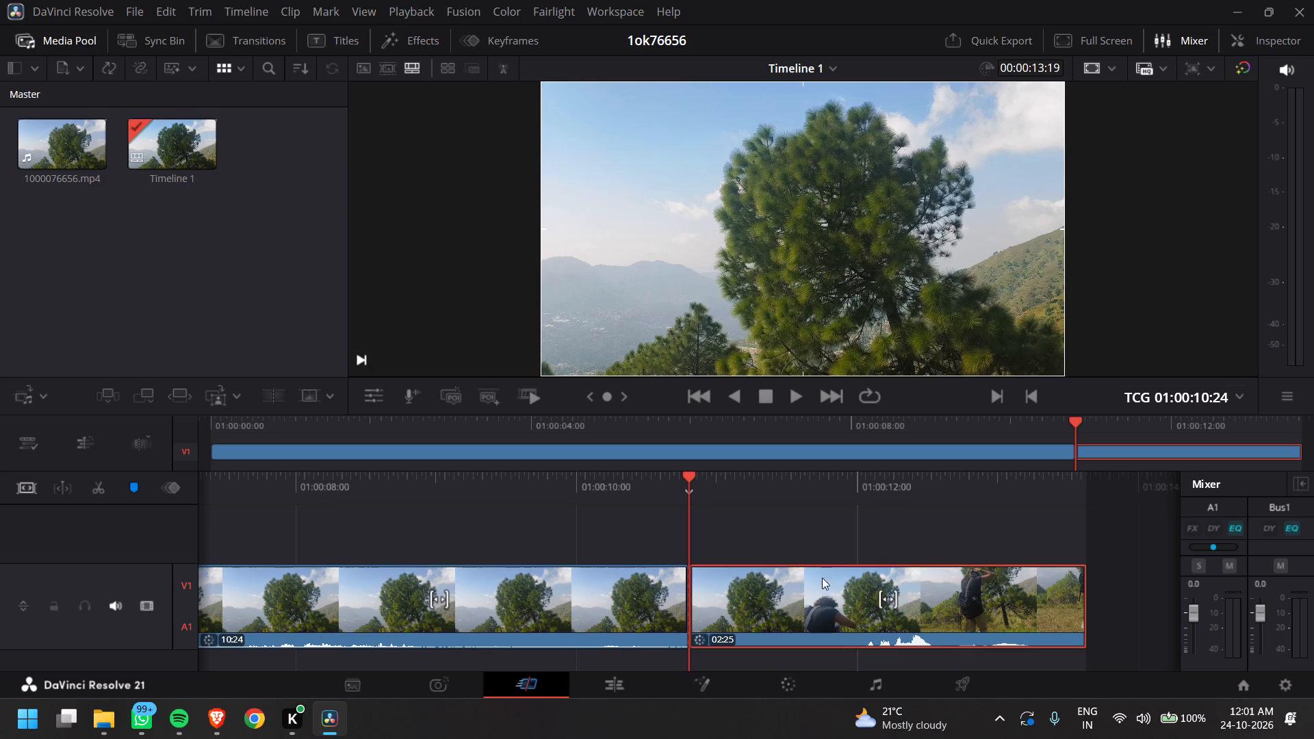
left_click_drag(812, 585, 858, 605)
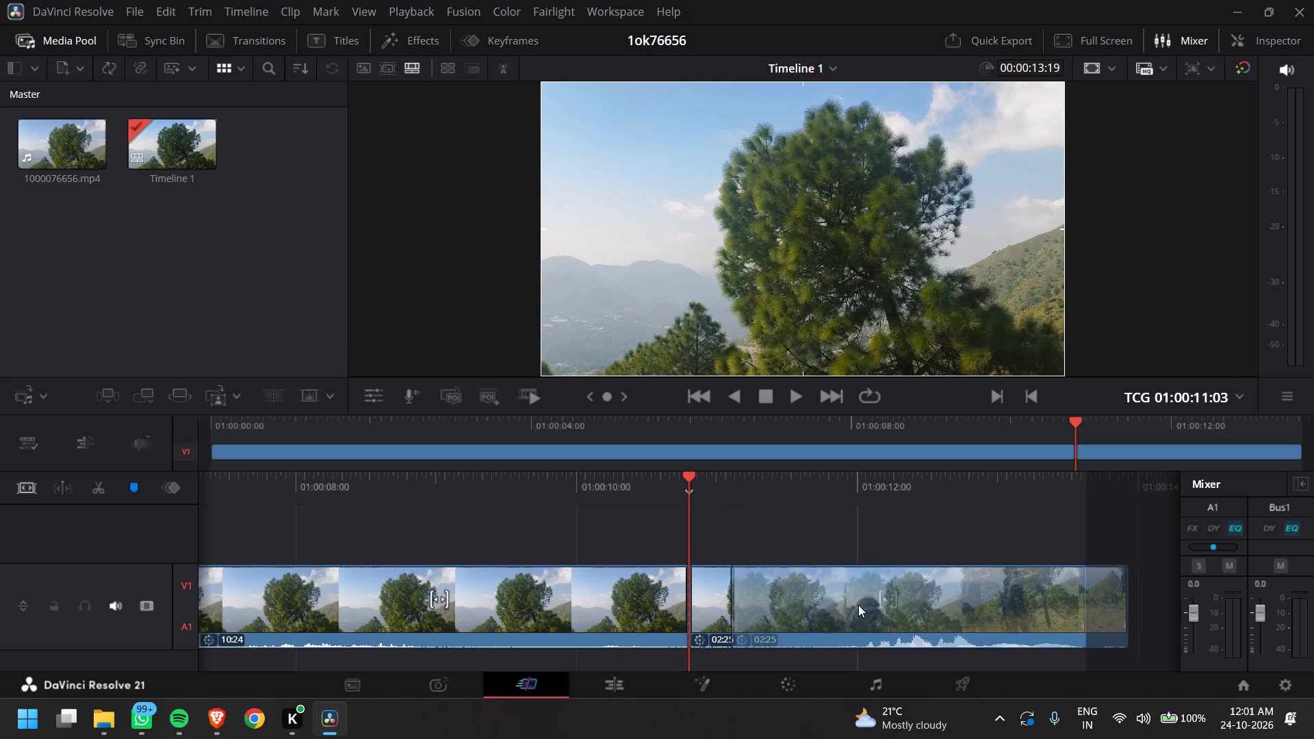
left_click_drag(858, 605, 873, 604)
left_click_drag(849, 602, 891, 603, "shift")
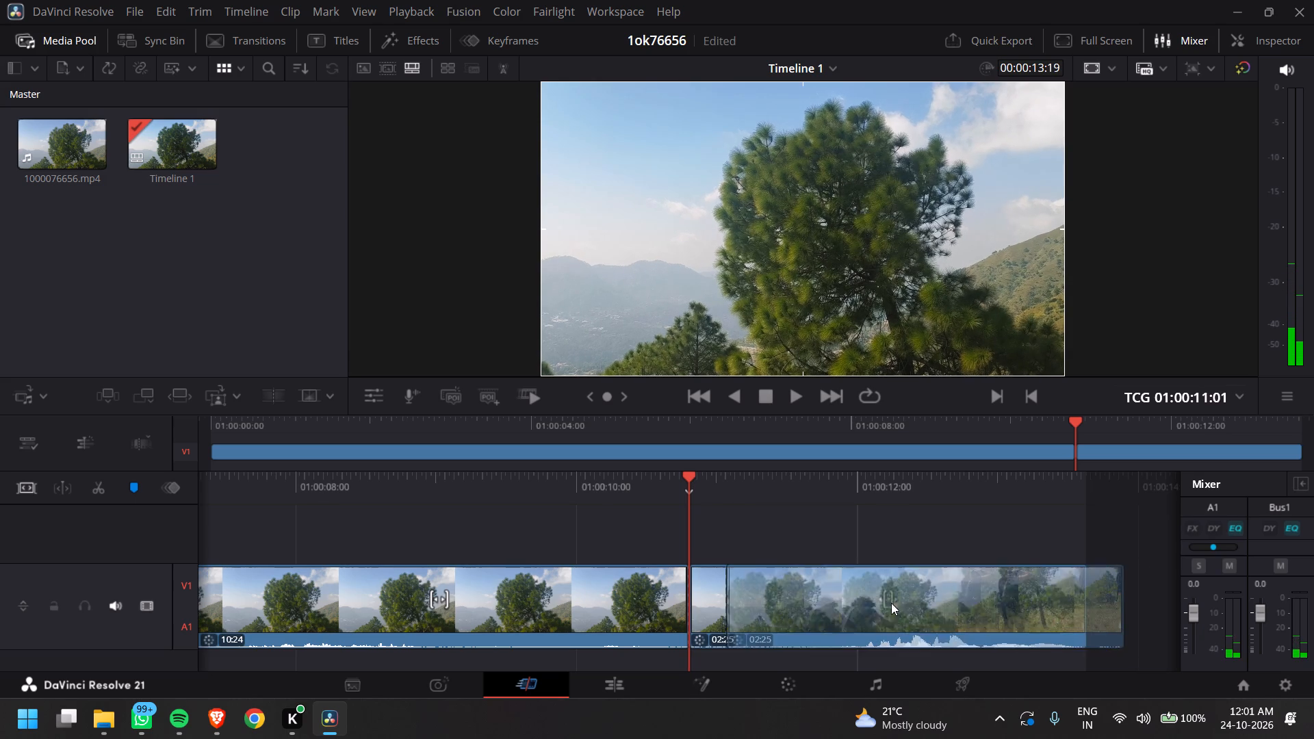
left_click_drag(891, 603, 927, 598, "shift")
left_click_drag(854, 604, 934, 600)
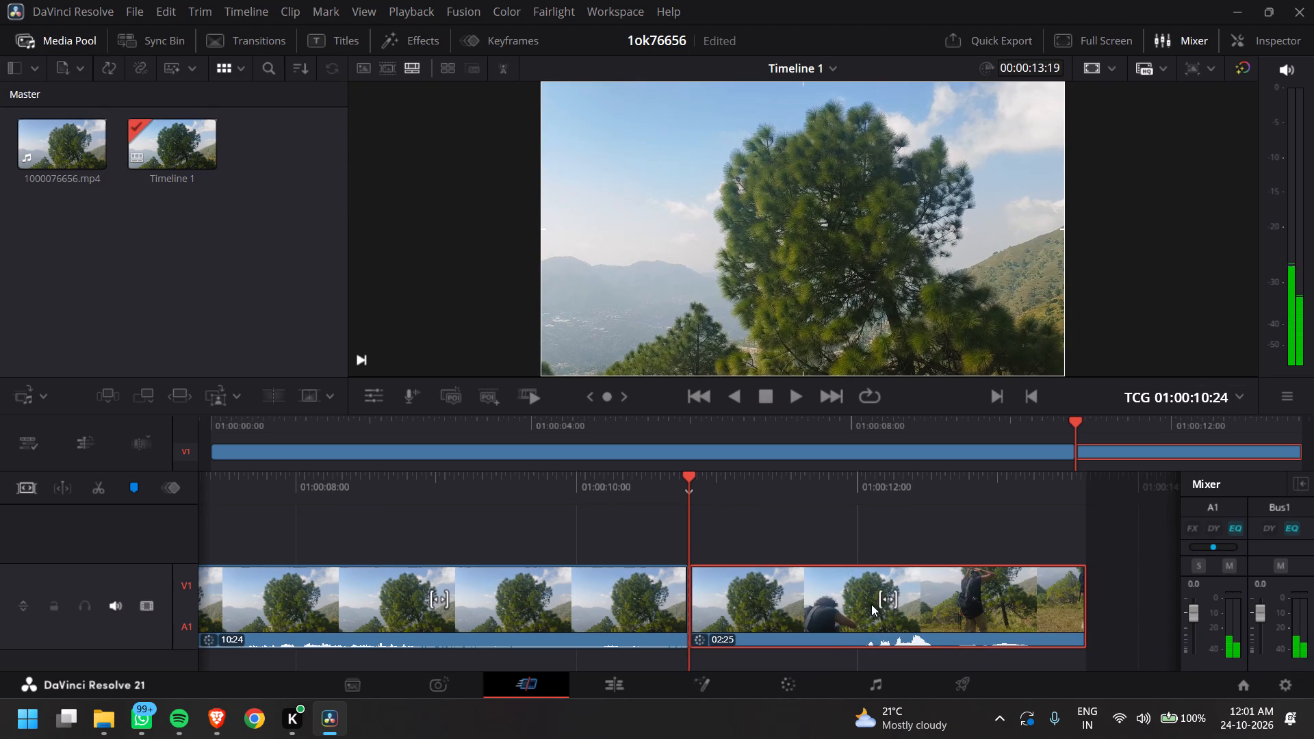
key("space")
key("space")
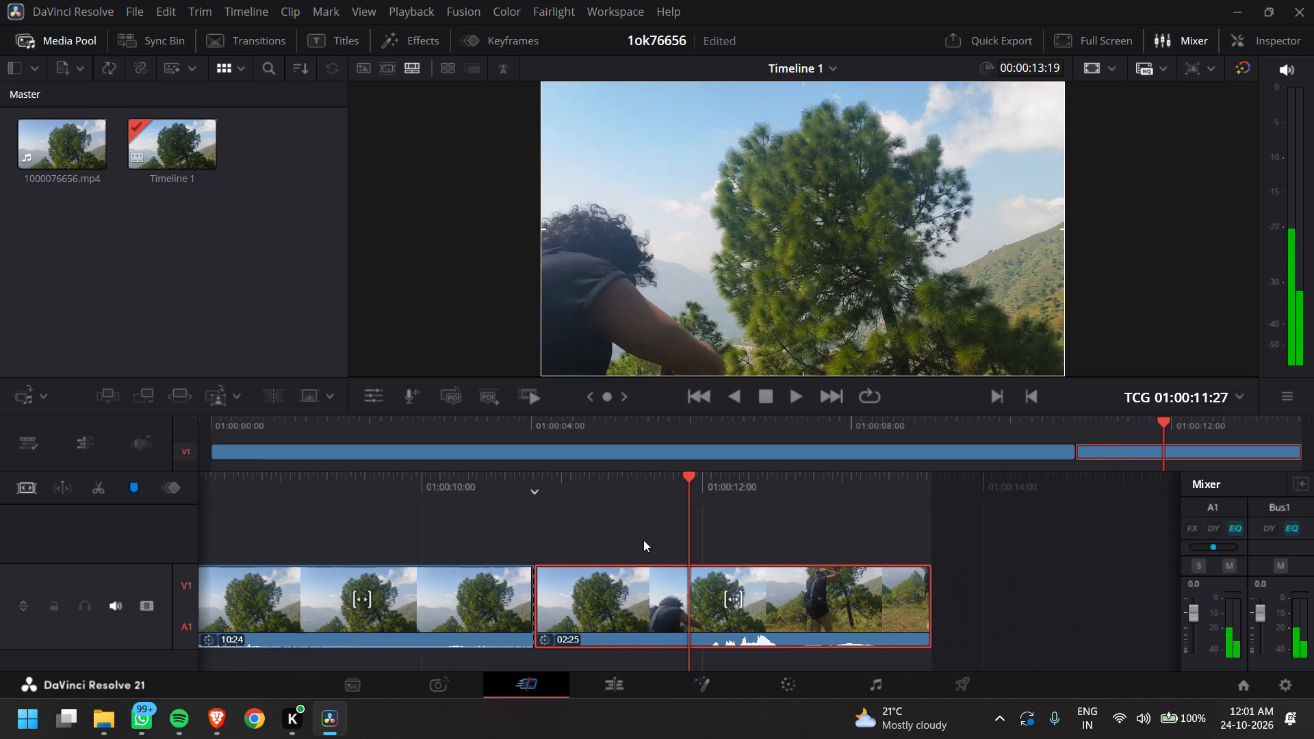
left_click(780, 602)
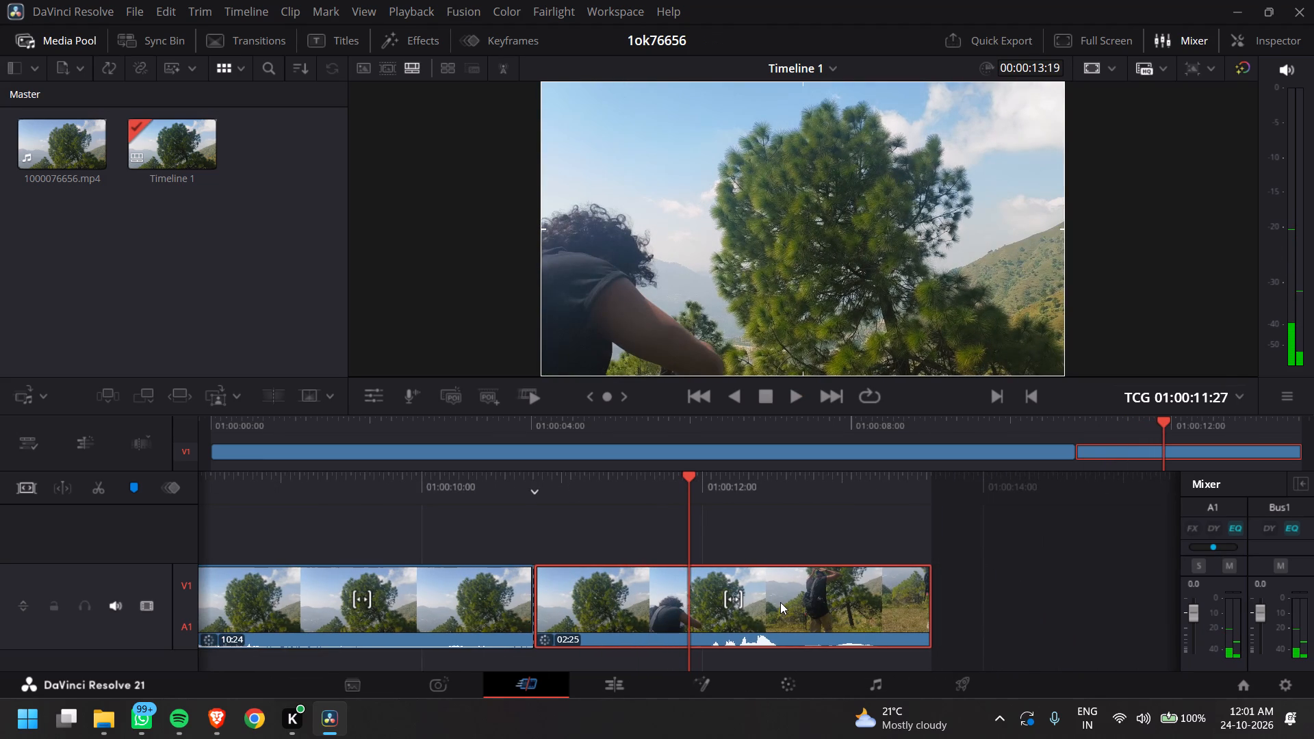
key("Delete")
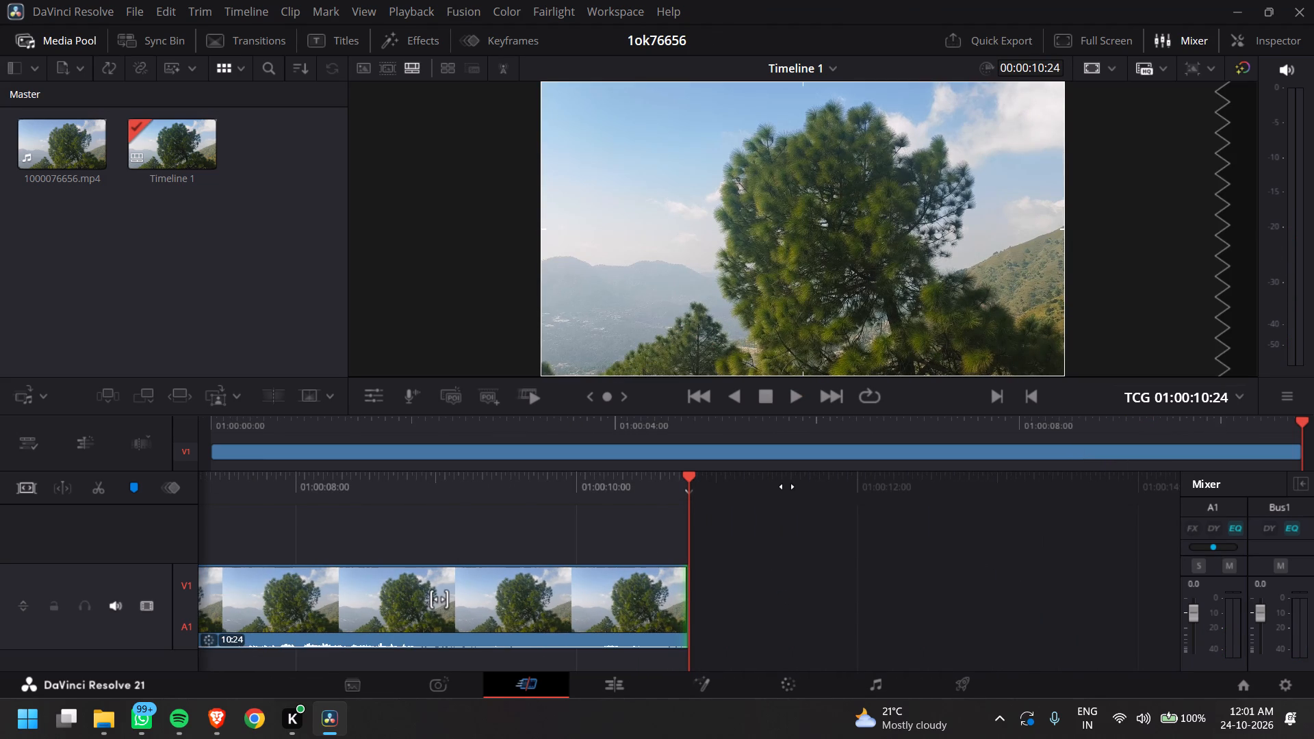
Return to the Deliver page and play back the trimmed timeline, comparing it with color grades bypassed and enabled.
left_click(940, 683)
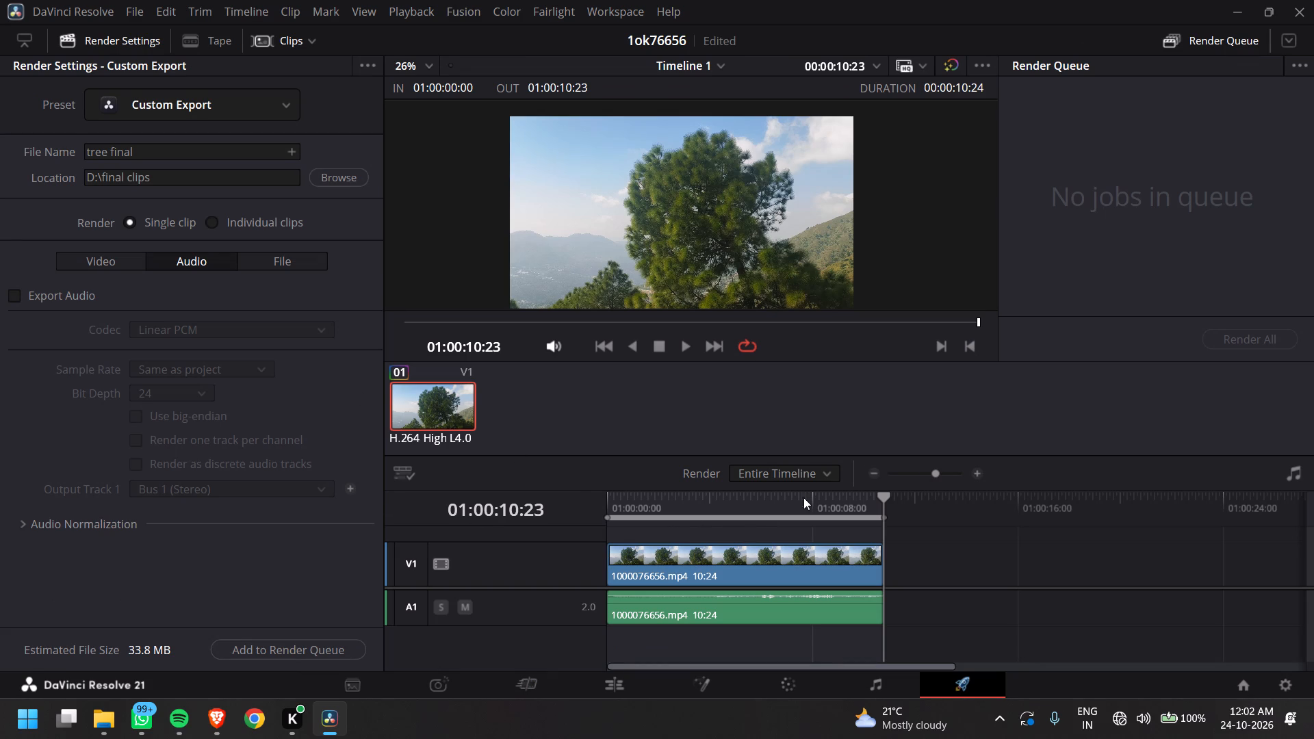
left_click_drag(883, 496, 808, 508)
key("space")
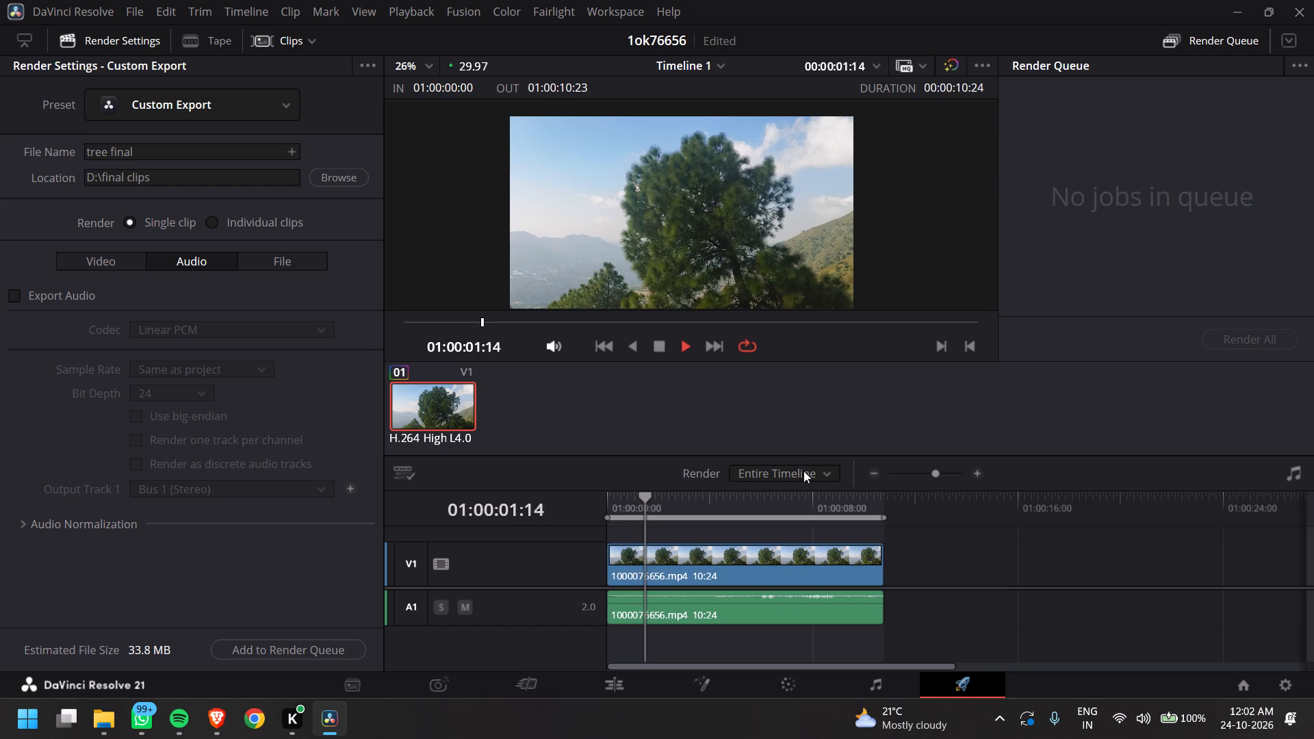
left_click(947, 69)
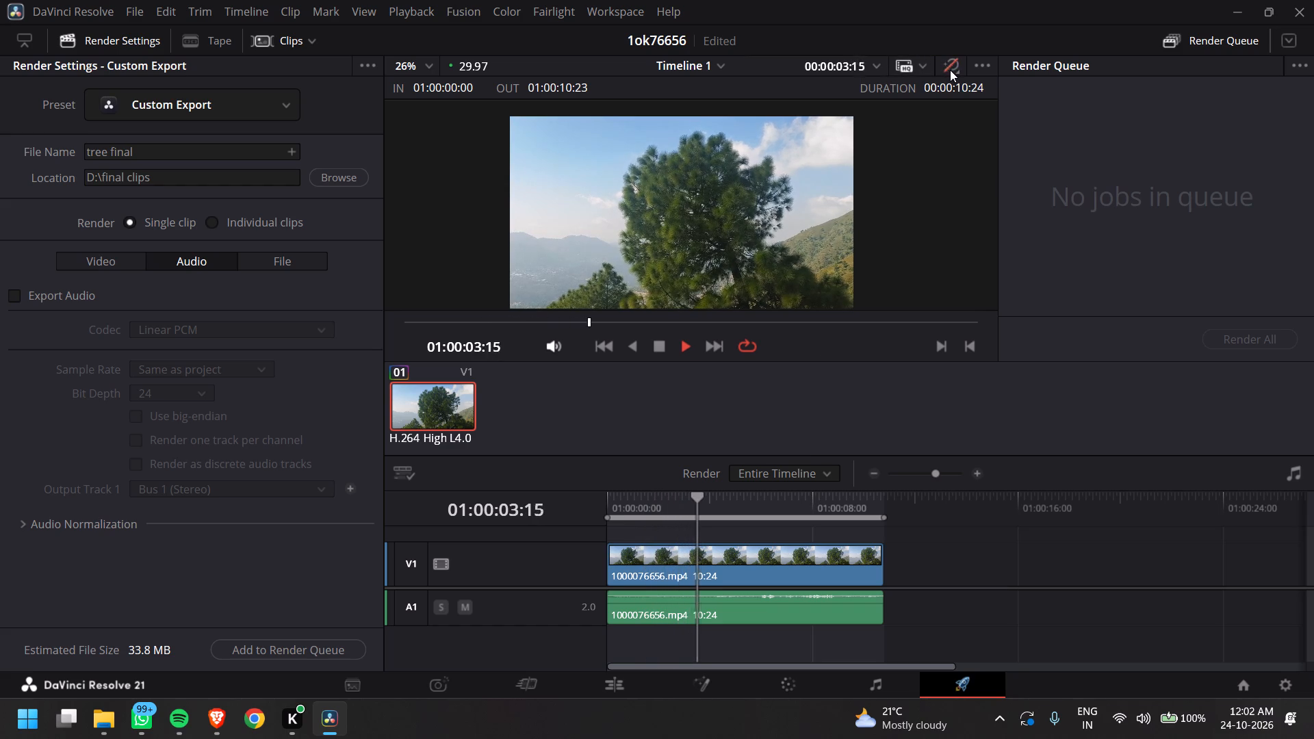
left_click(950, 70)
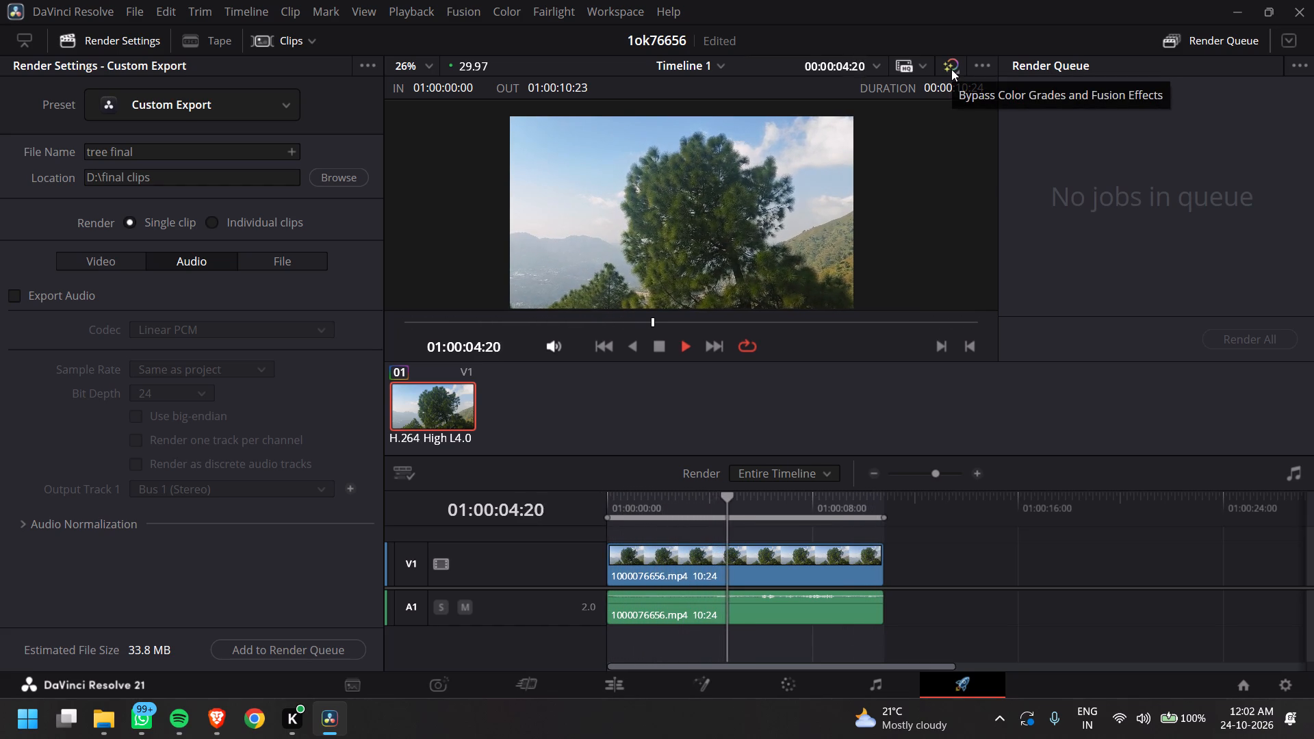
key("space")
key("space")
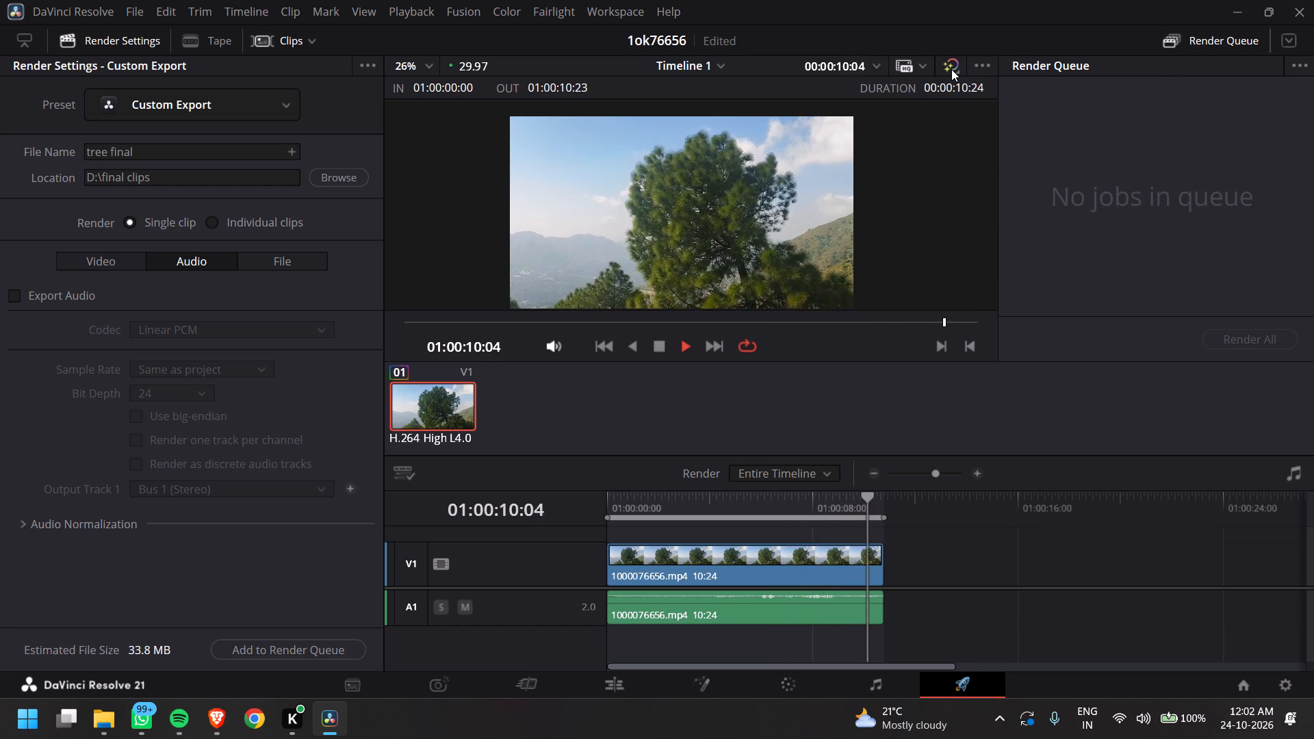
key("space")
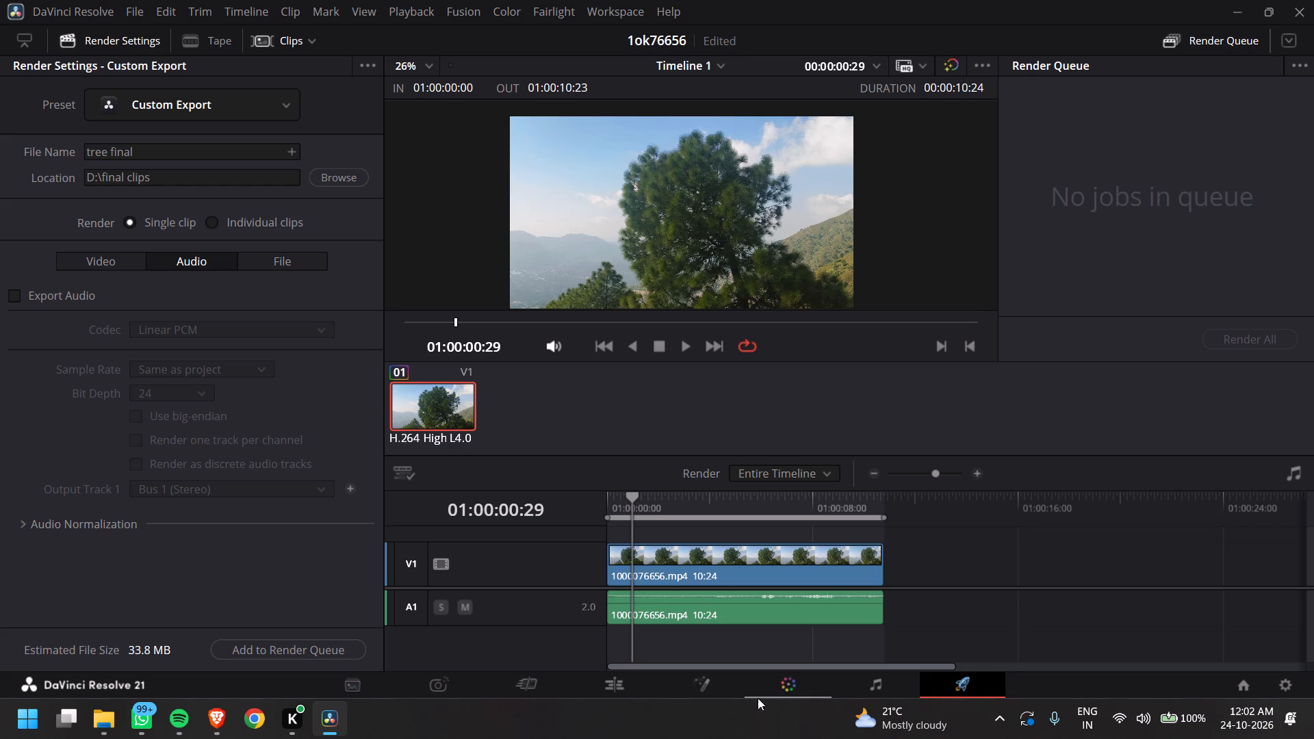
On the Color page, bring up the Primaries color wheels and examine the whole graded tree frame, playing part of the clip.
left_click(798, 694)
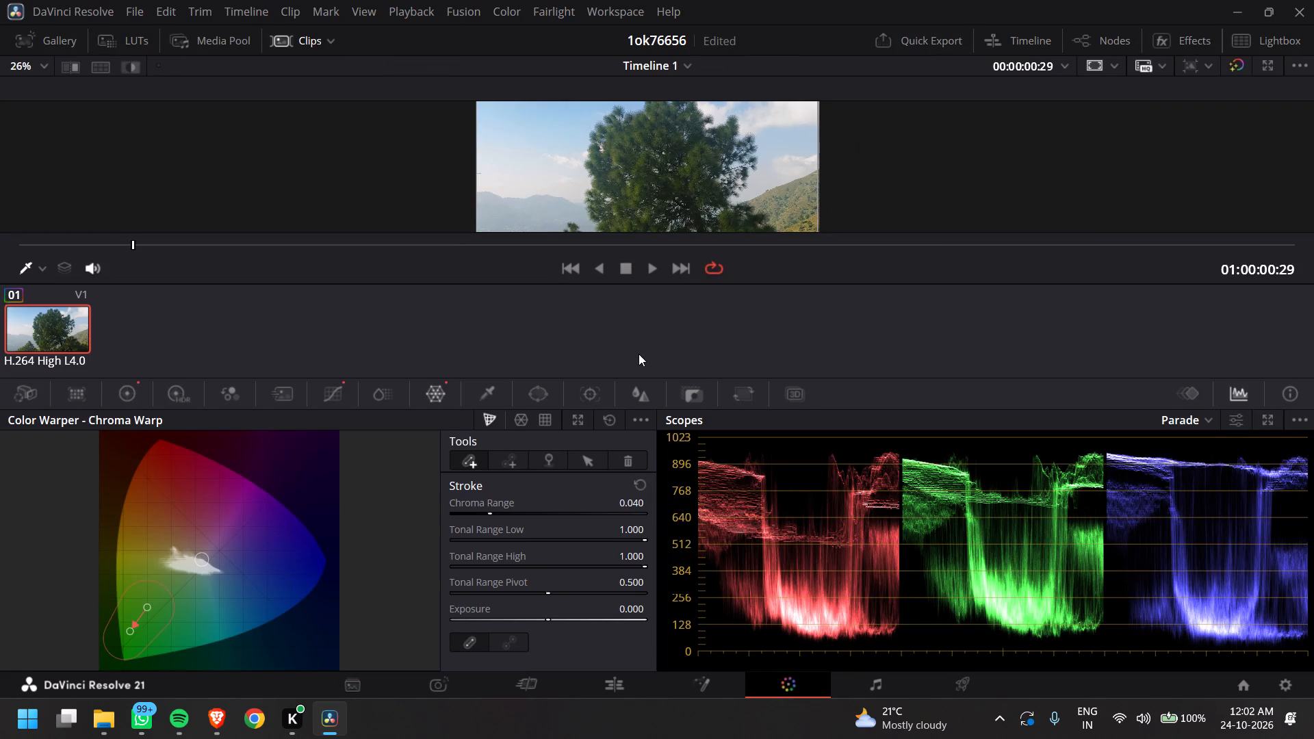
scroll(532, 449, "left", 1)
left_click(138, 395)
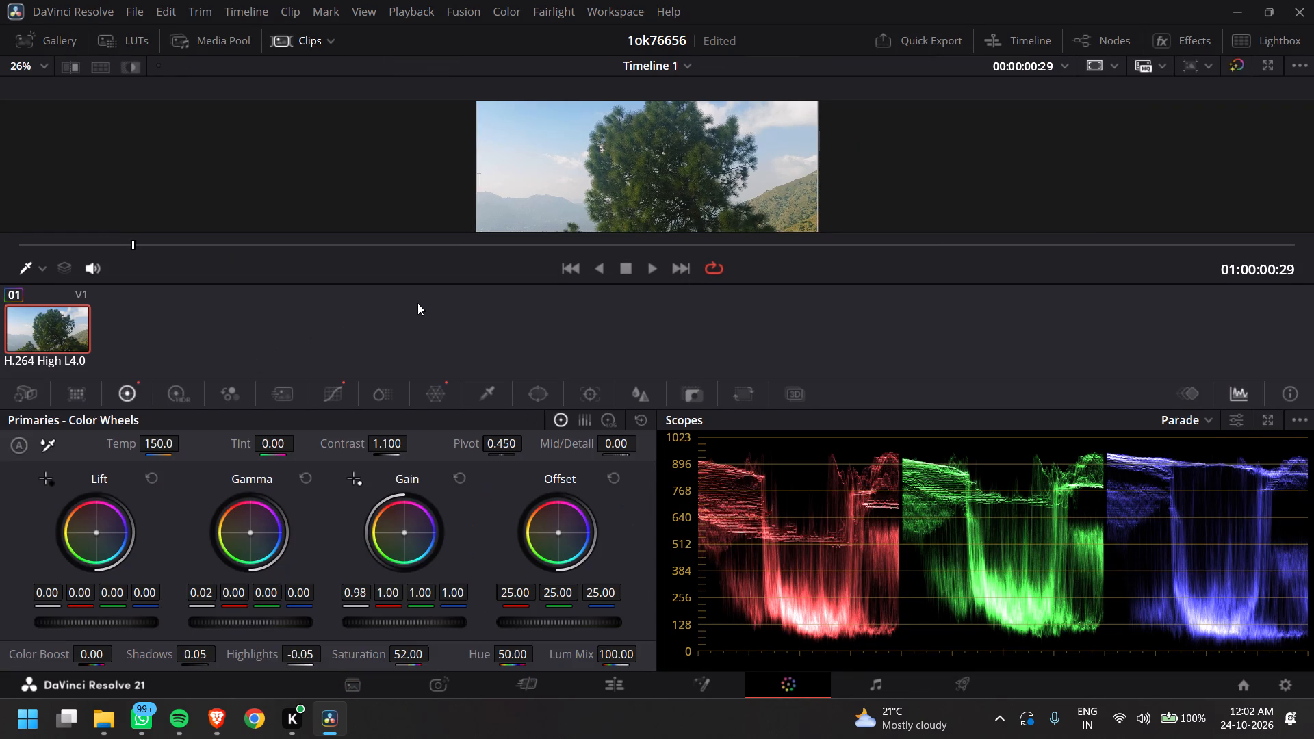
scroll(752, 192, "down", 2)
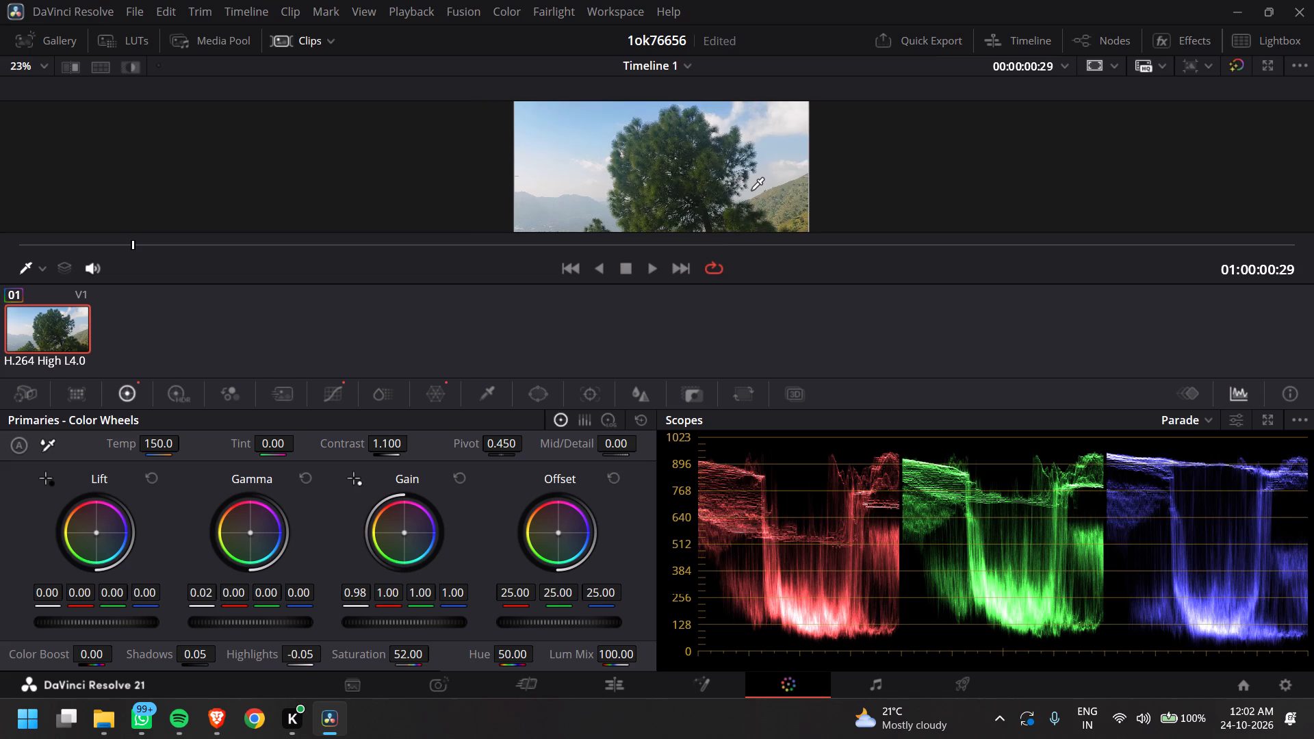
scroll(752, 192, "down", 9)
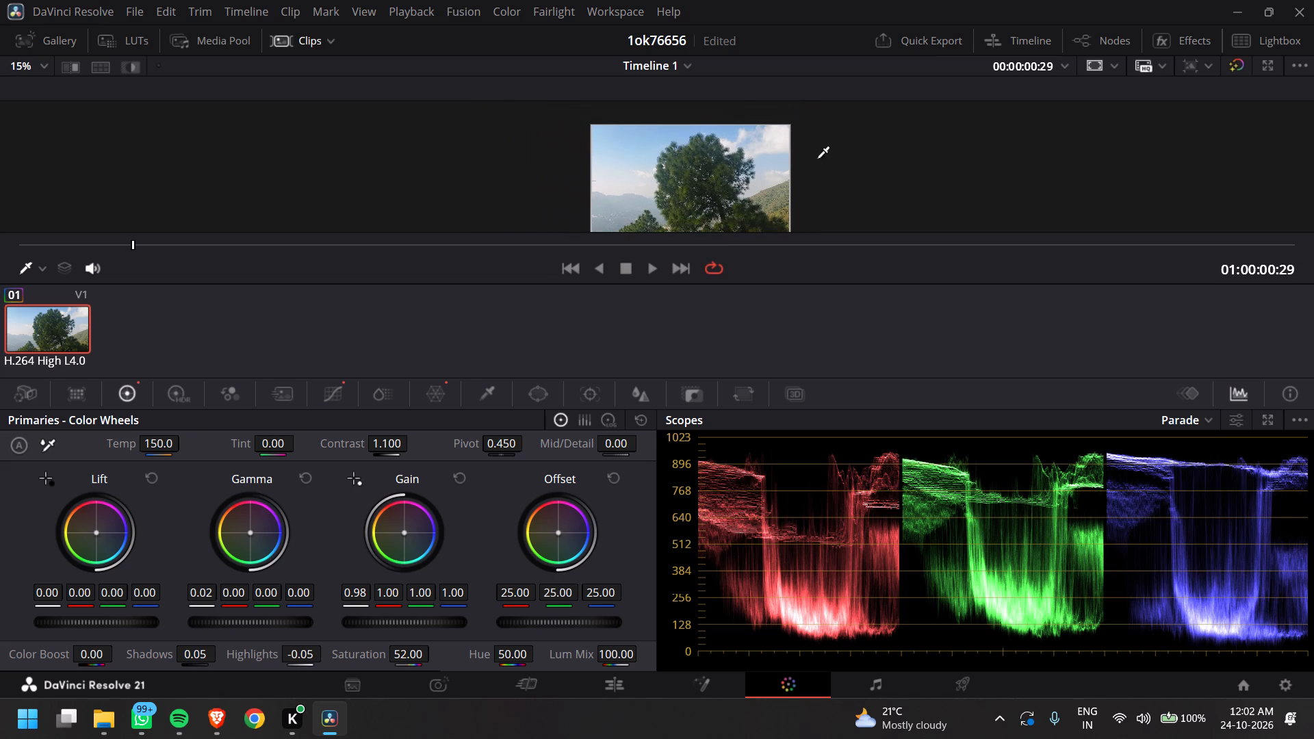
scroll(869, 164, "down", 3)
scroll(708, 127, "up", 1)
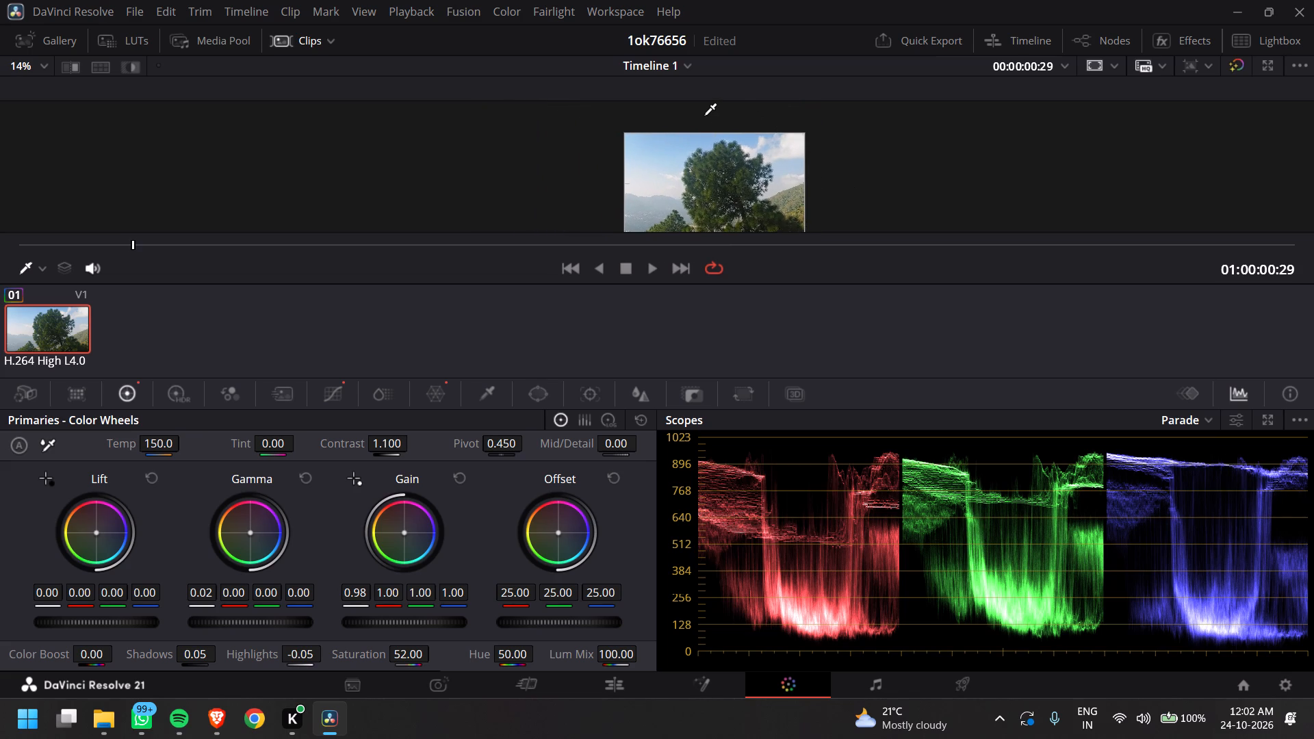
scroll(727, 222, "down", 1)
scroll(728, 229, "up", 4)
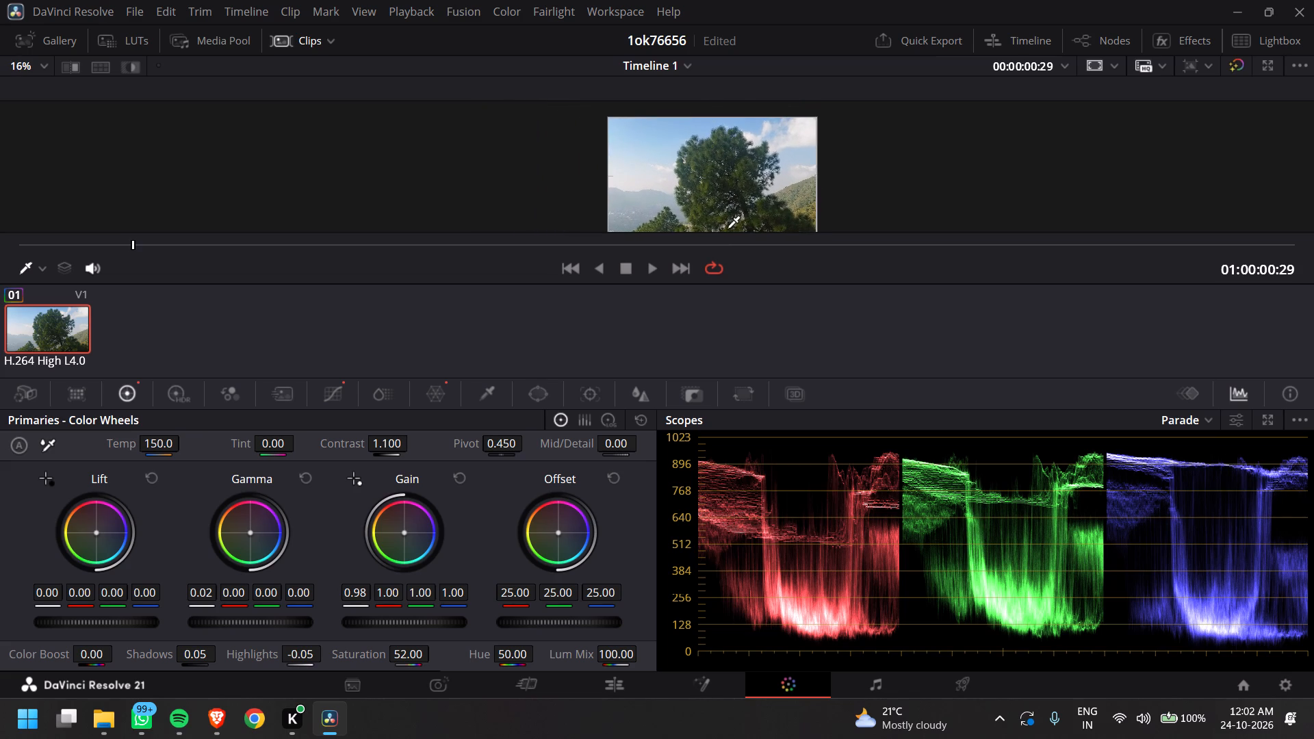
scroll(704, 233, "down", 4)
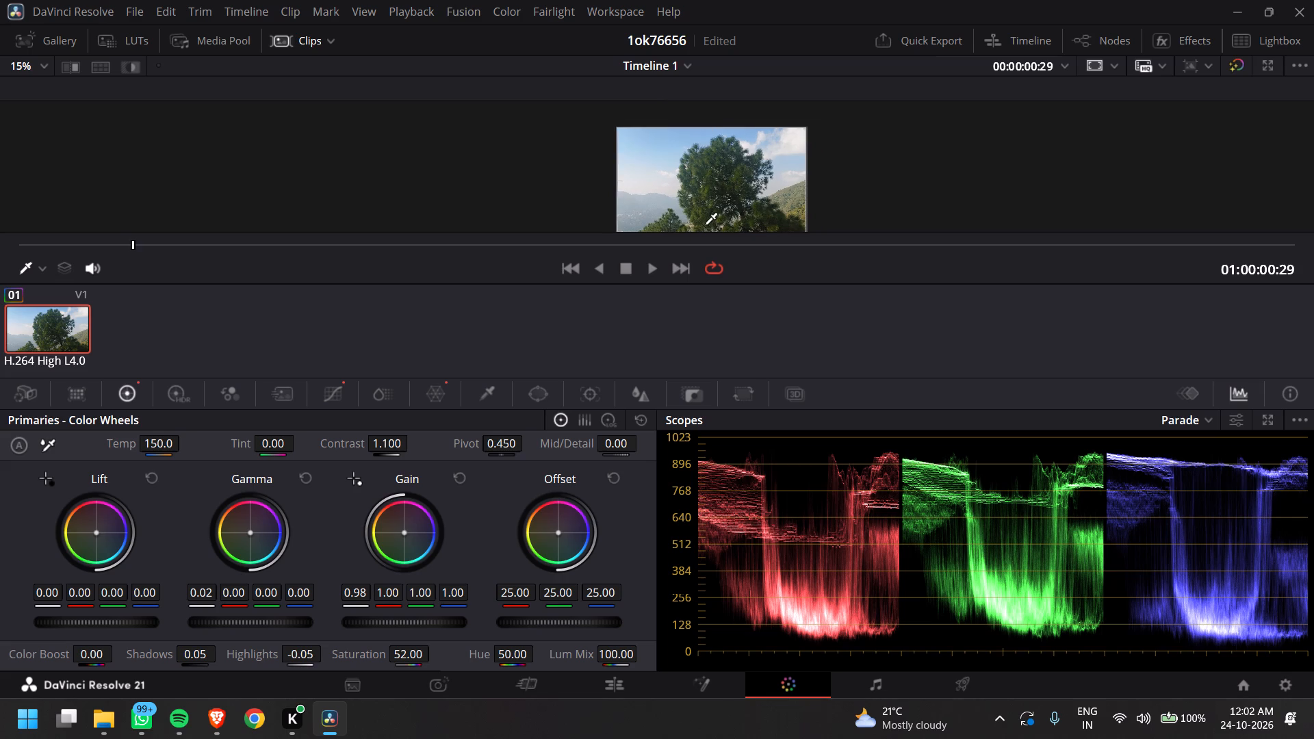
scroll(706, 111, "down", 8)
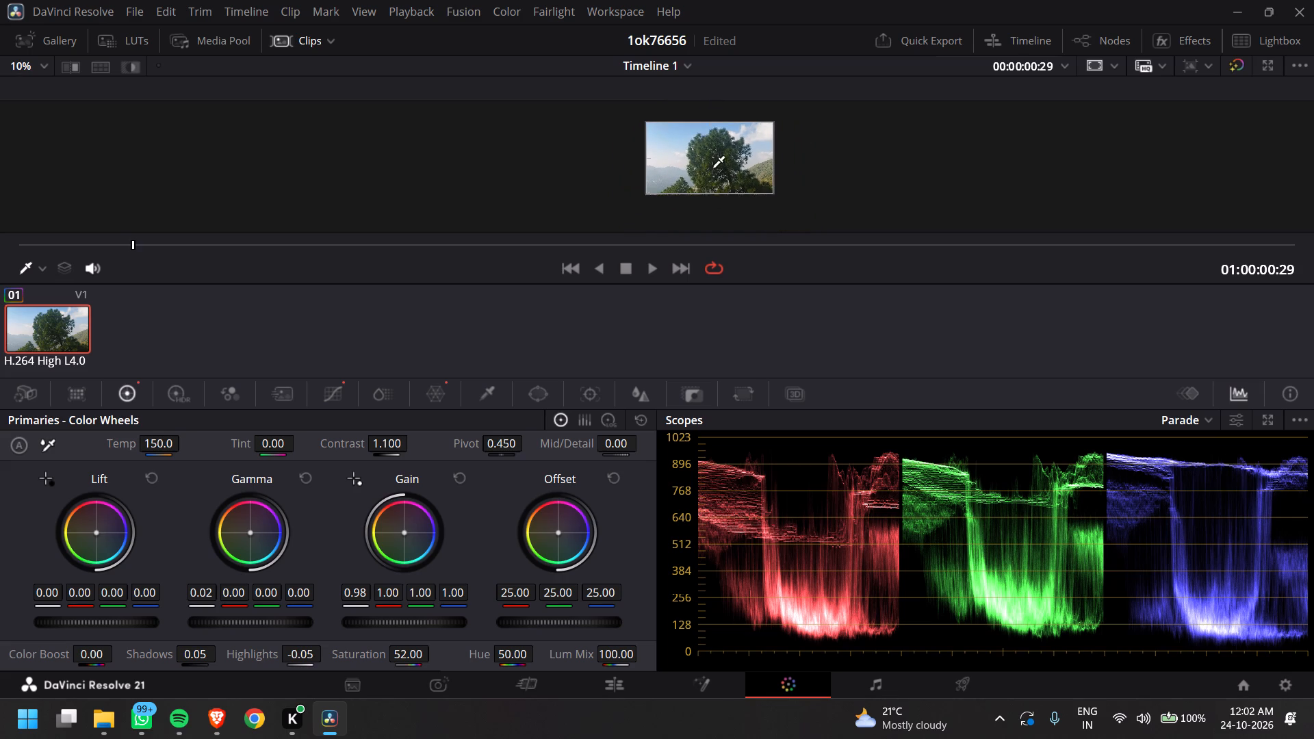
scroll(713, 168, "up", 8)
scroll(715, 213, "down", 4)
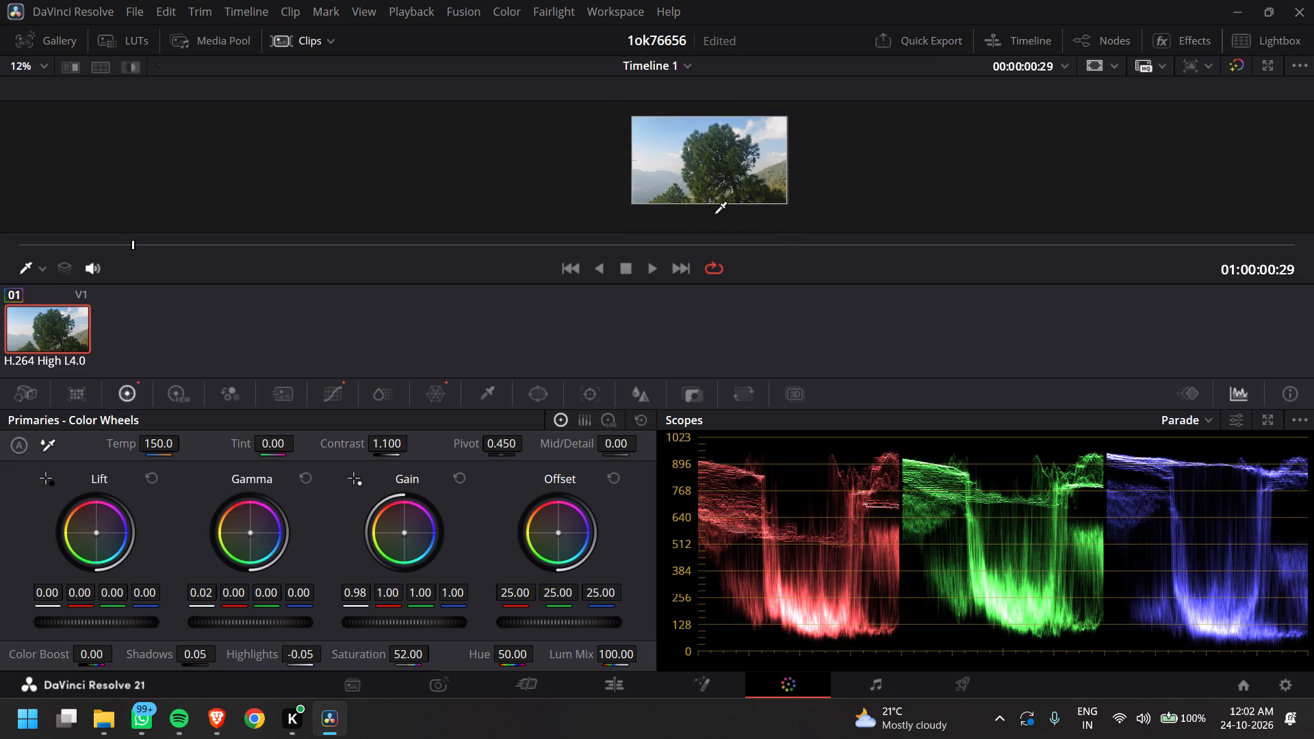
scroll(715, 216, "down", 1)
scroll(717, 113, "up", 4)
scroll(716, 231, "up", 1)
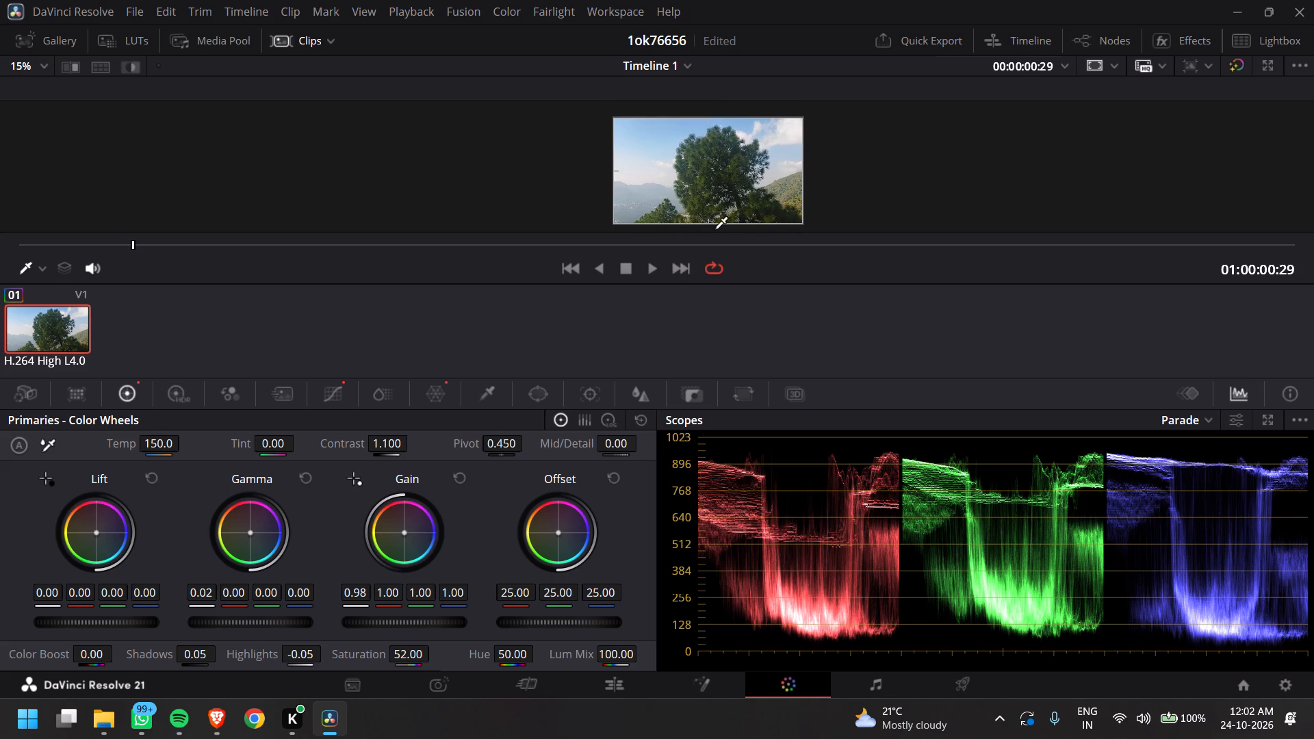
scroll(716, 231, "up", 2)
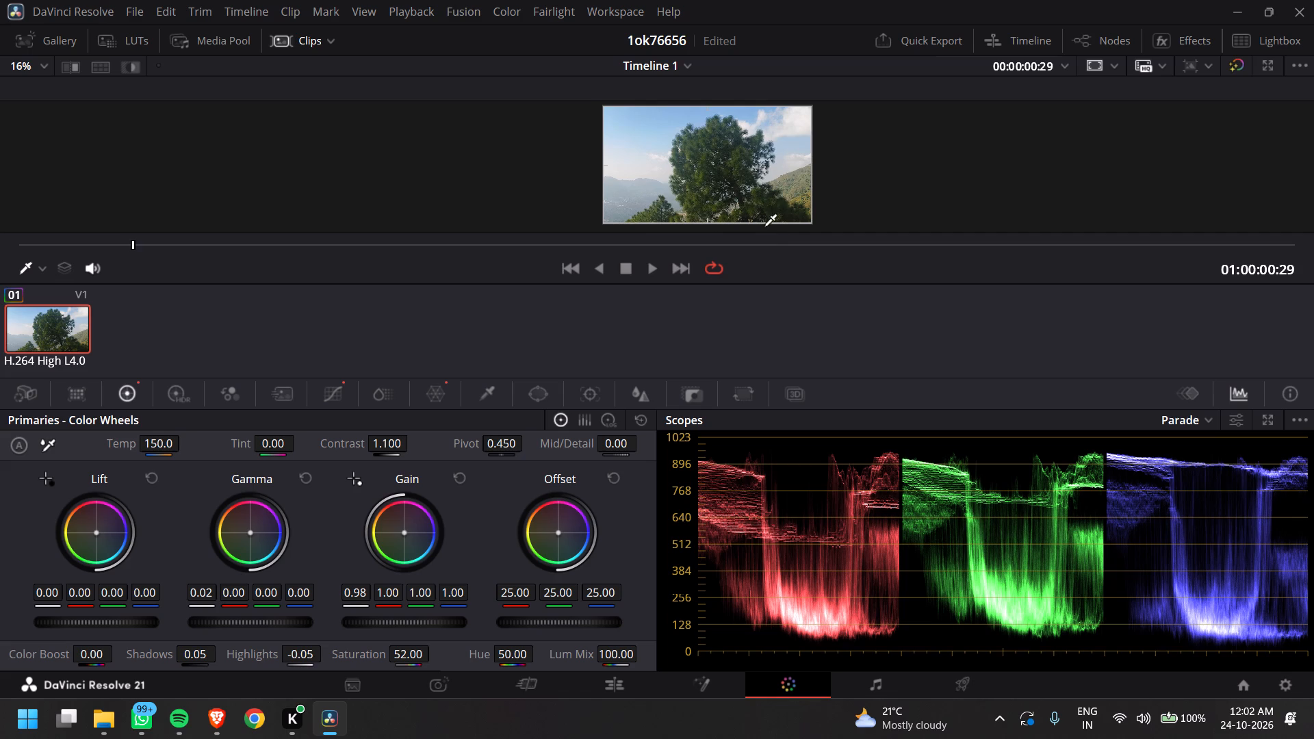
left_click_drag(780, 207, 806, 197)
scroll(710, 231, "up", 1)
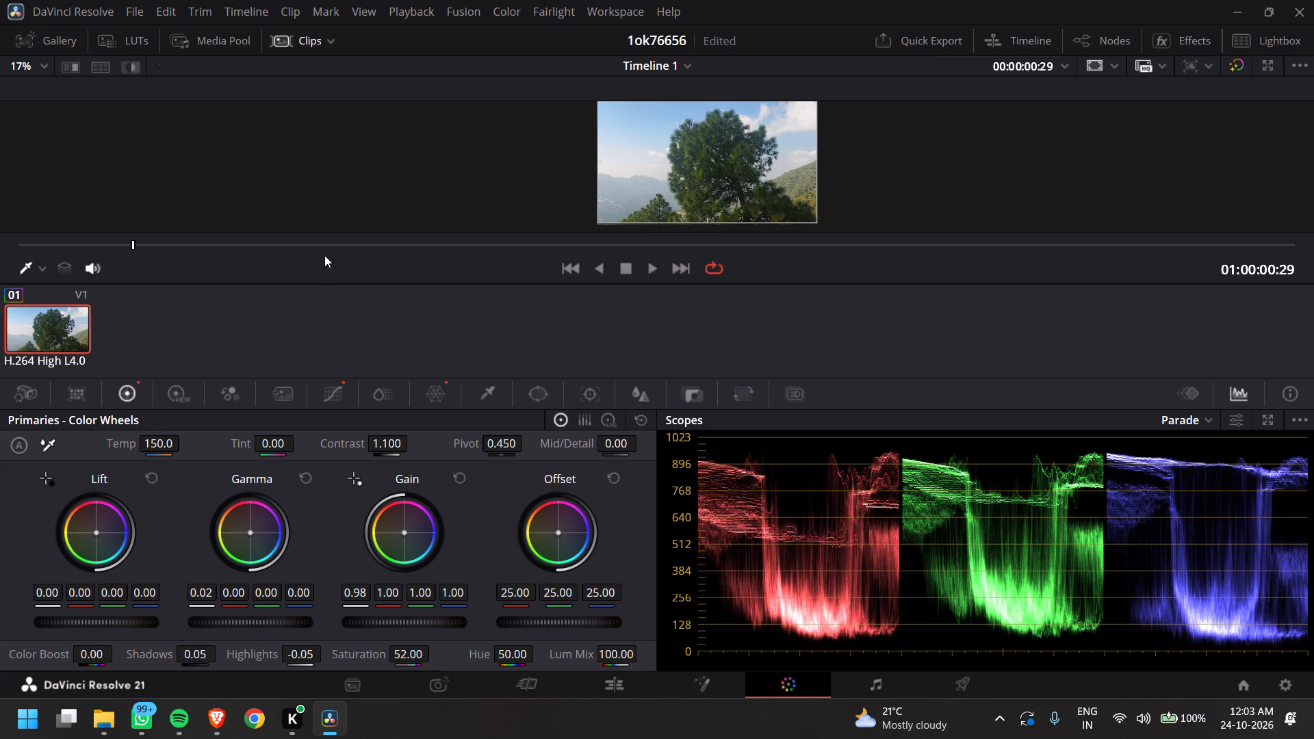
key("space")
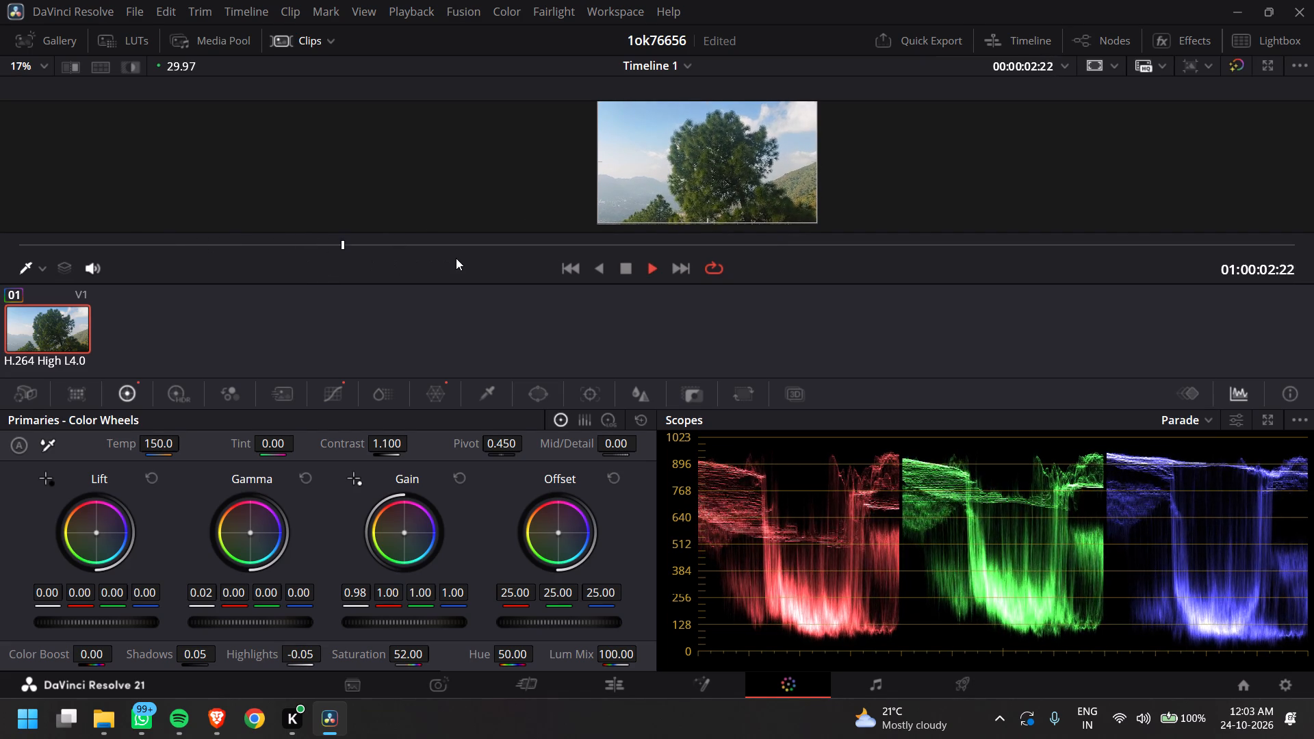
key("space")
On the Cut page, play the trimmed timeline from its start to its end with color grades bypassed.
left_click(506, 685)
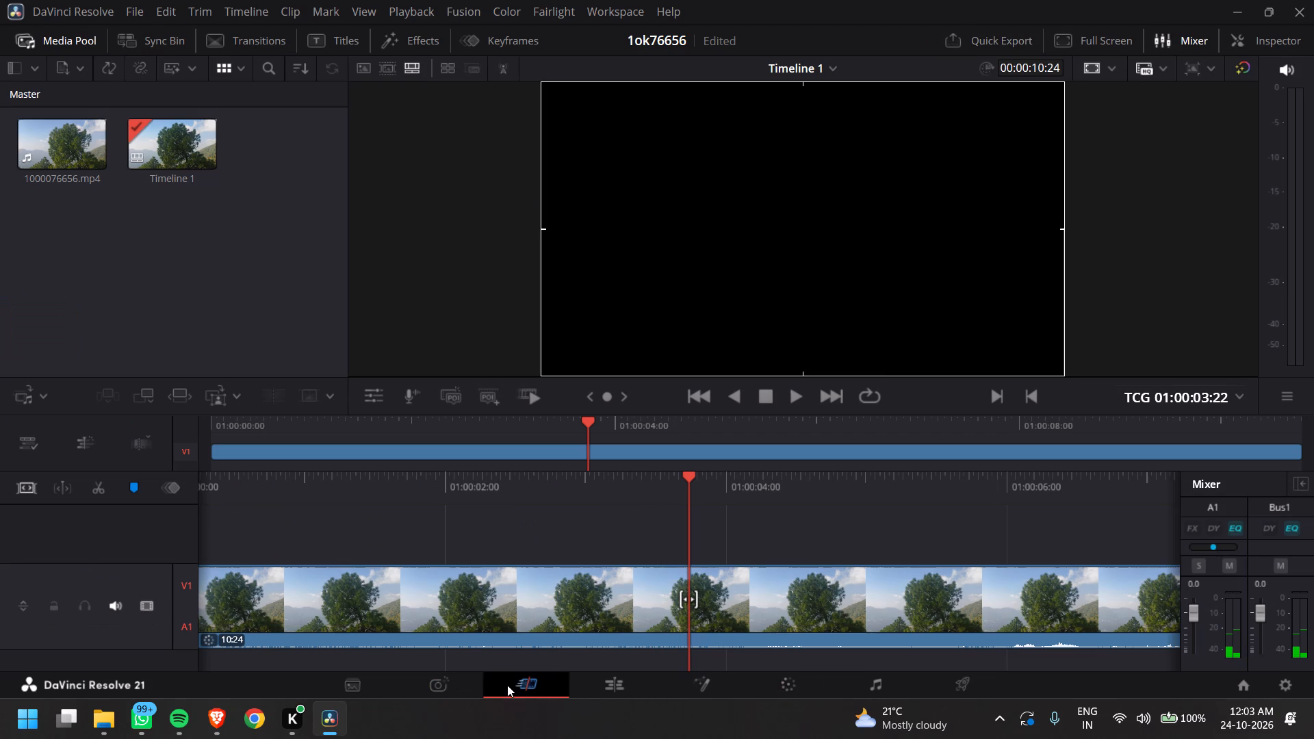
left_click_drag(585, 422, 567, 424)
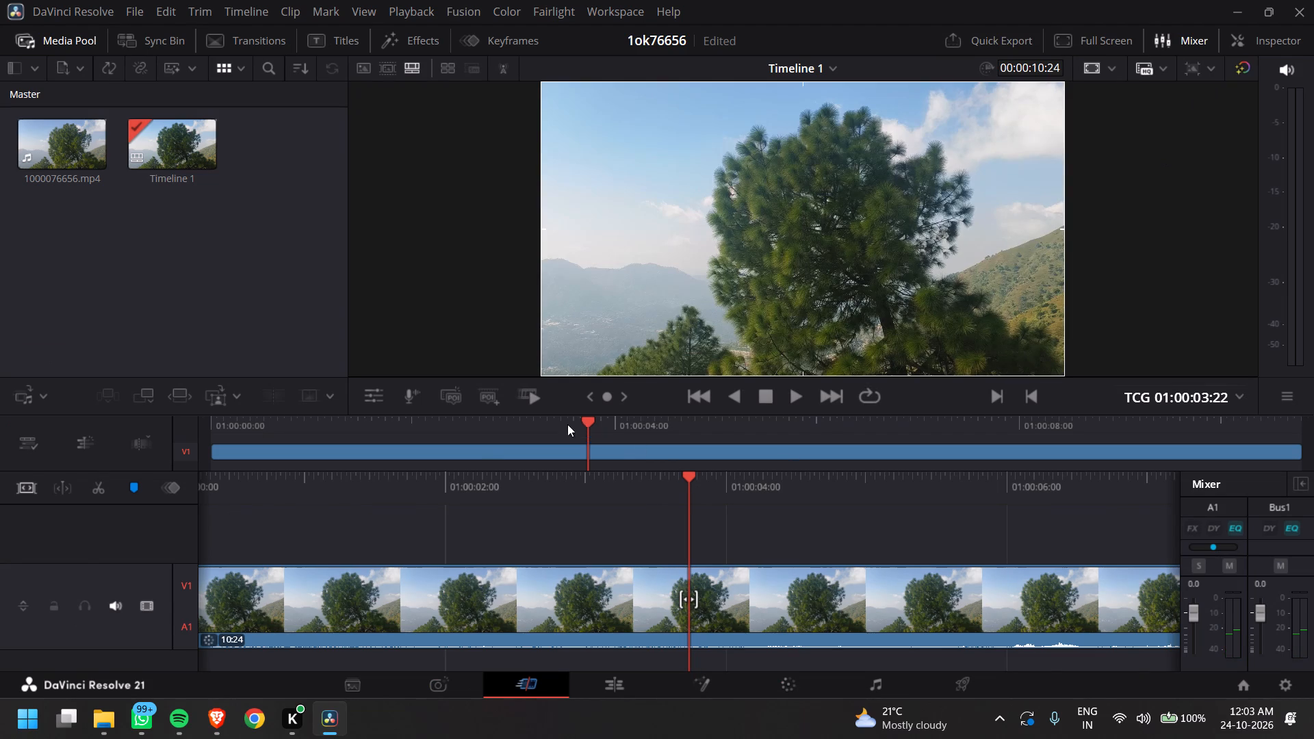
left_click_drag(567, 424, 144, 432)
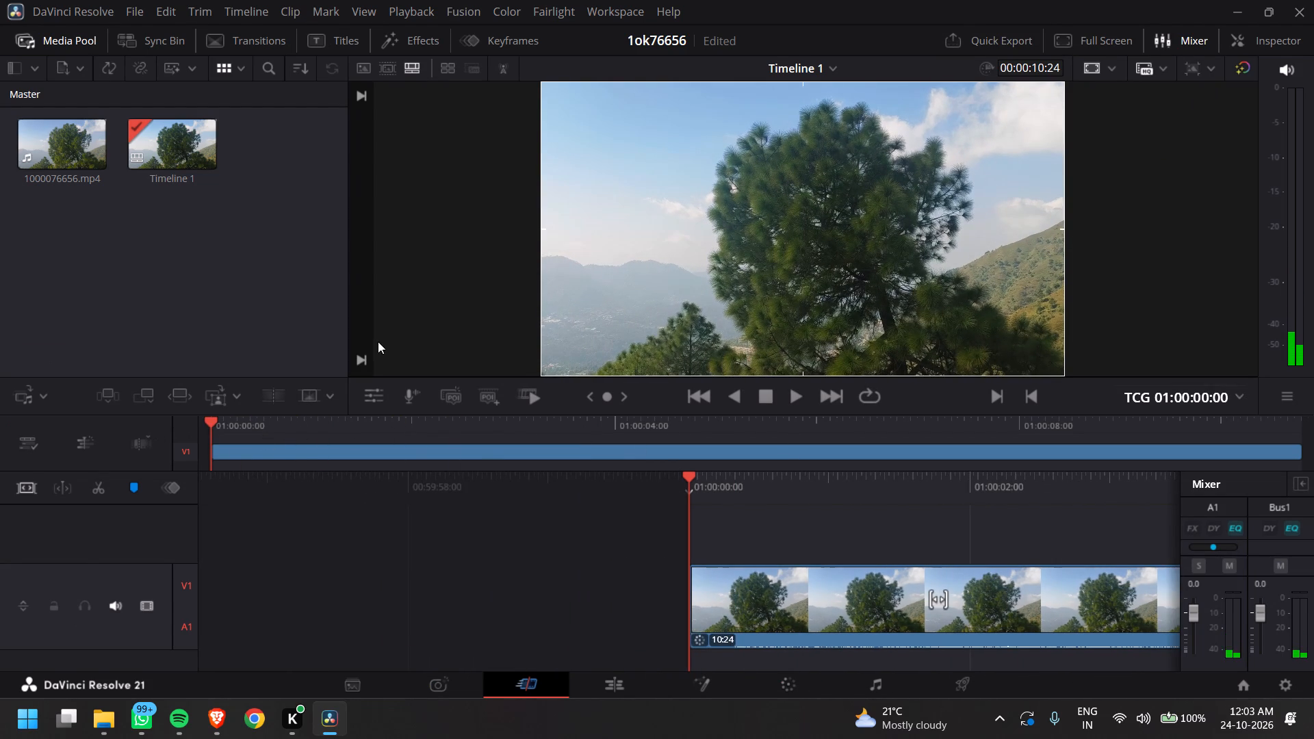
left_click(1247, 66)
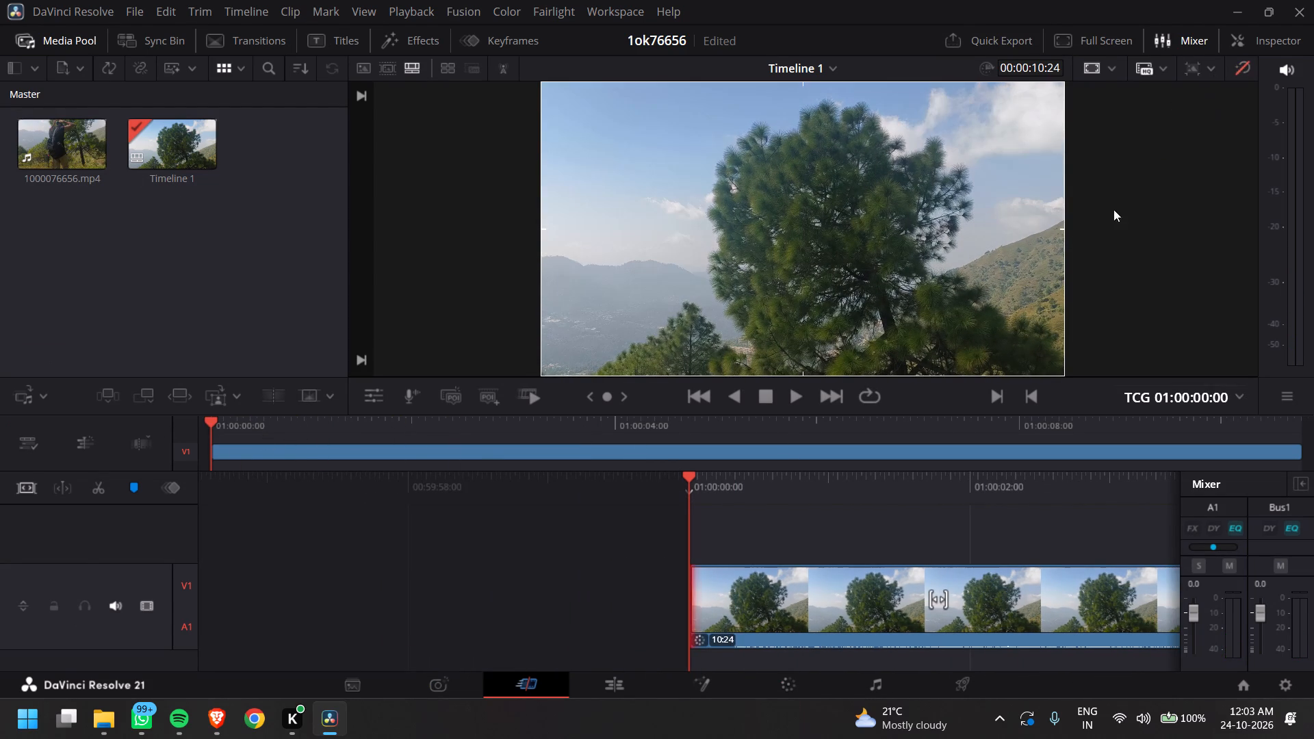
key("space")
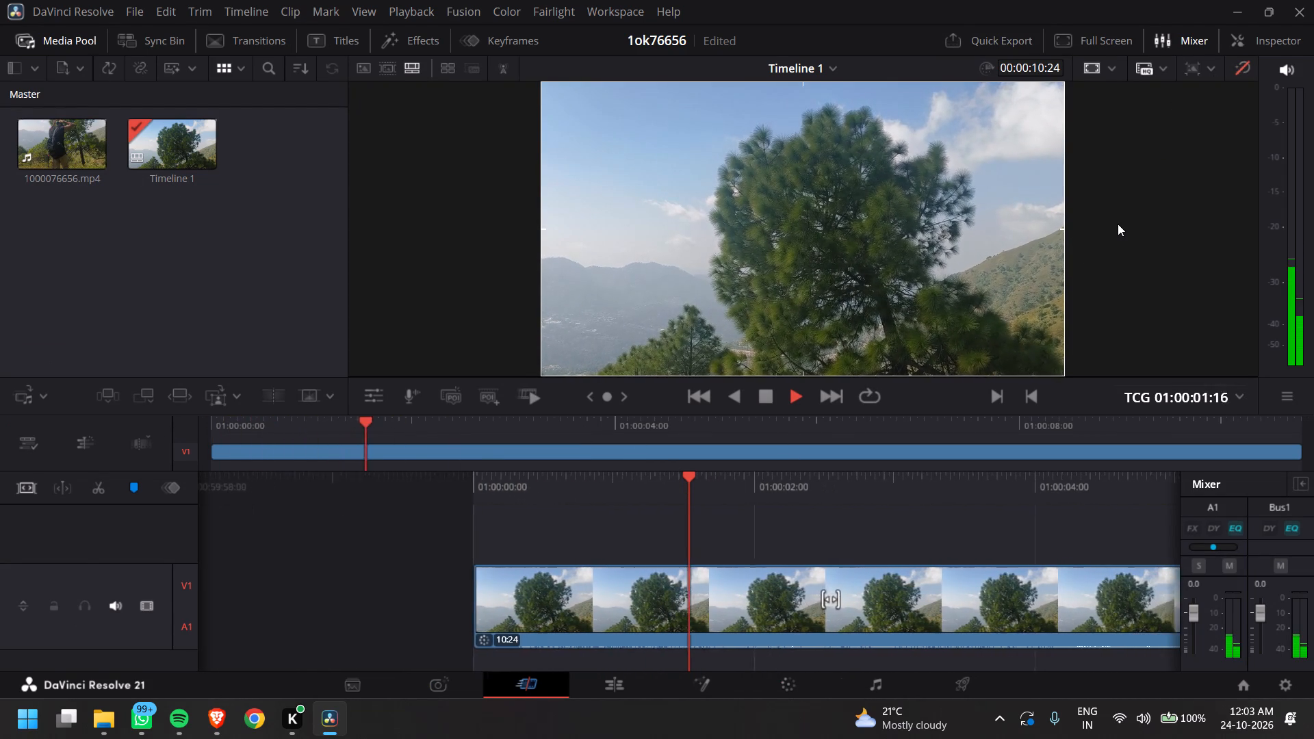
key("space")
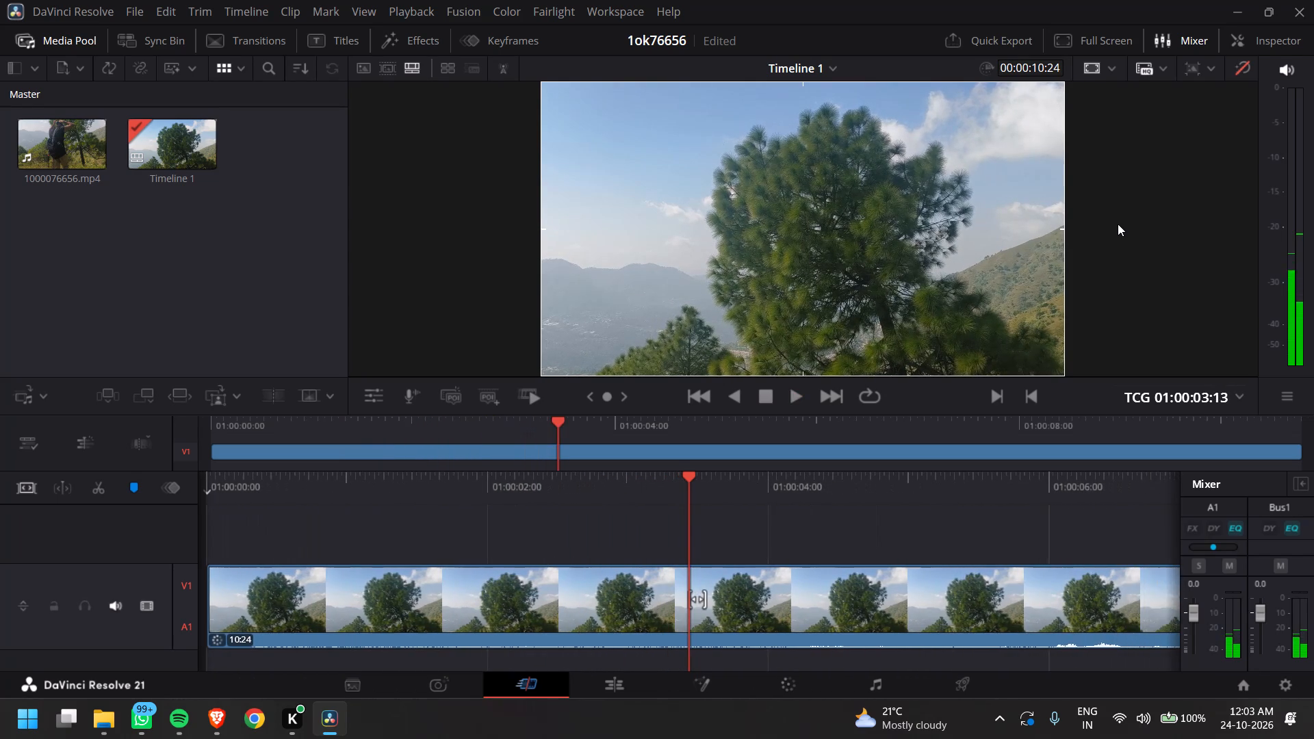
key("space")
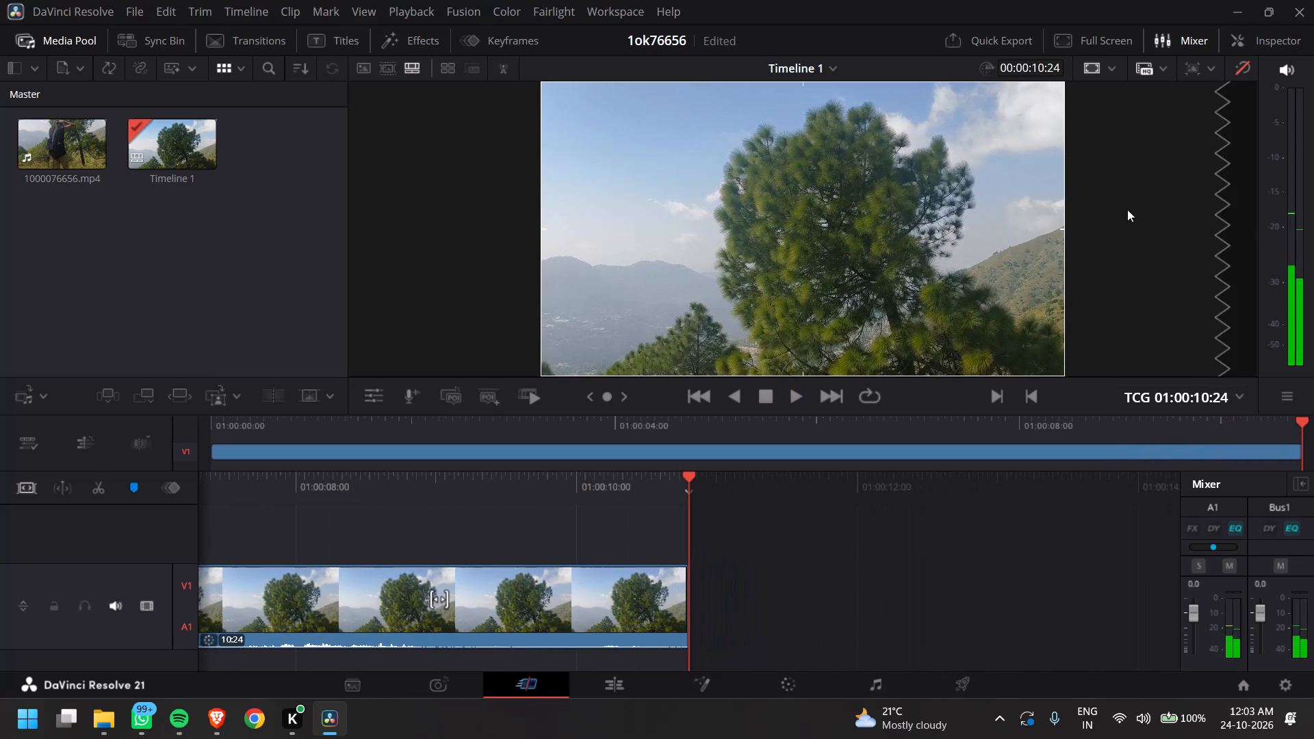
Enable the color grades again and play the trimmed timeline from 01:00:00:00 to its end.
left_click_drag(1306, 424, 335, 420)
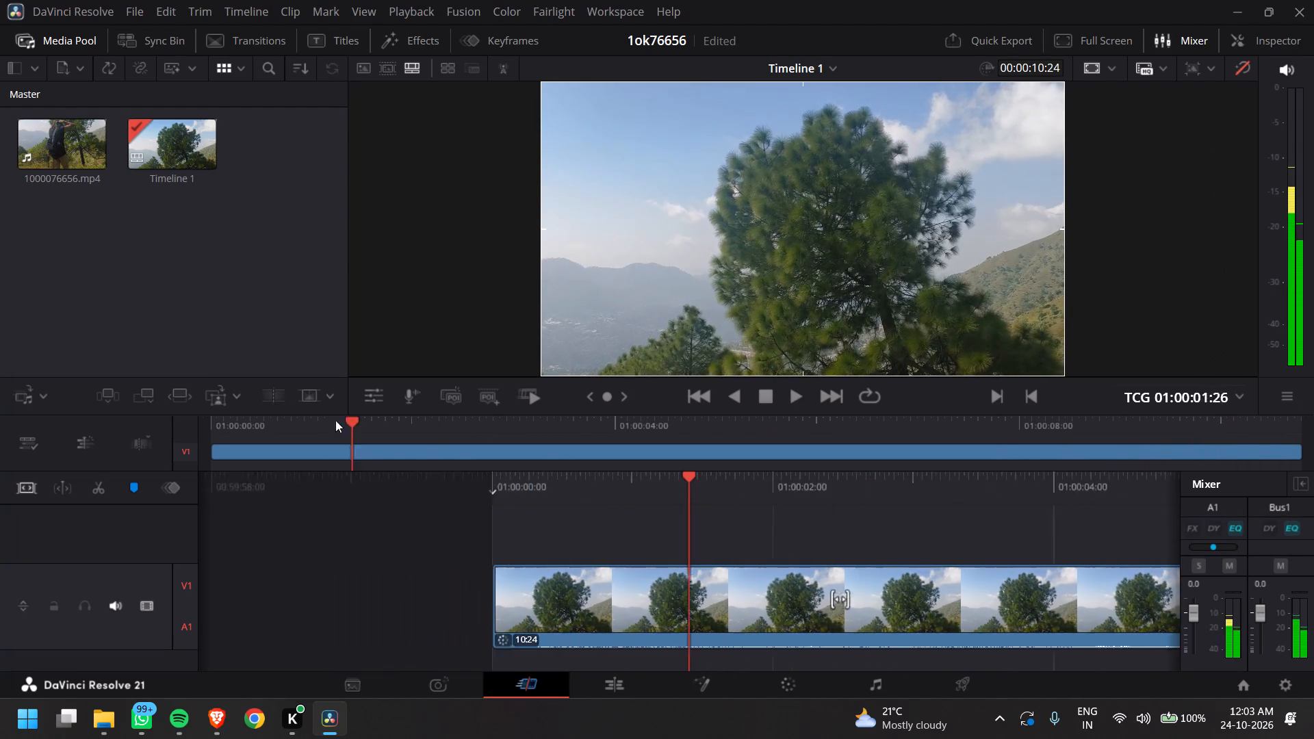
left_click_drag(335, 420, 253, 402)
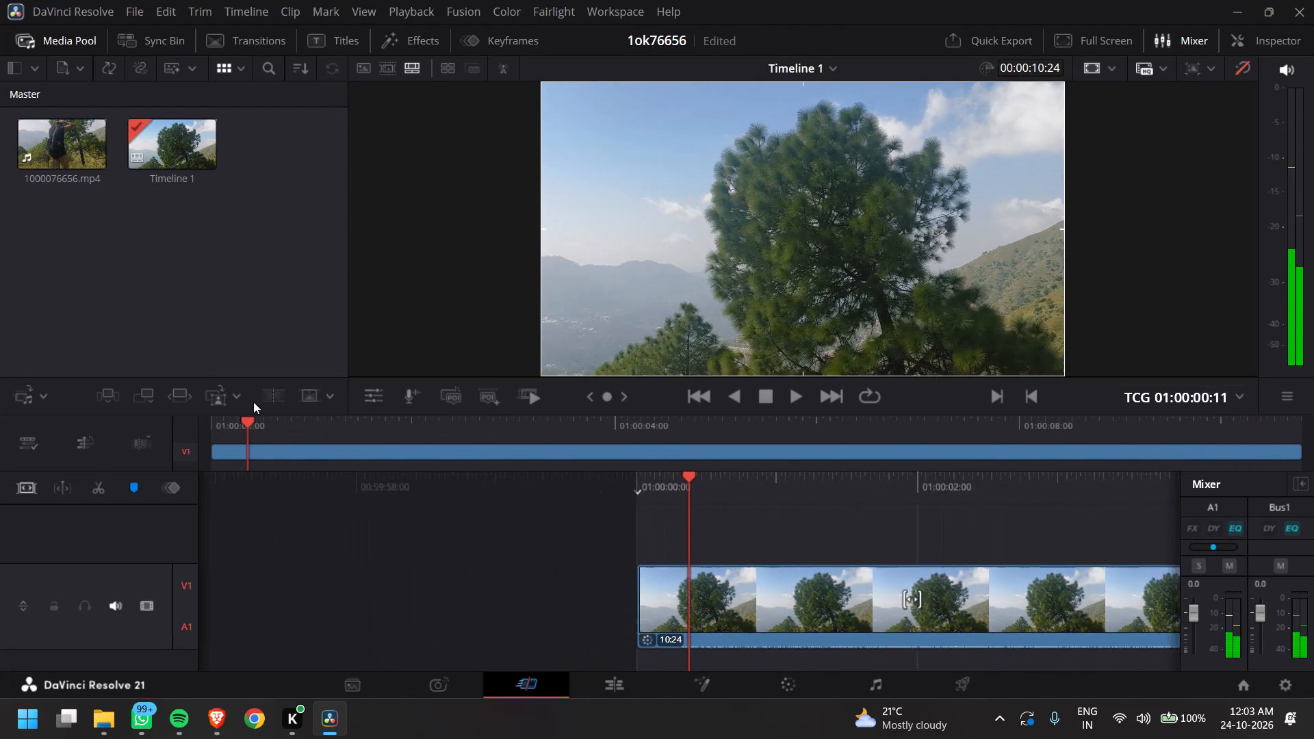
left_click_drag(253, 402, 363, 391)
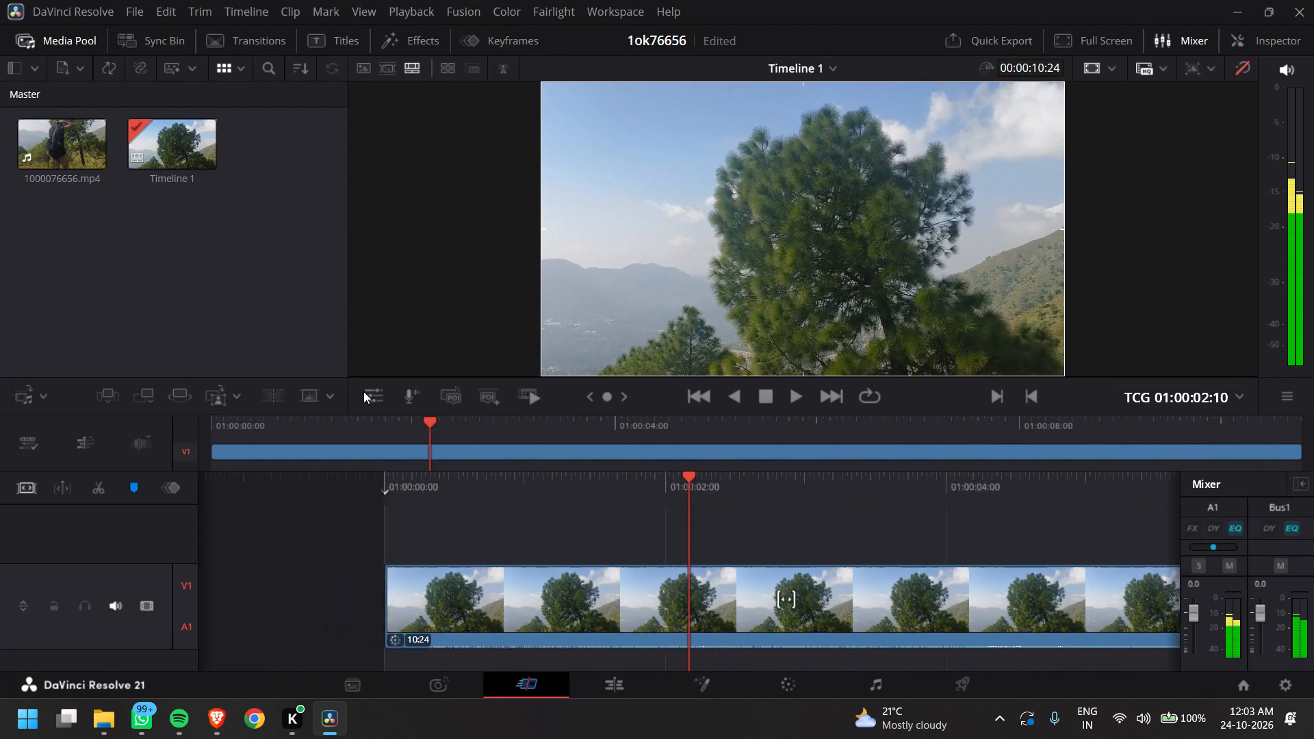
left_click_drag(363, 391, 194, 401)
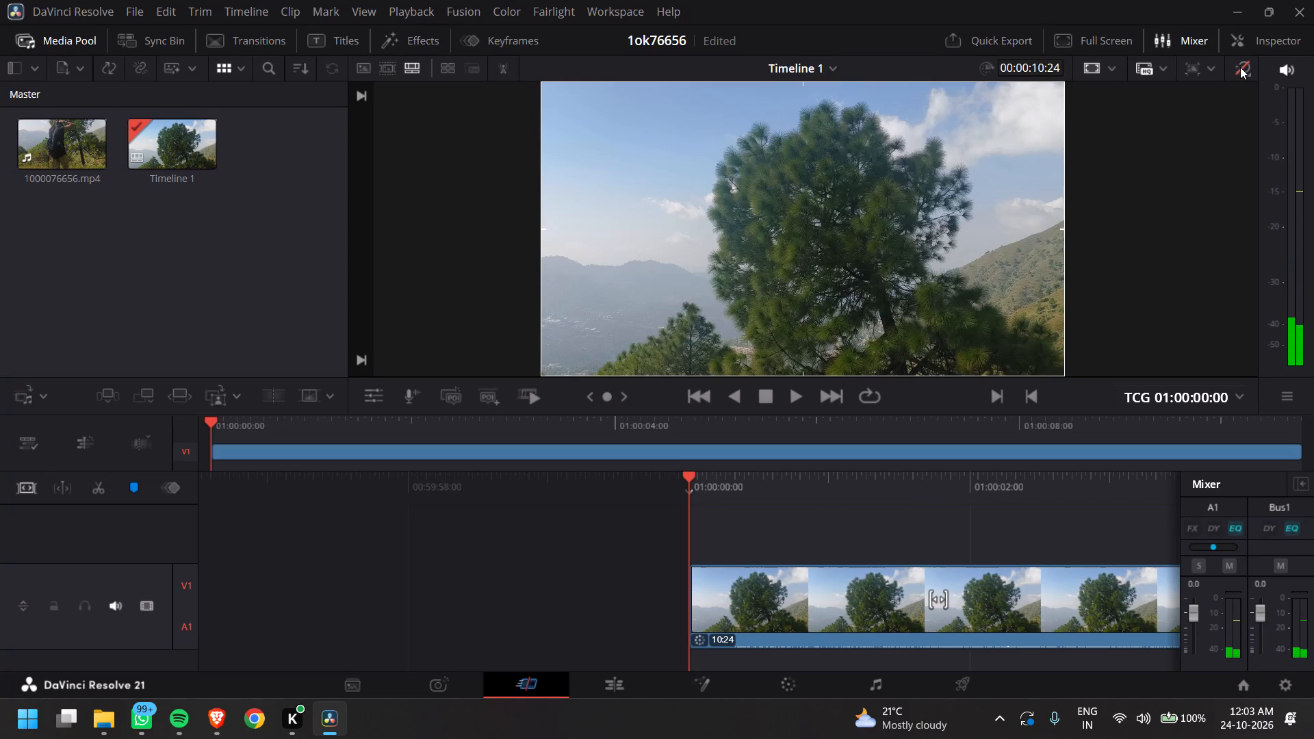
left_click(1240, 67)
key("space")
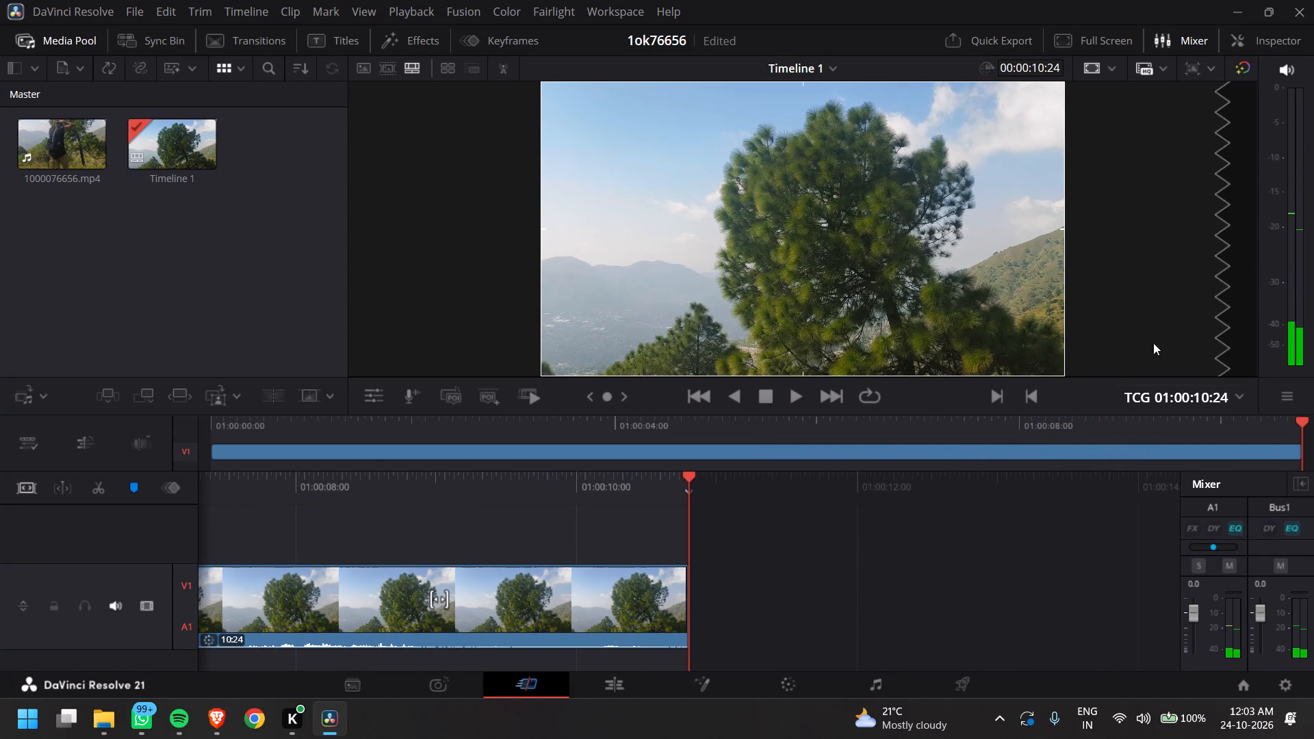
On the Deliver page, add the tree final export to the render queue and render the job.
left_click(974, 687)
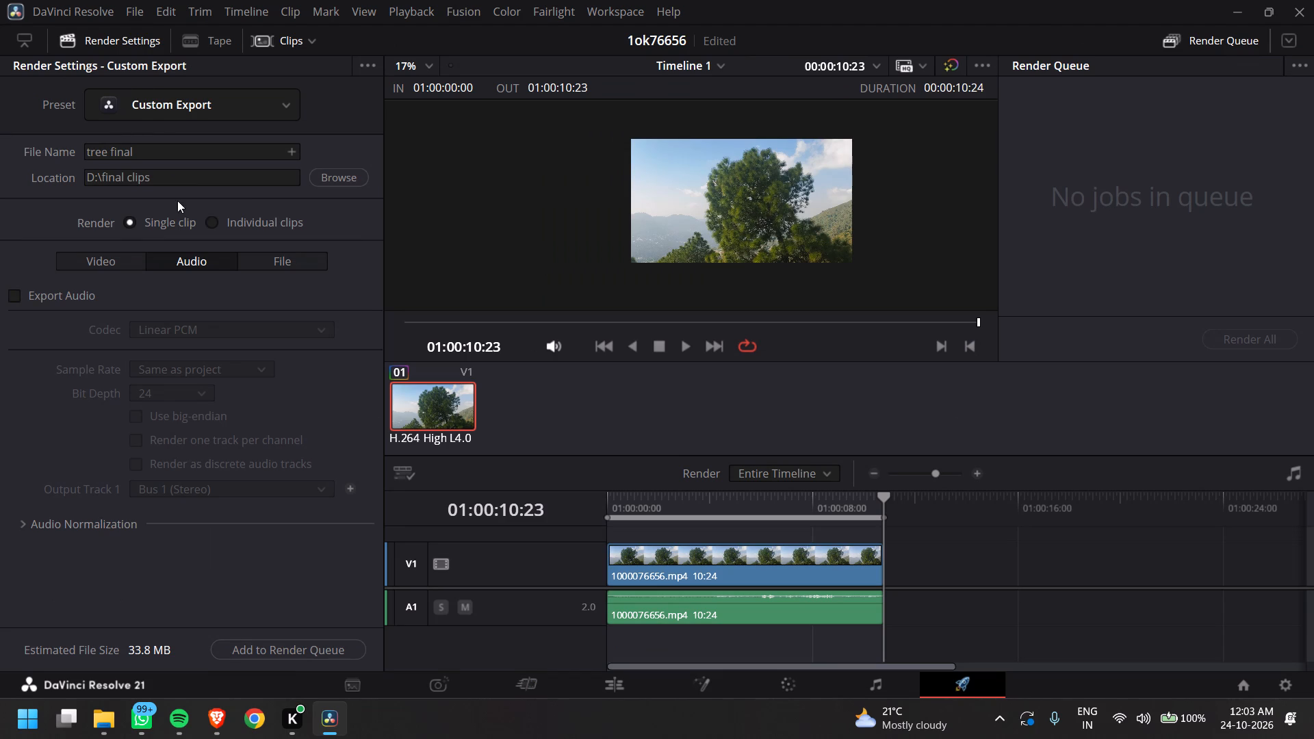
left_click(311, 645)
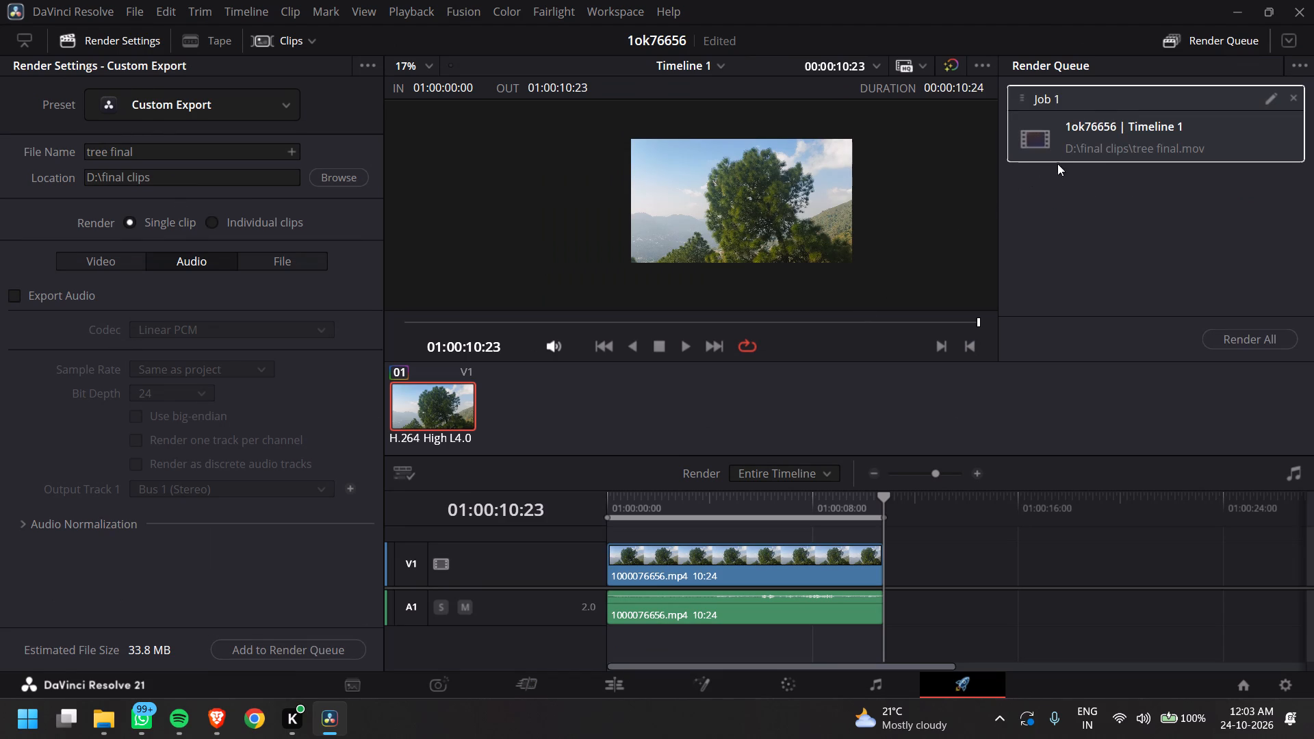
left_click(1252, 341)
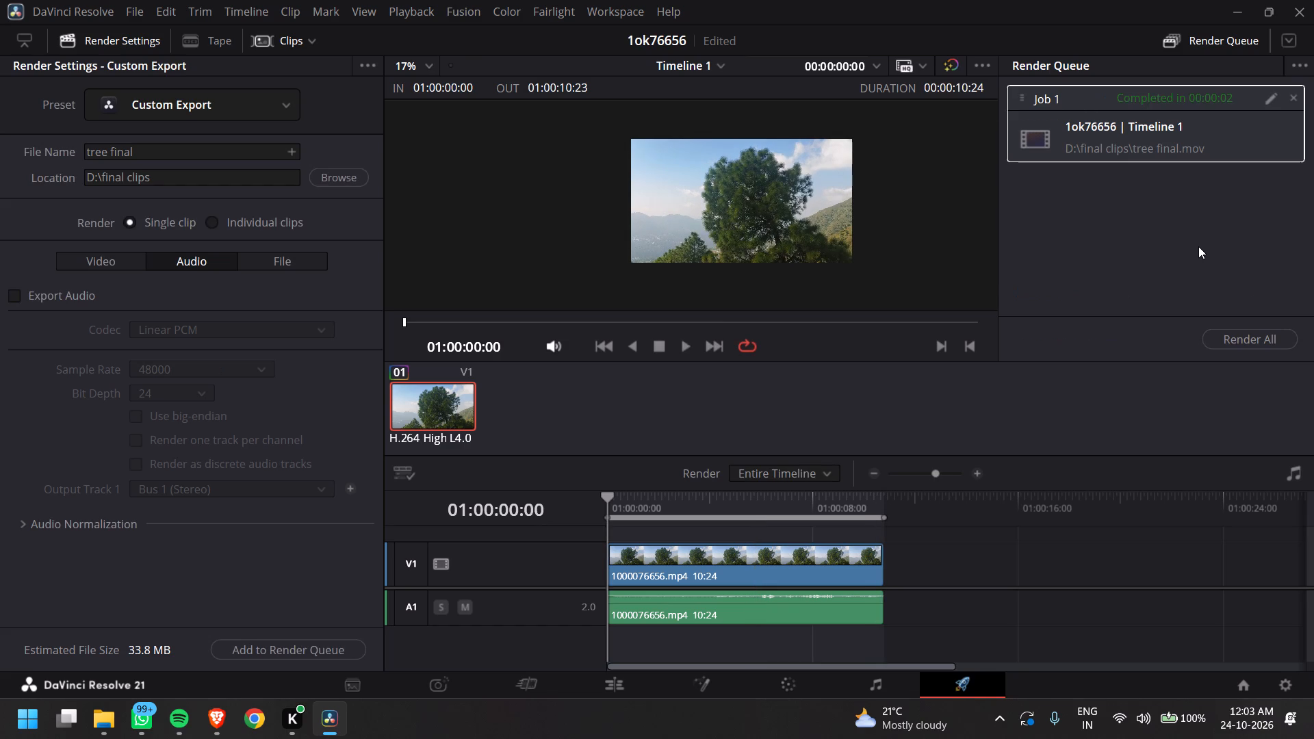
Open the Downloads\pics folder in a new File Explorer tab.
left_click(232, 724)
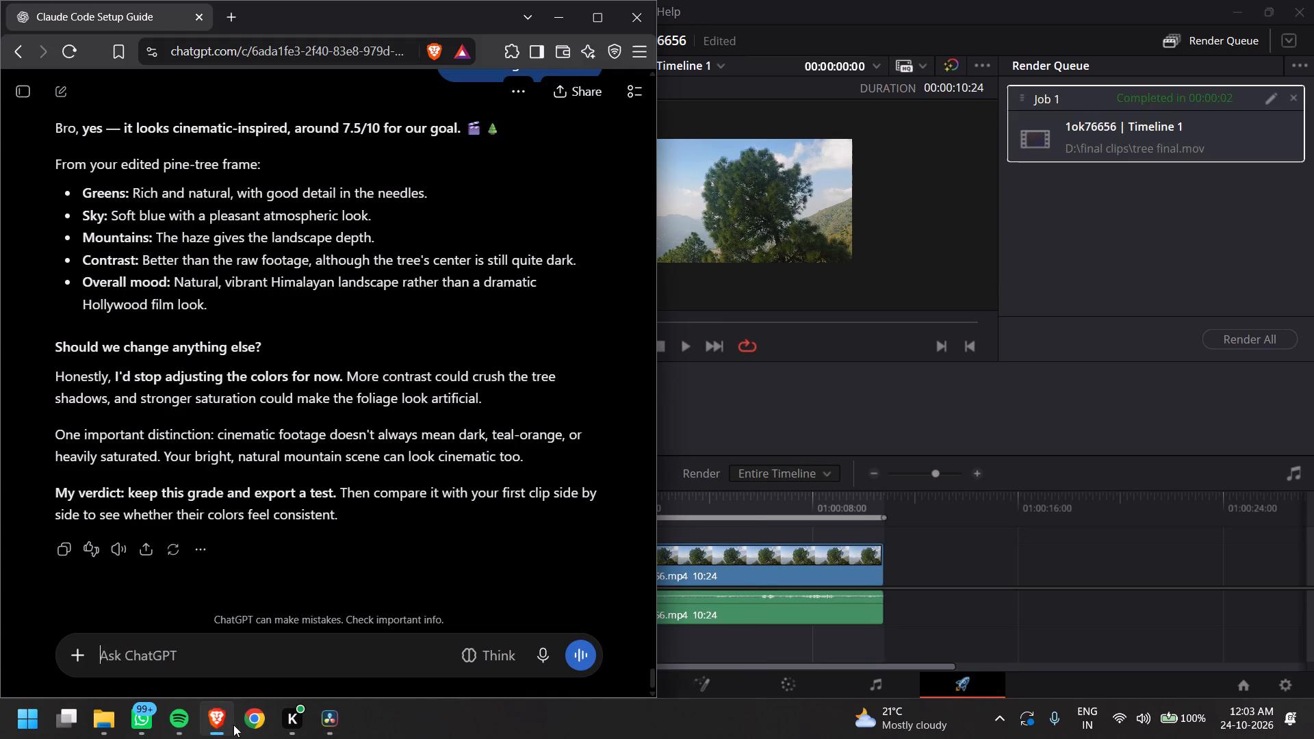
left_click(107, 721)
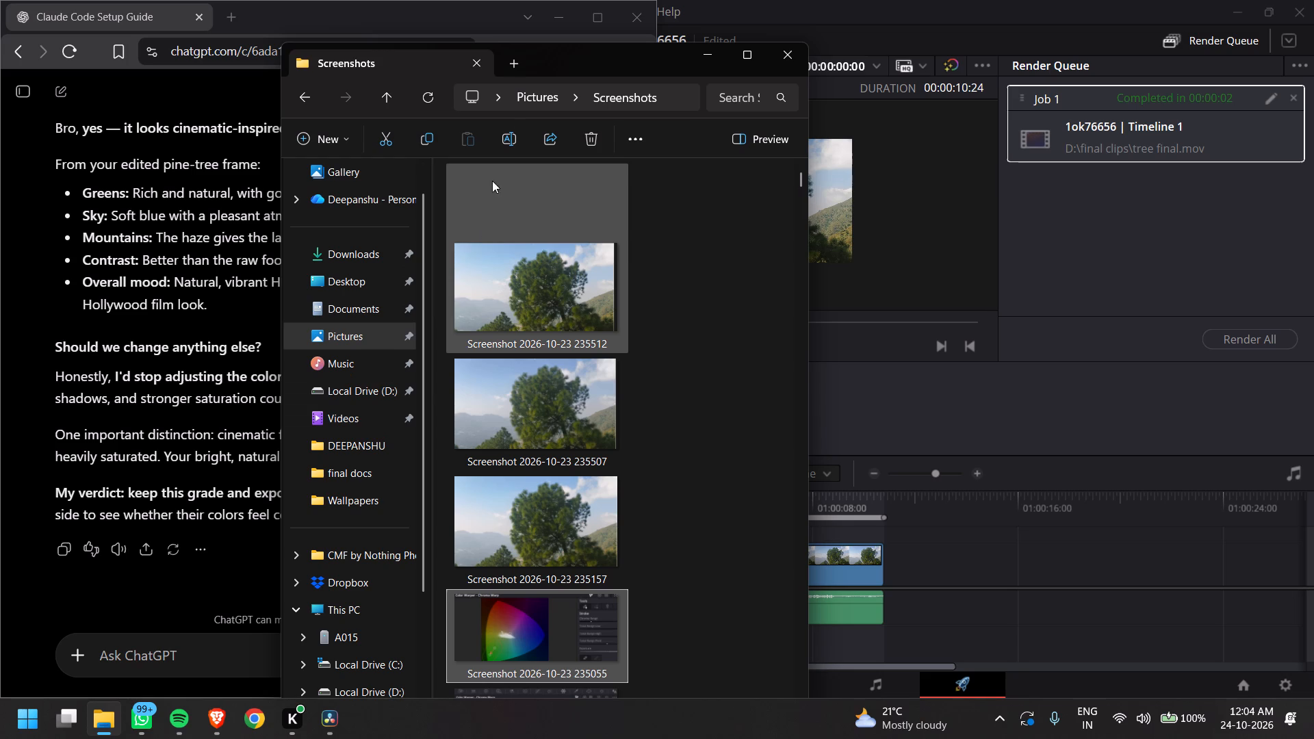
left_click(513, 58)
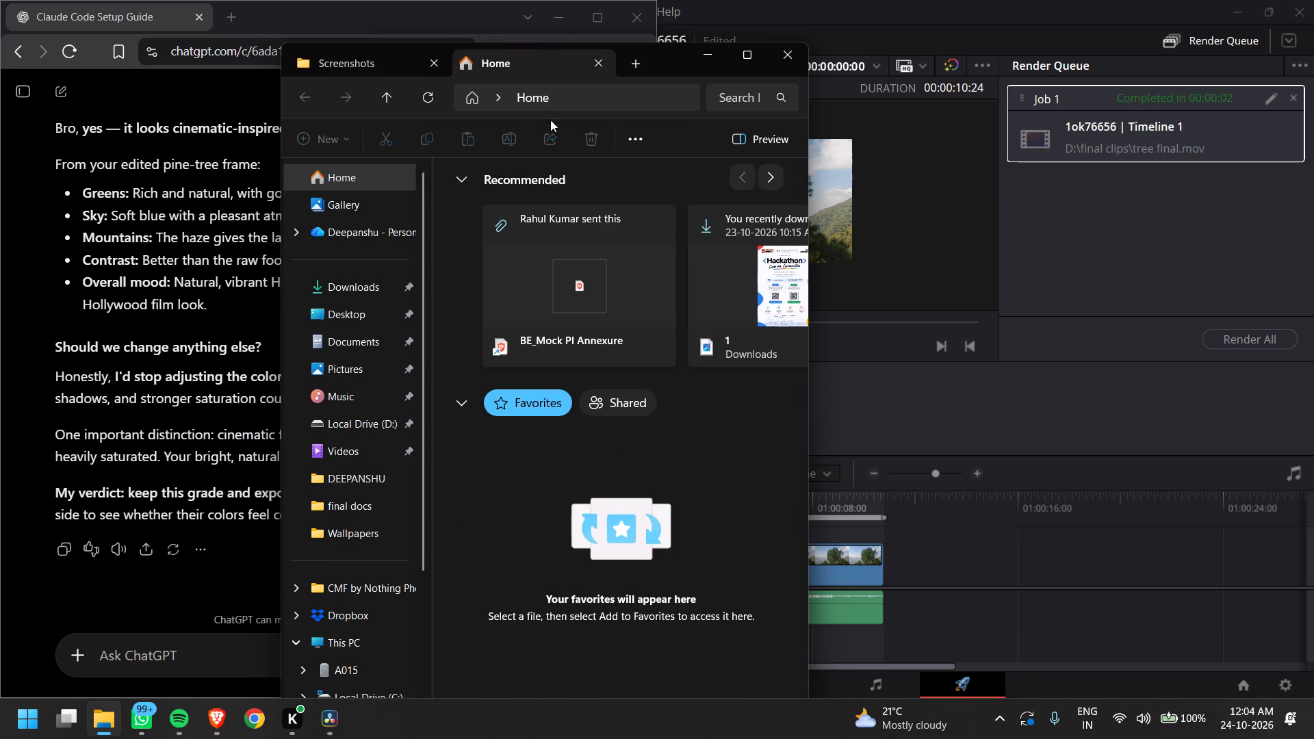
left_click(373, 281)
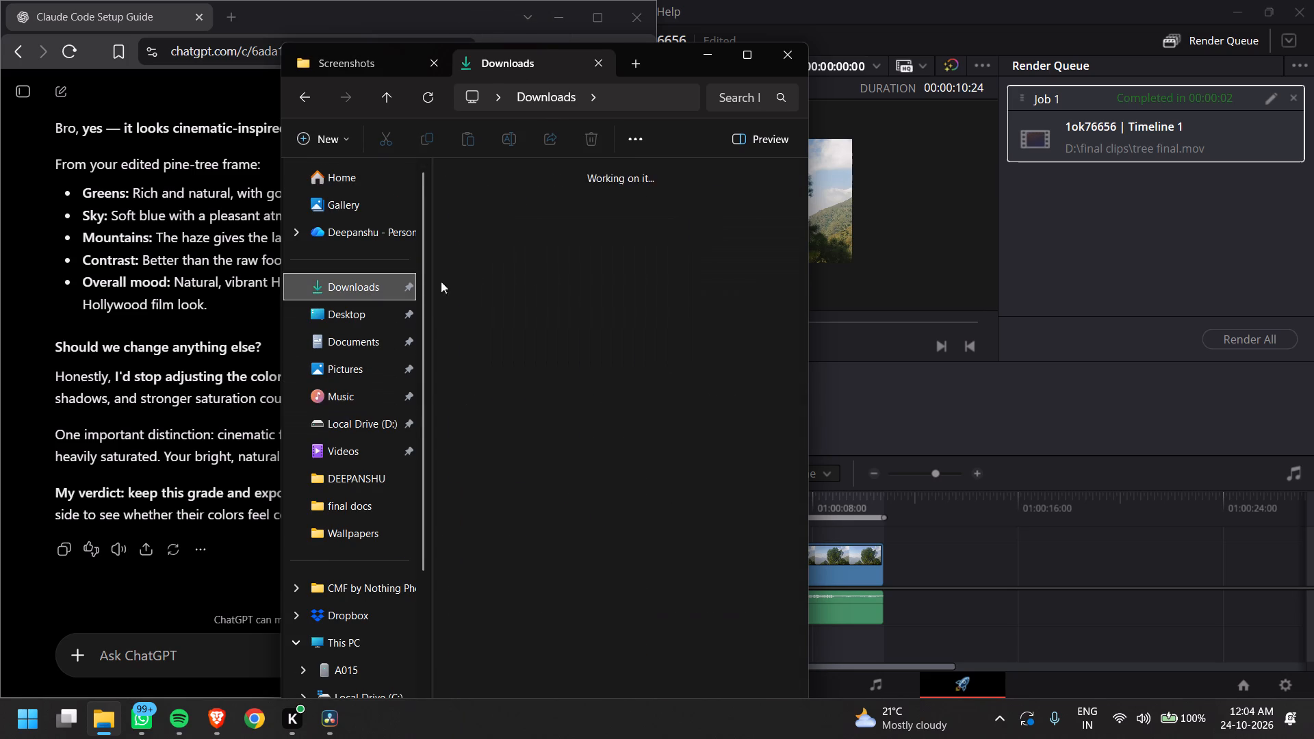
double_click(709, 406)
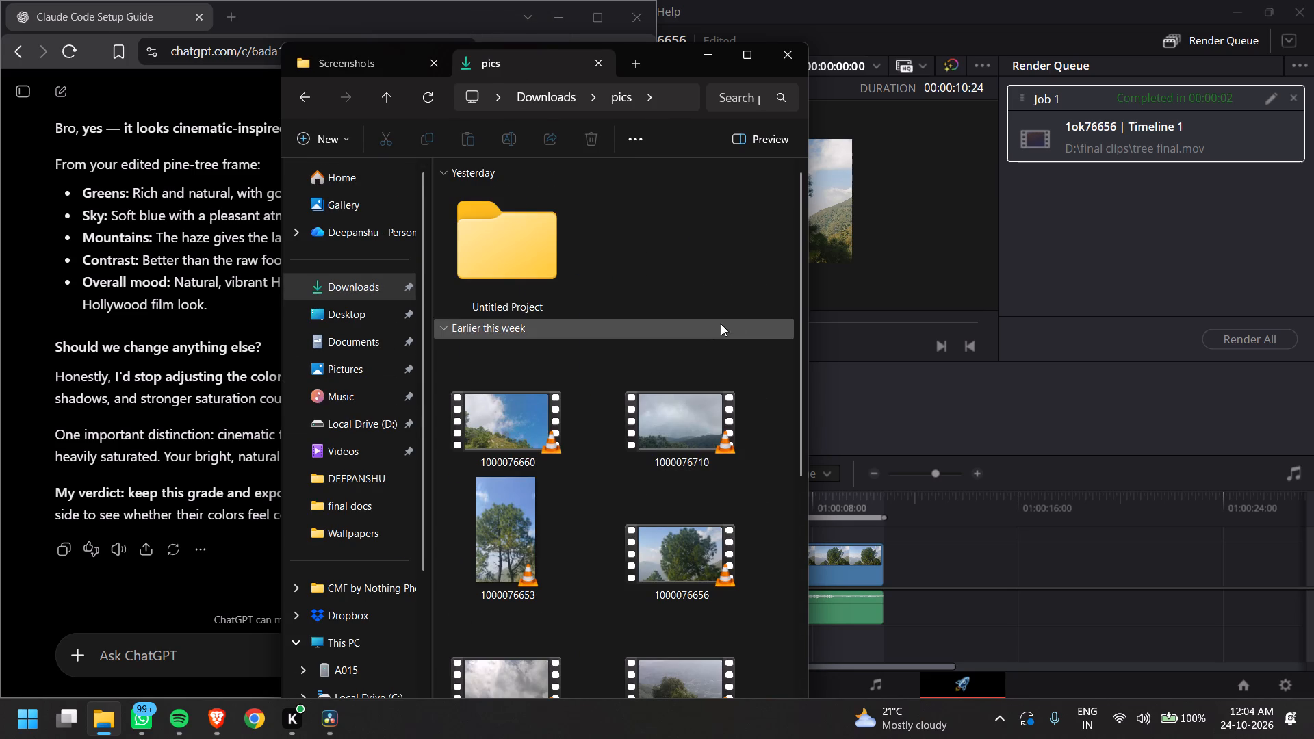
scroll(738, 366, "down", 1)
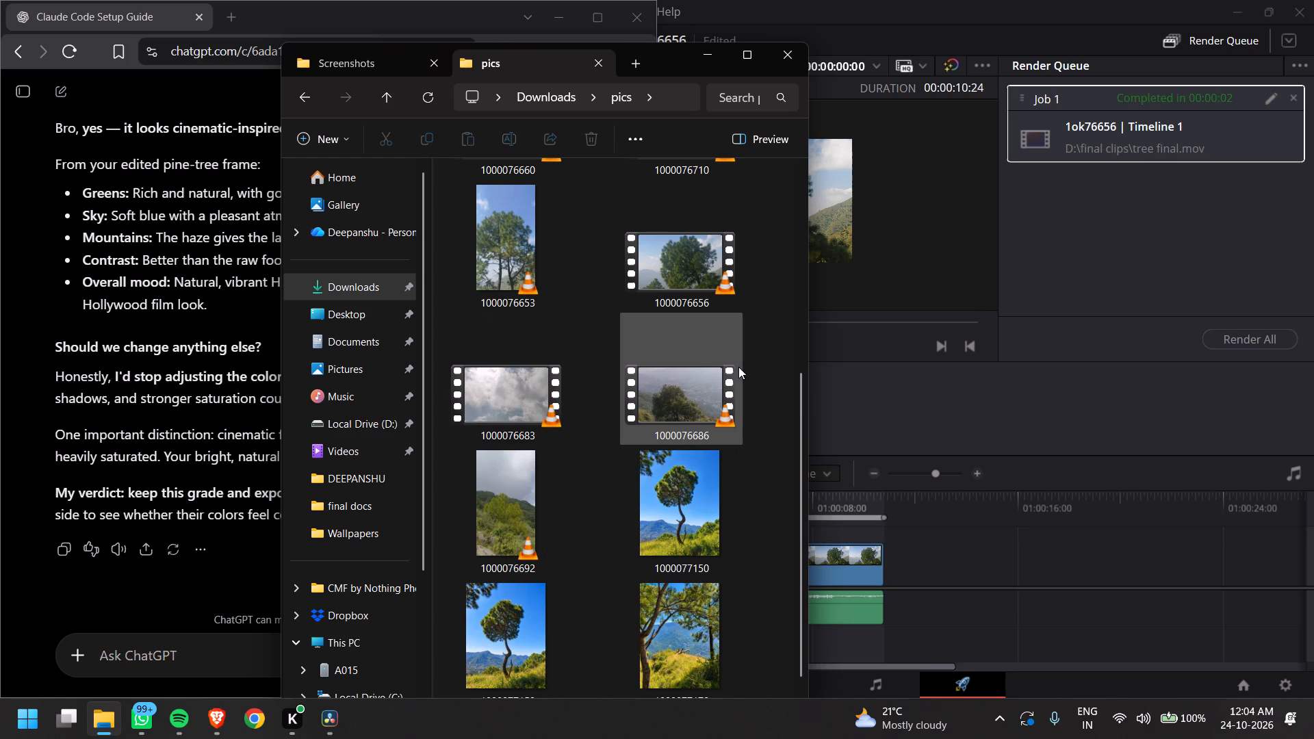
scroll(737, 367, "up", 2)
double_click(669, 403)
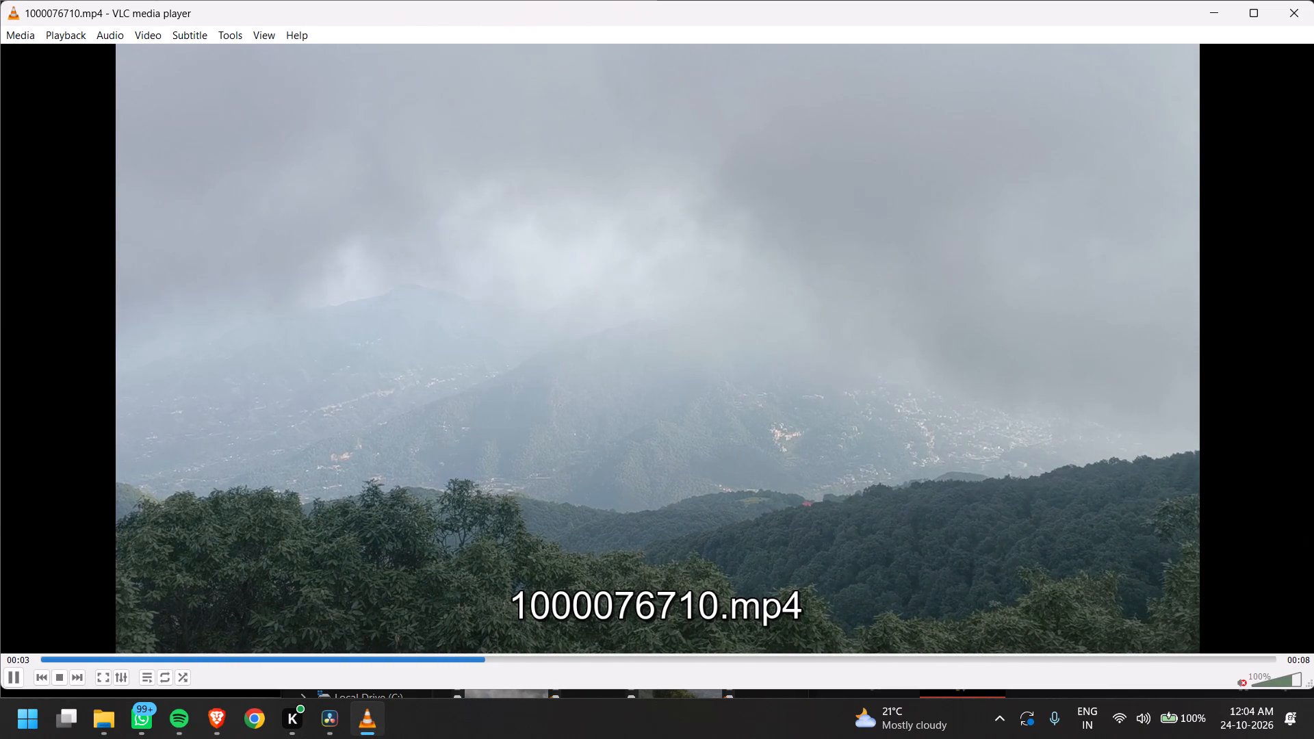
left_click(1293, 16)
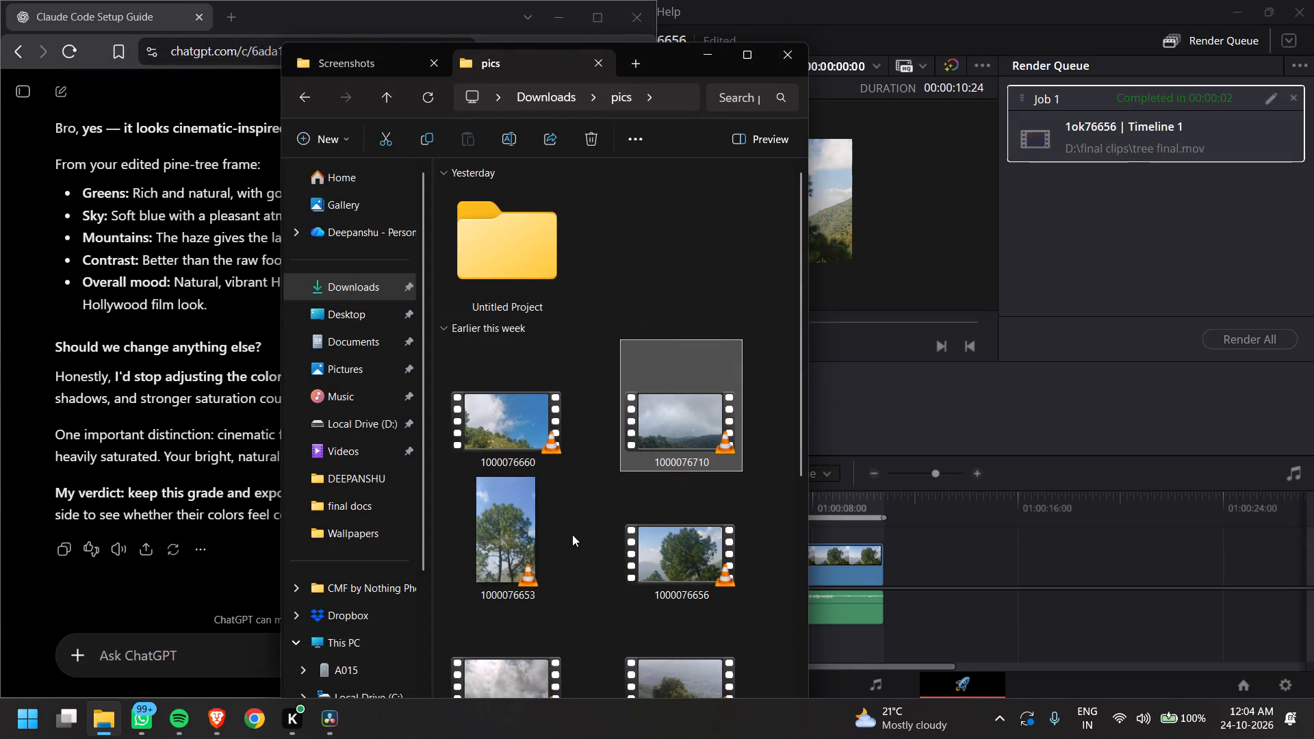
double_click(567, 530)
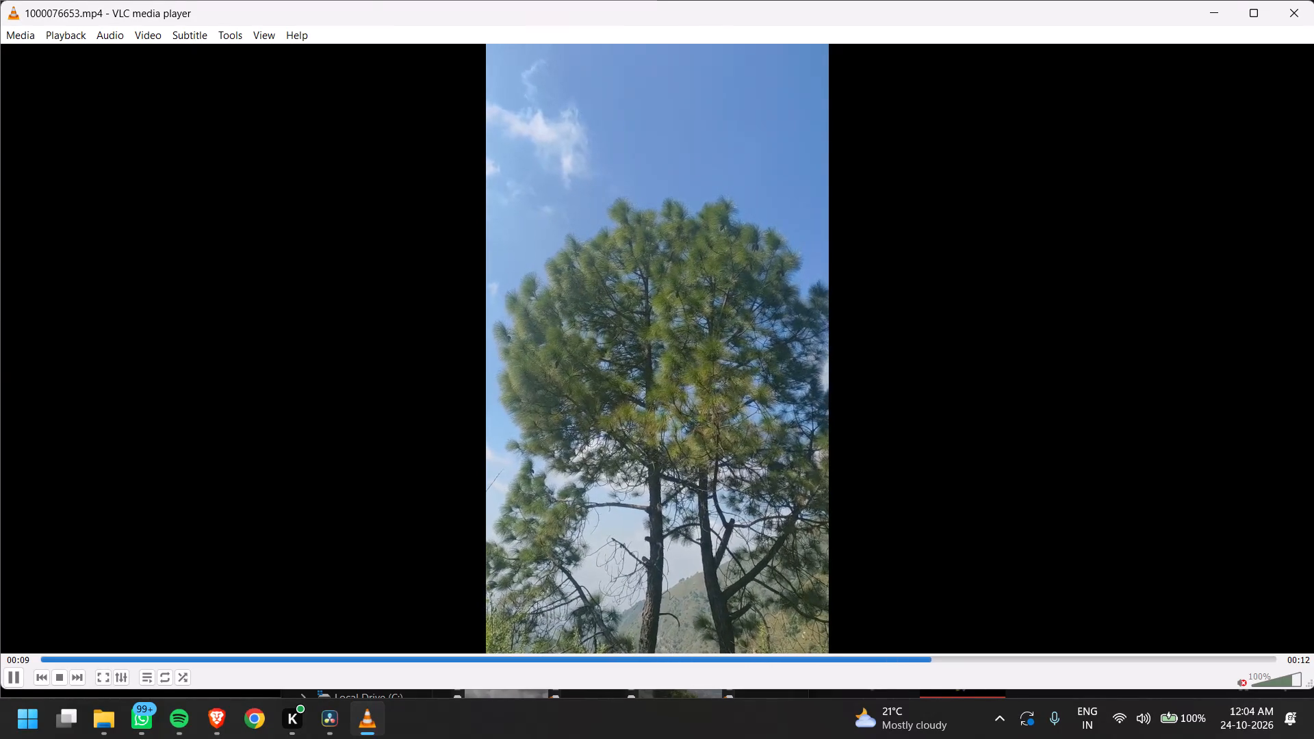
left_click(1313, 0)
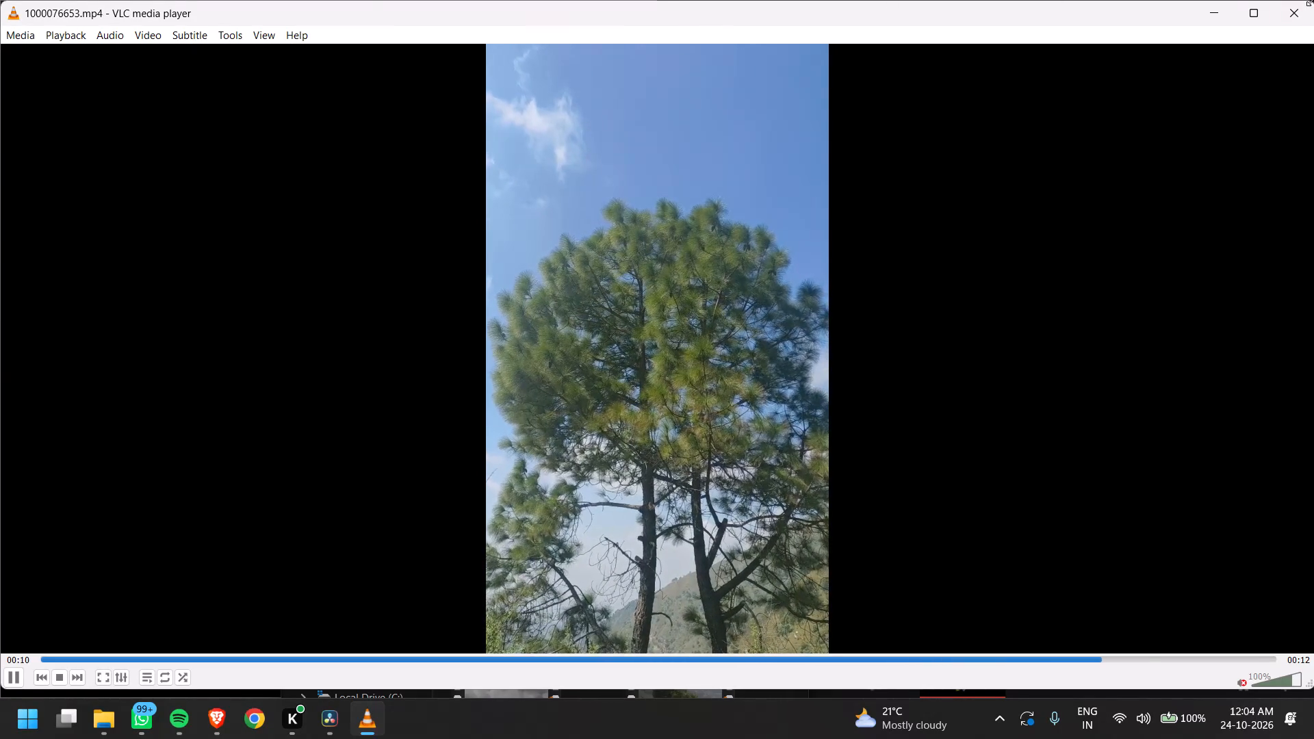
left_click(1289, 16)
scroll(681, 504, "down", 2)
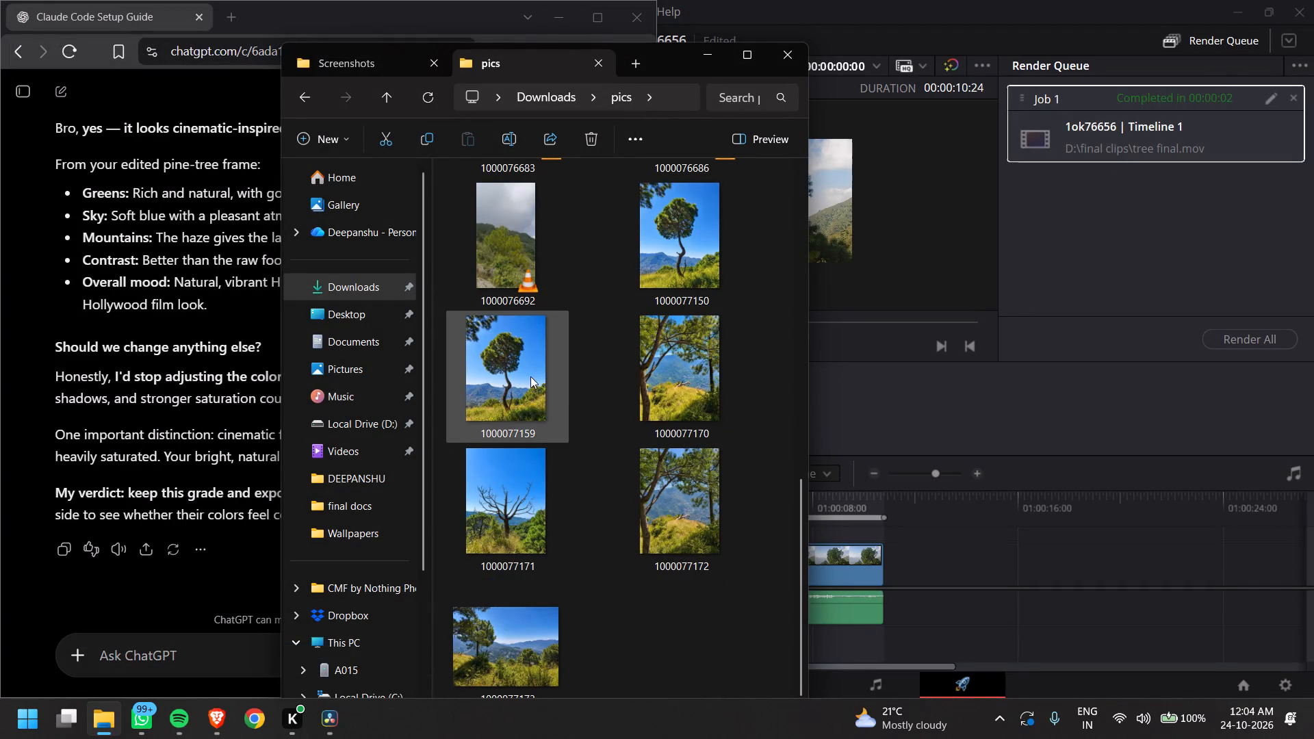
scroll(639, 352, "up", 1)
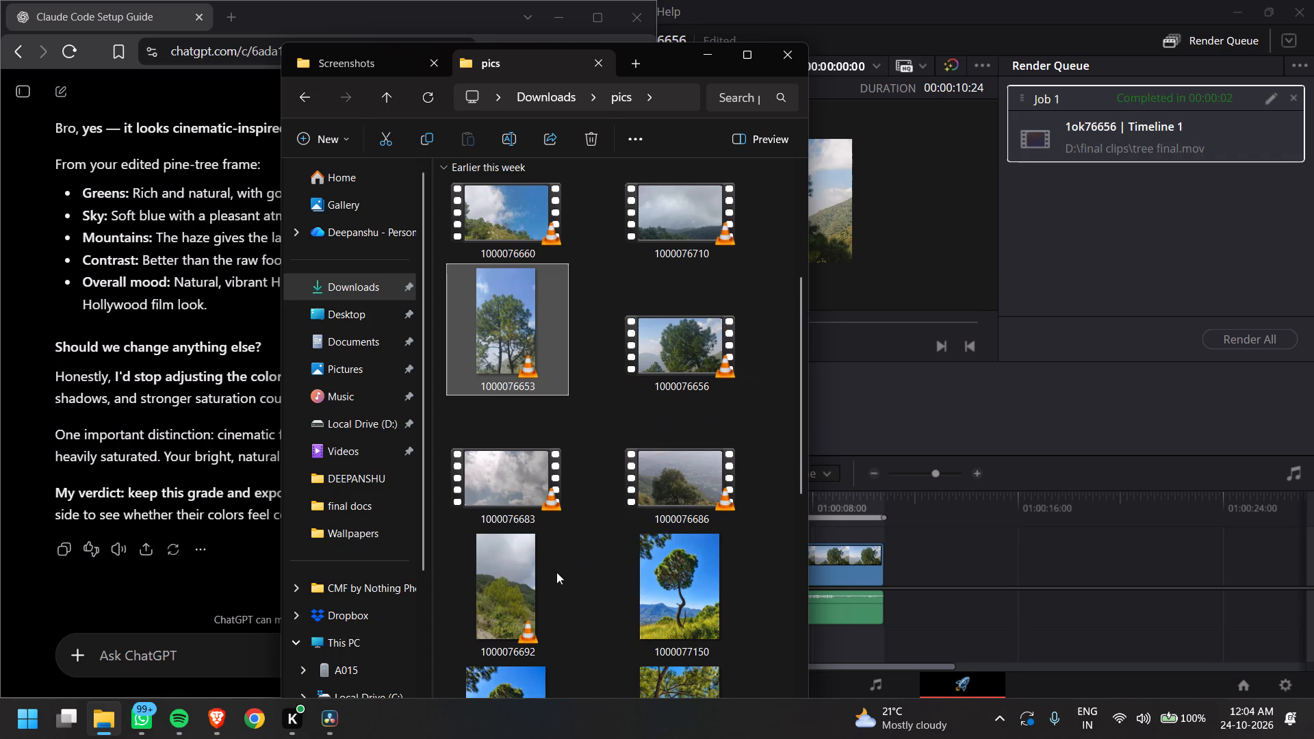
double_click(536, 599)
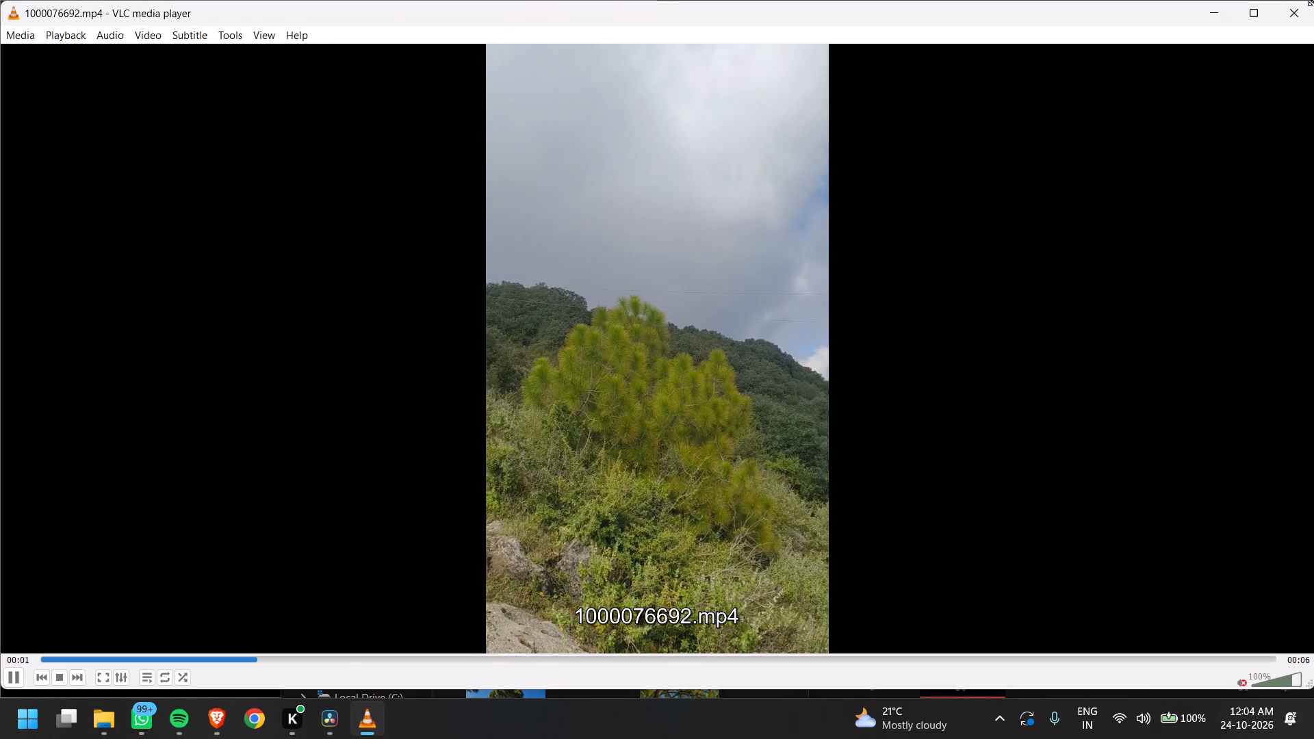
left_click(1293, 0)
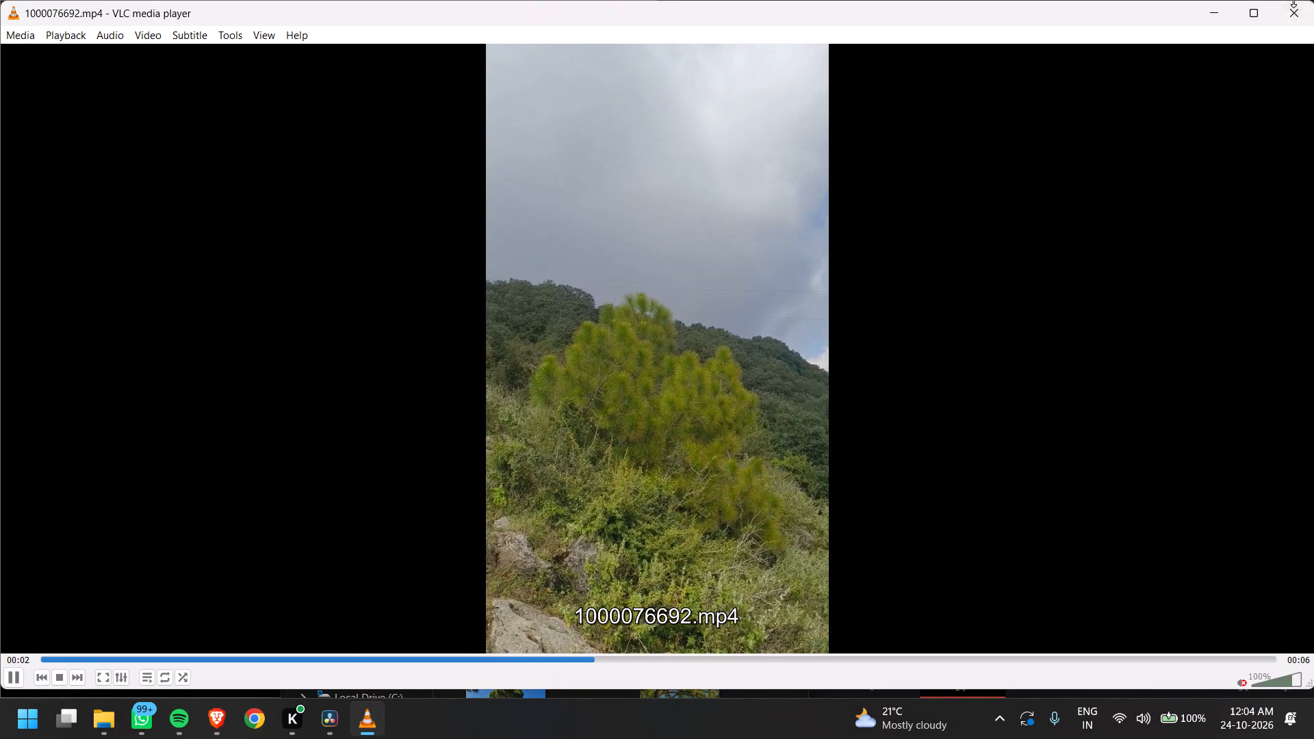
left_click(1279, 23)
double_click(704, 478)
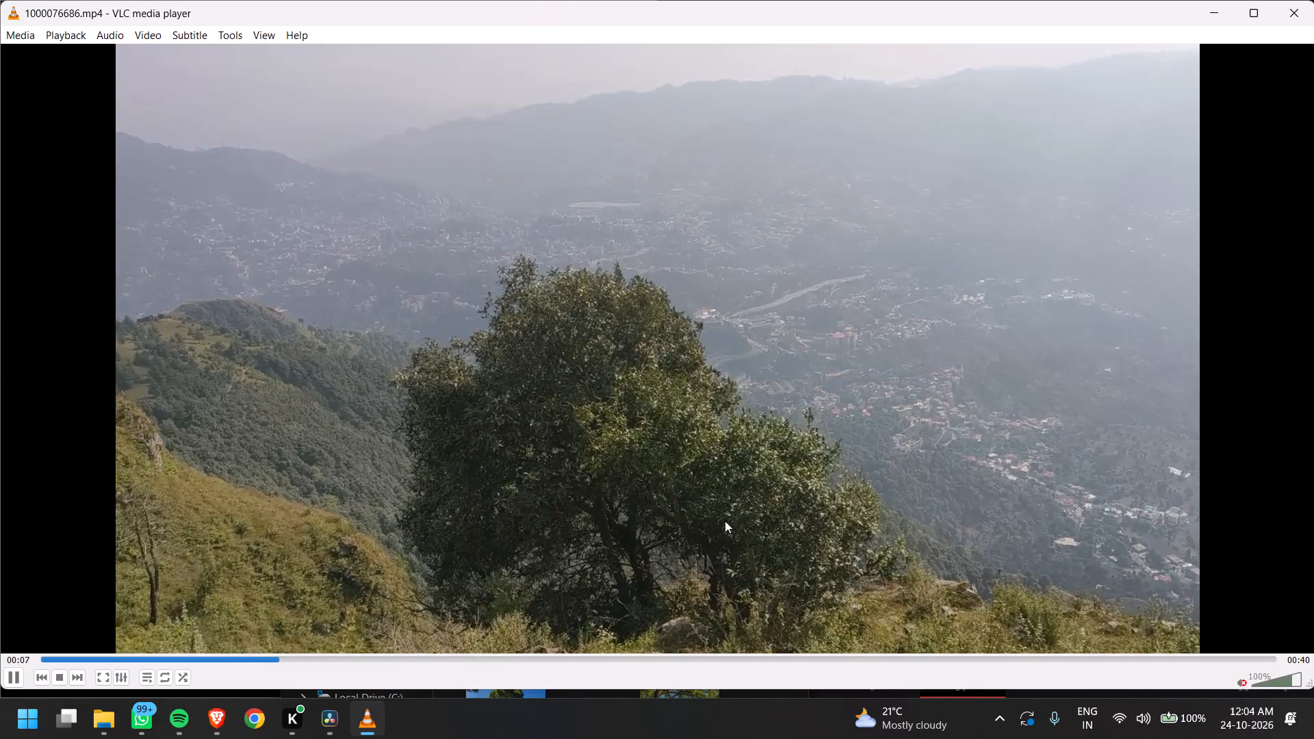
left_click(494, 664)
left_click(553, 655)
left_click(628, 656)
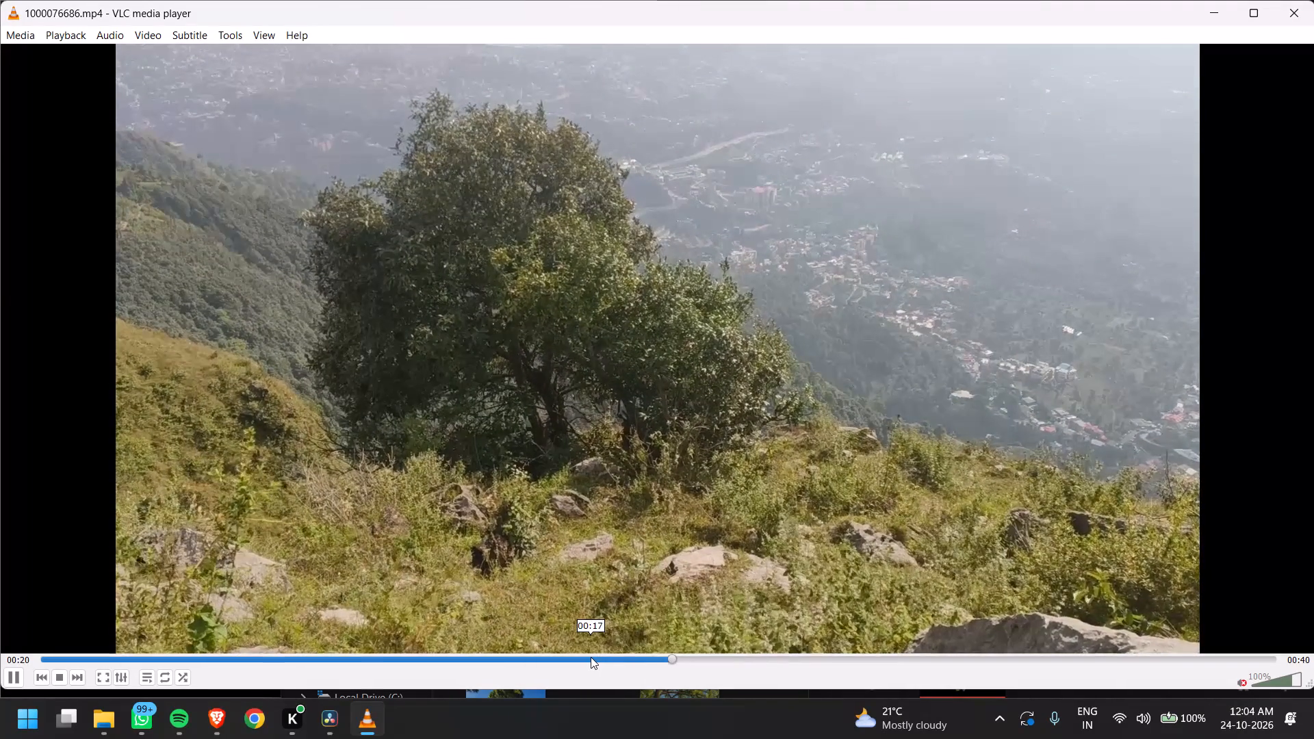
left_click(591, 657)
left_click_drag(591, 657, 565, 660)
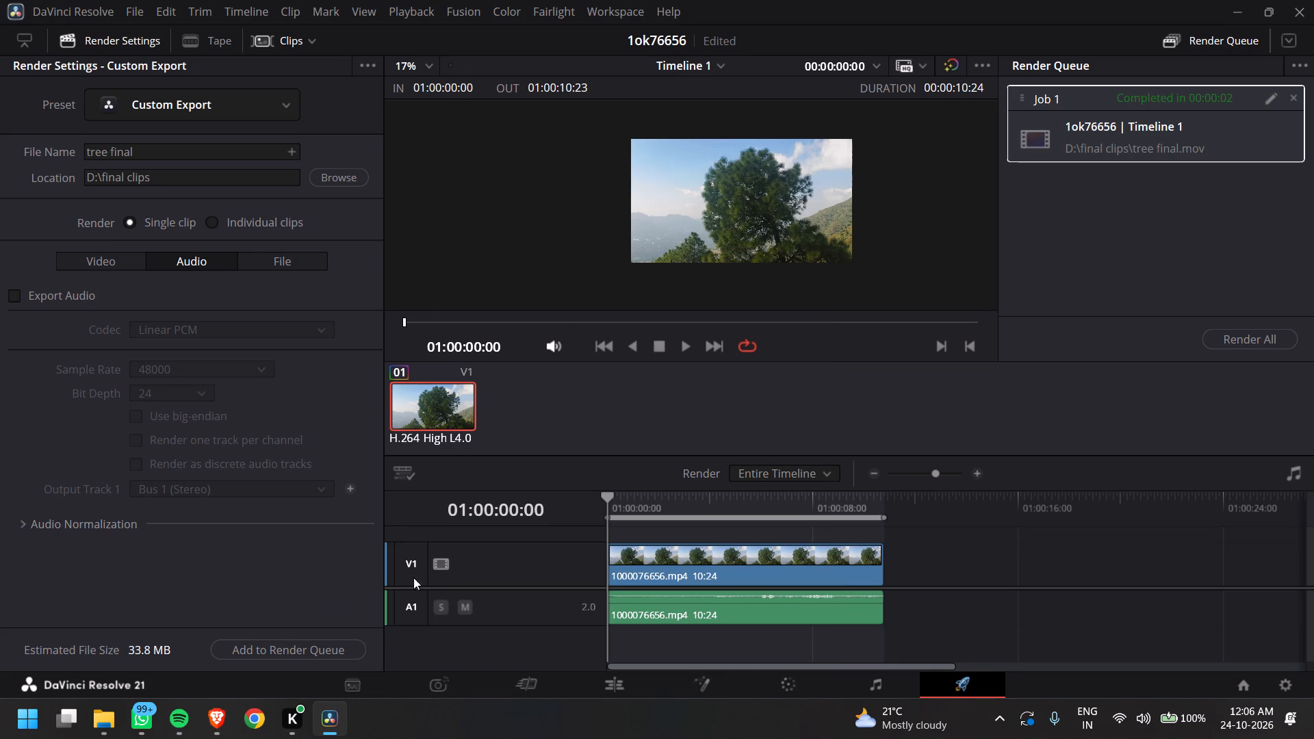
left_click(495, 690)
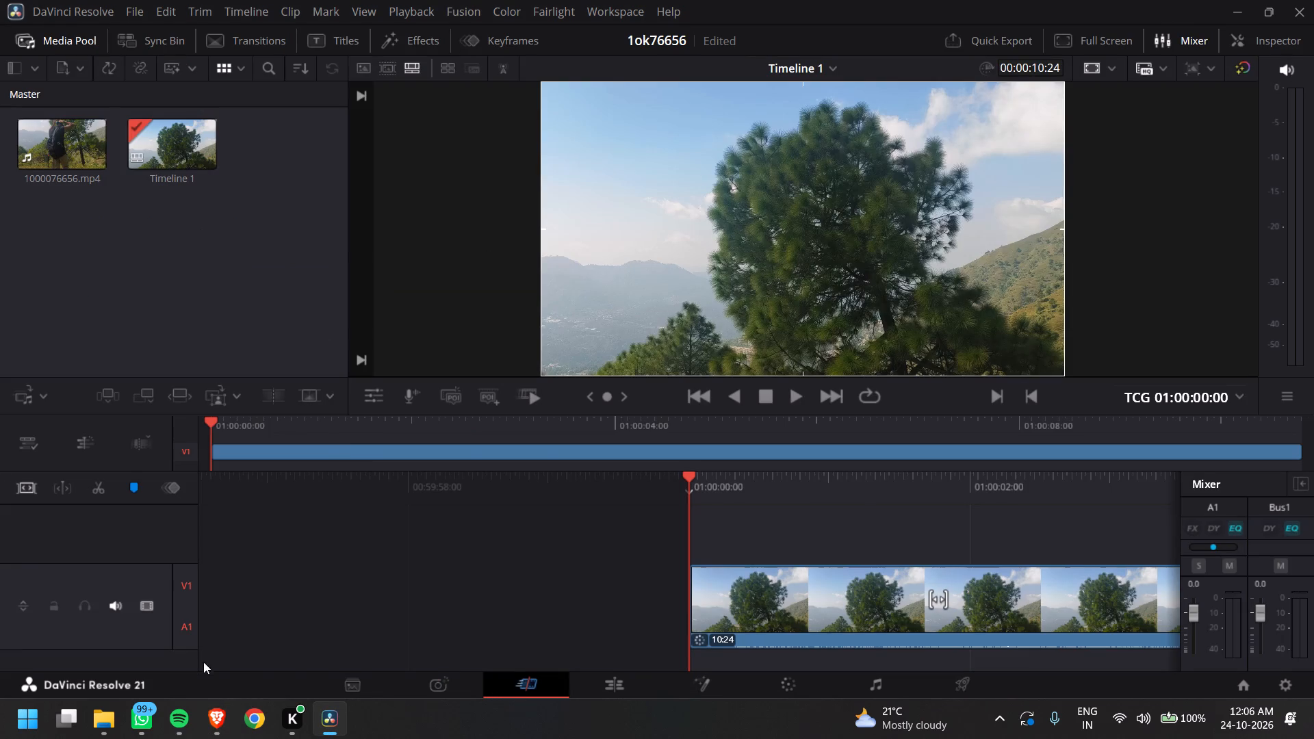
left_click(96, 721)
left_click_drag(663, 482, 480, 304)
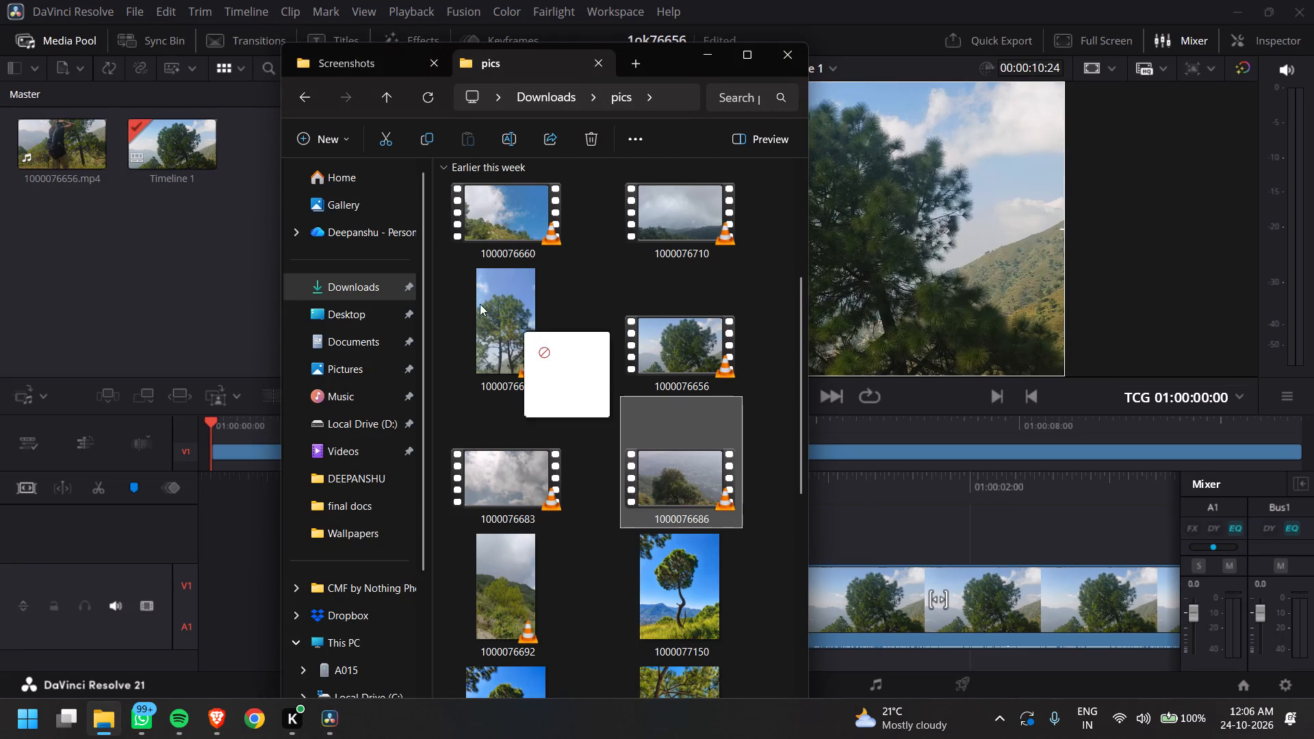
left_click_drag(480, 304, 138, 252)
left_click(223, 258)
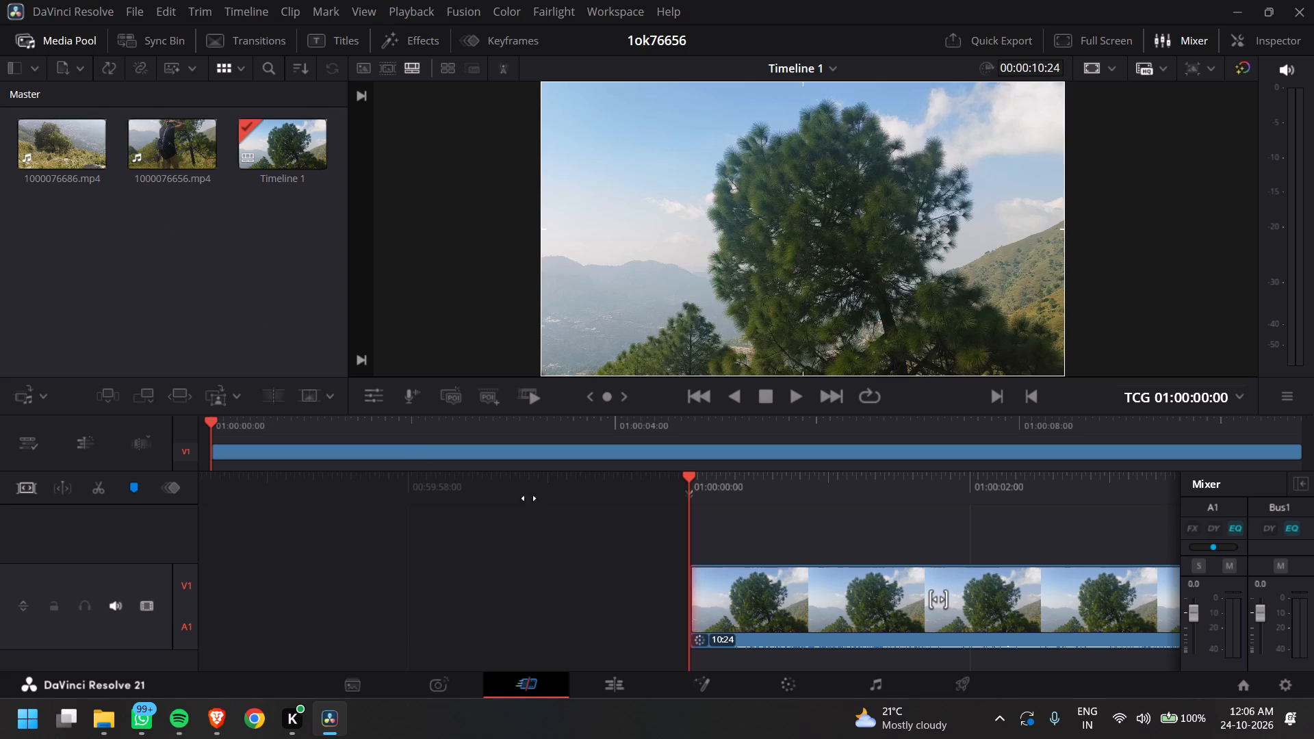
left_click_drag(69, 151, 723, 580)
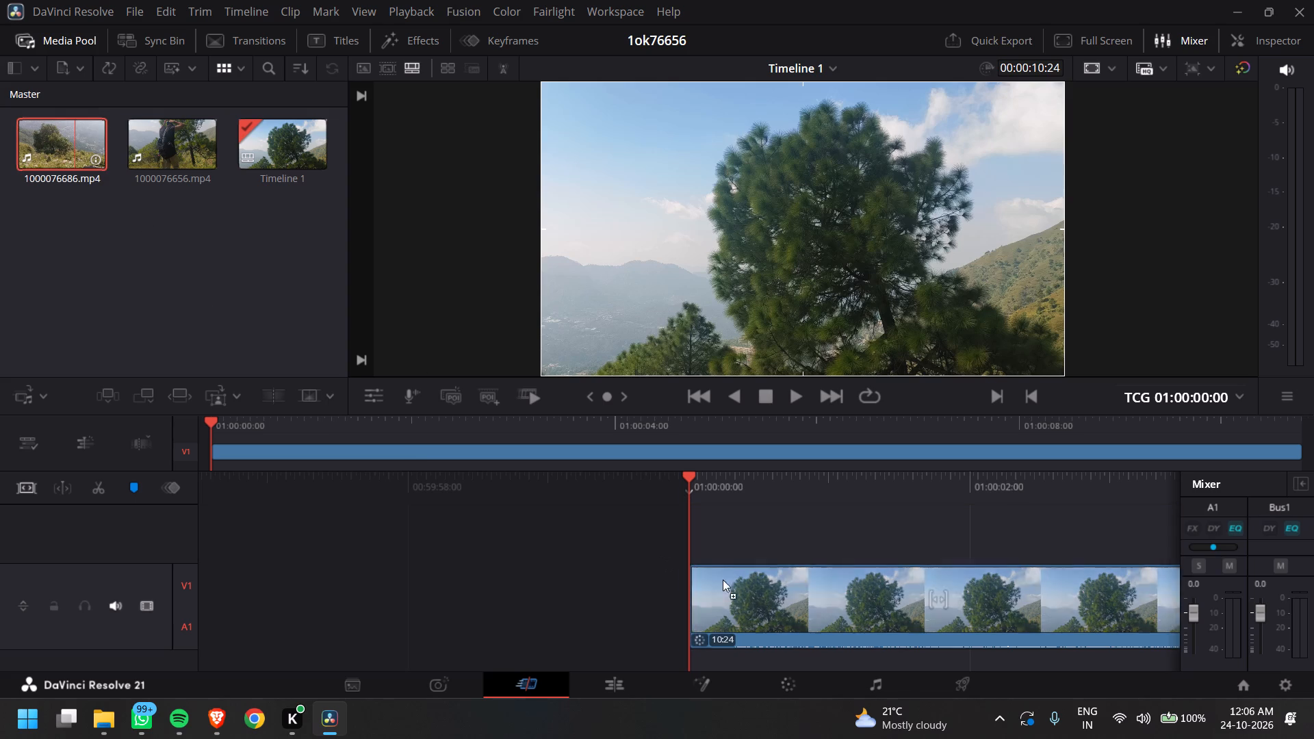
left_click_drag(723, 580, 725, 601)
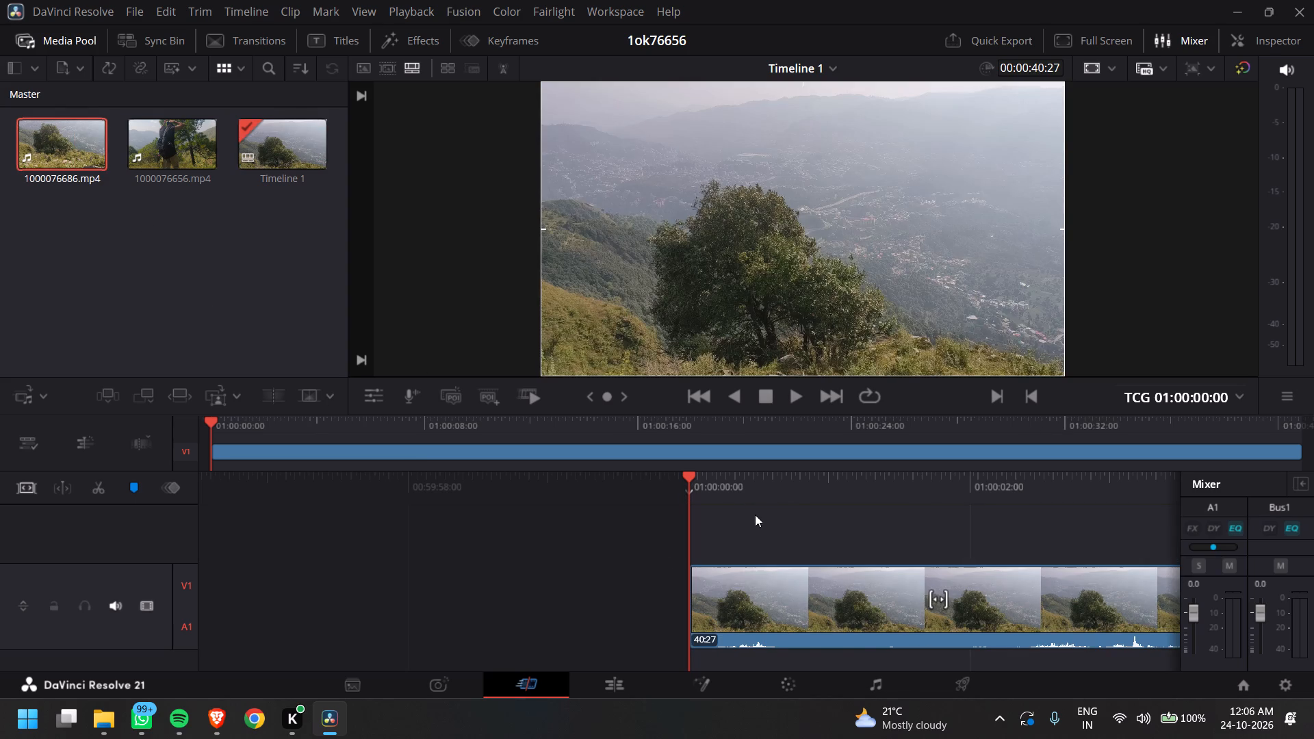
key("space")
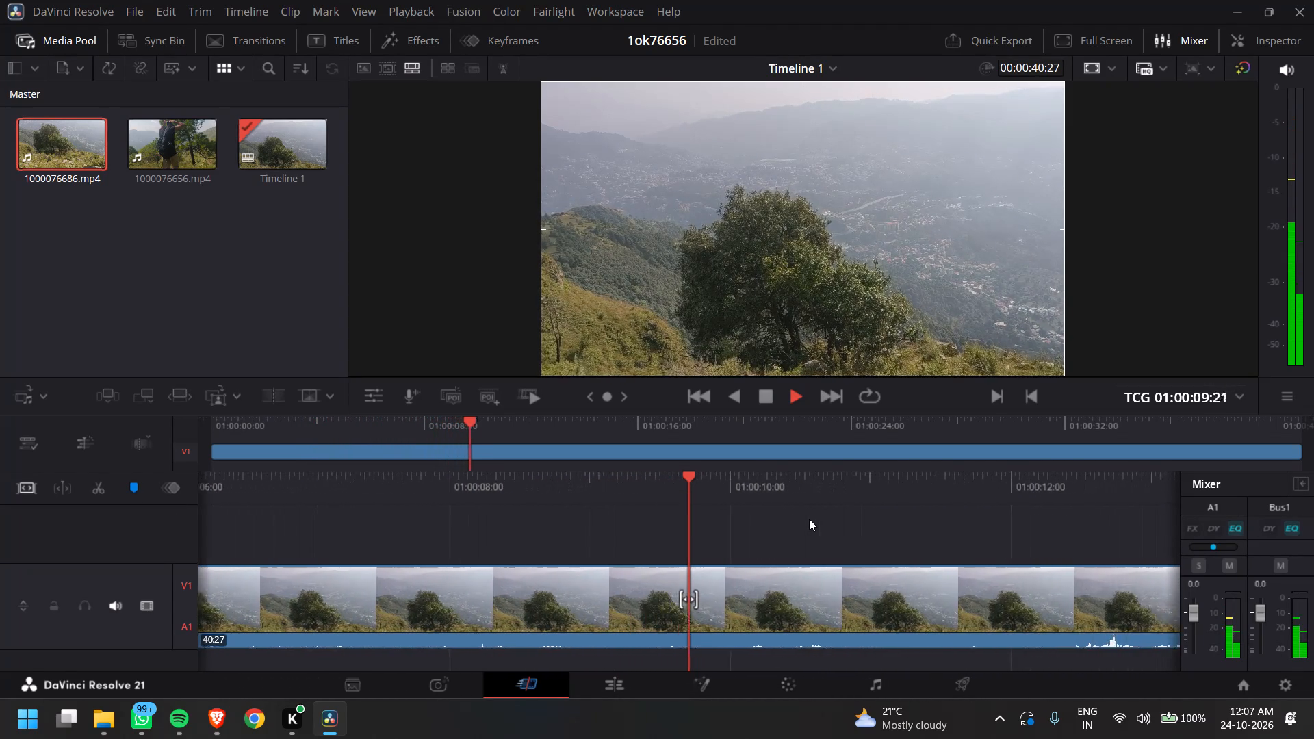
key("space")
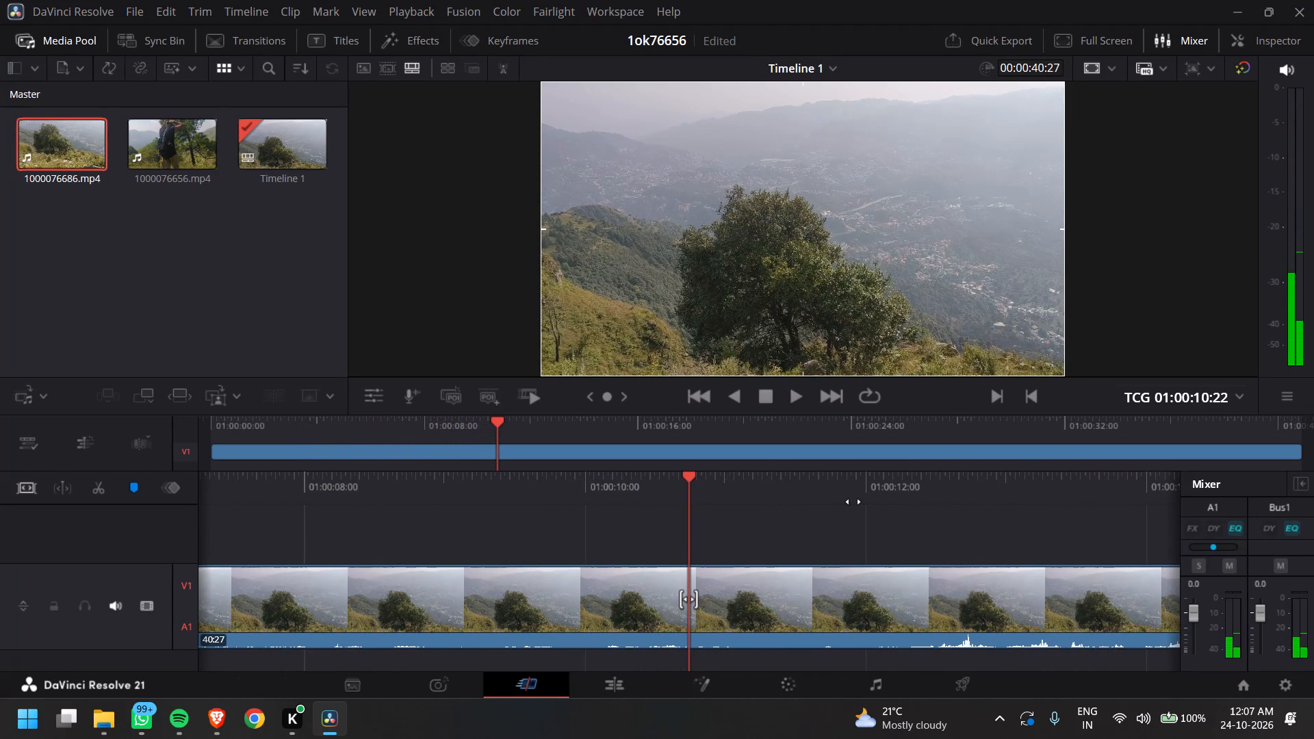
key("space")
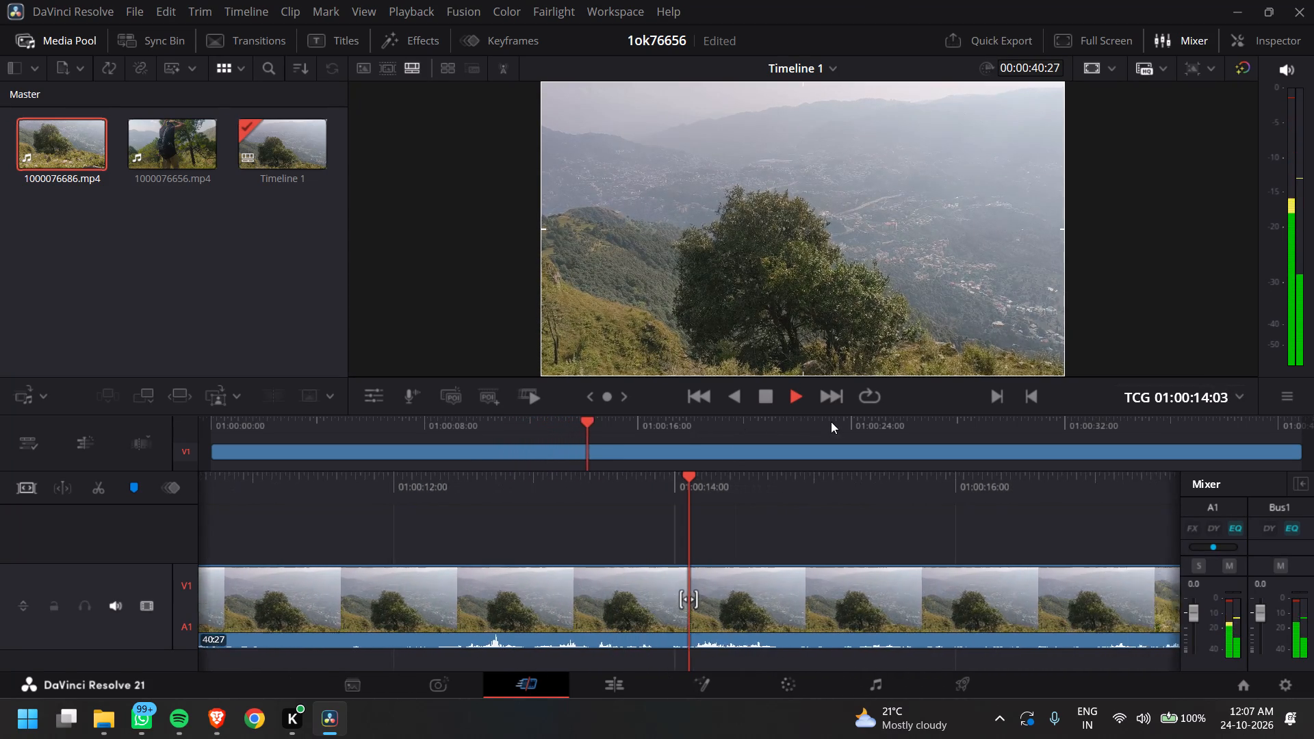
left_click(787, 419)
left_click_drag(787, 419, 723, 422)
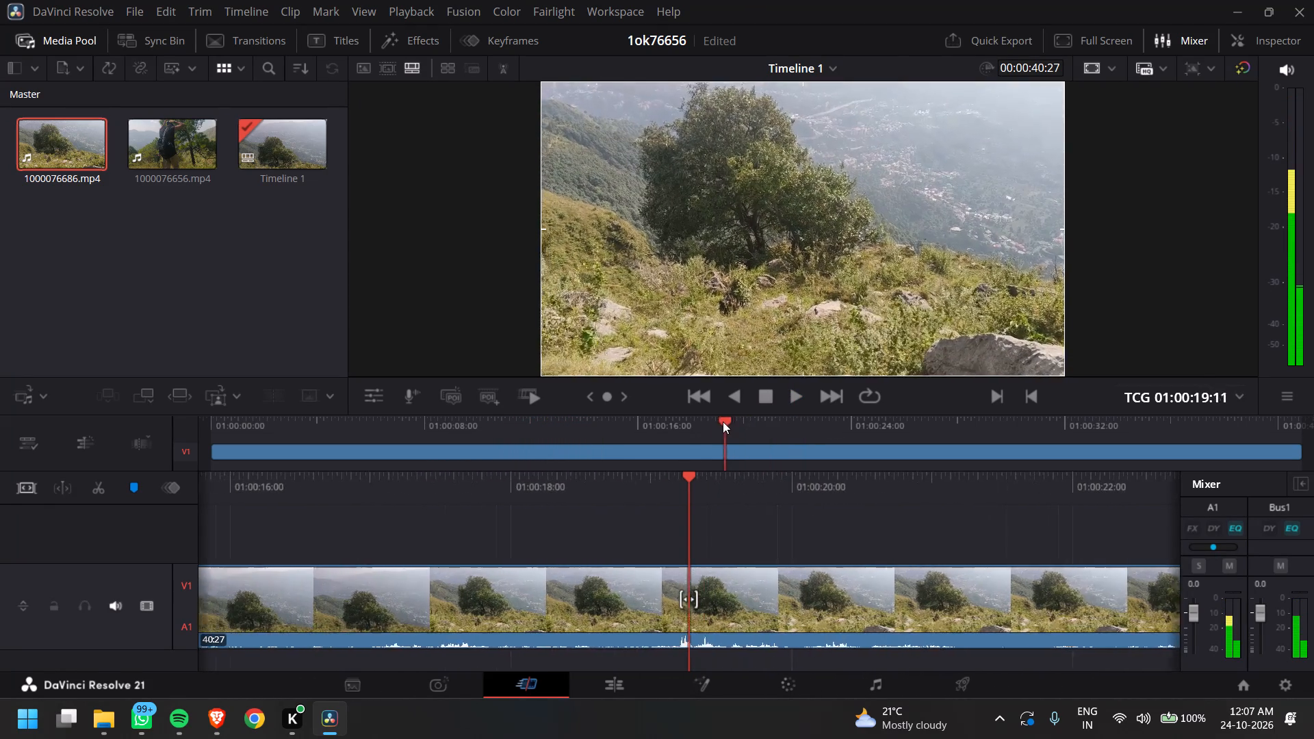
left_click_drag(723, 422, 662, 421)
key("space")
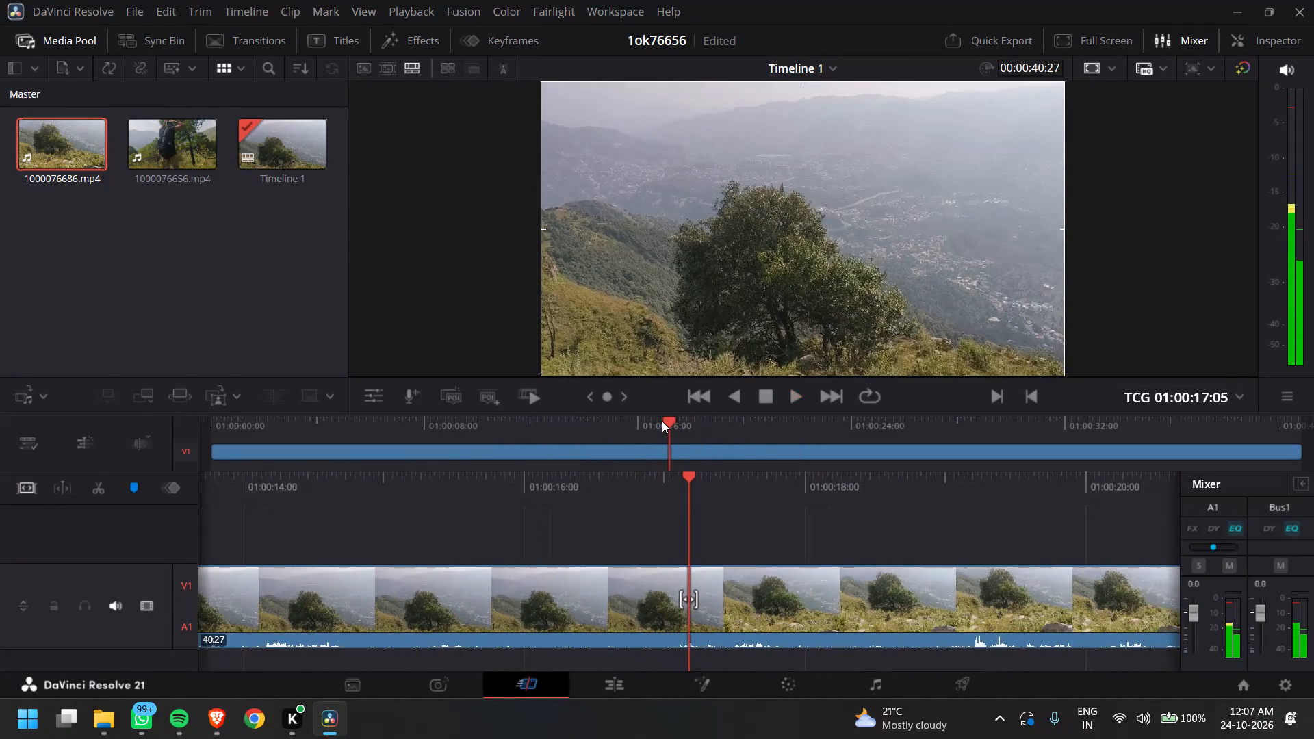
key("space")
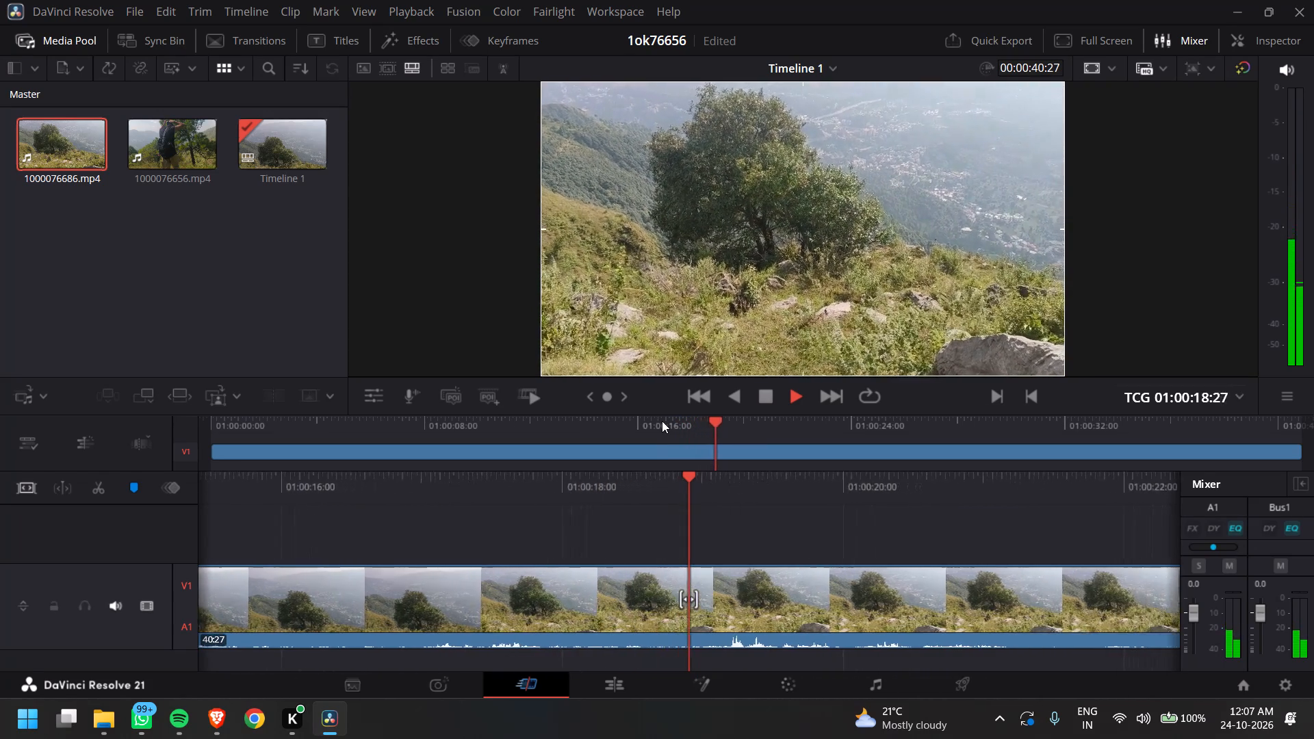
key("space")
key("space")
key("space")
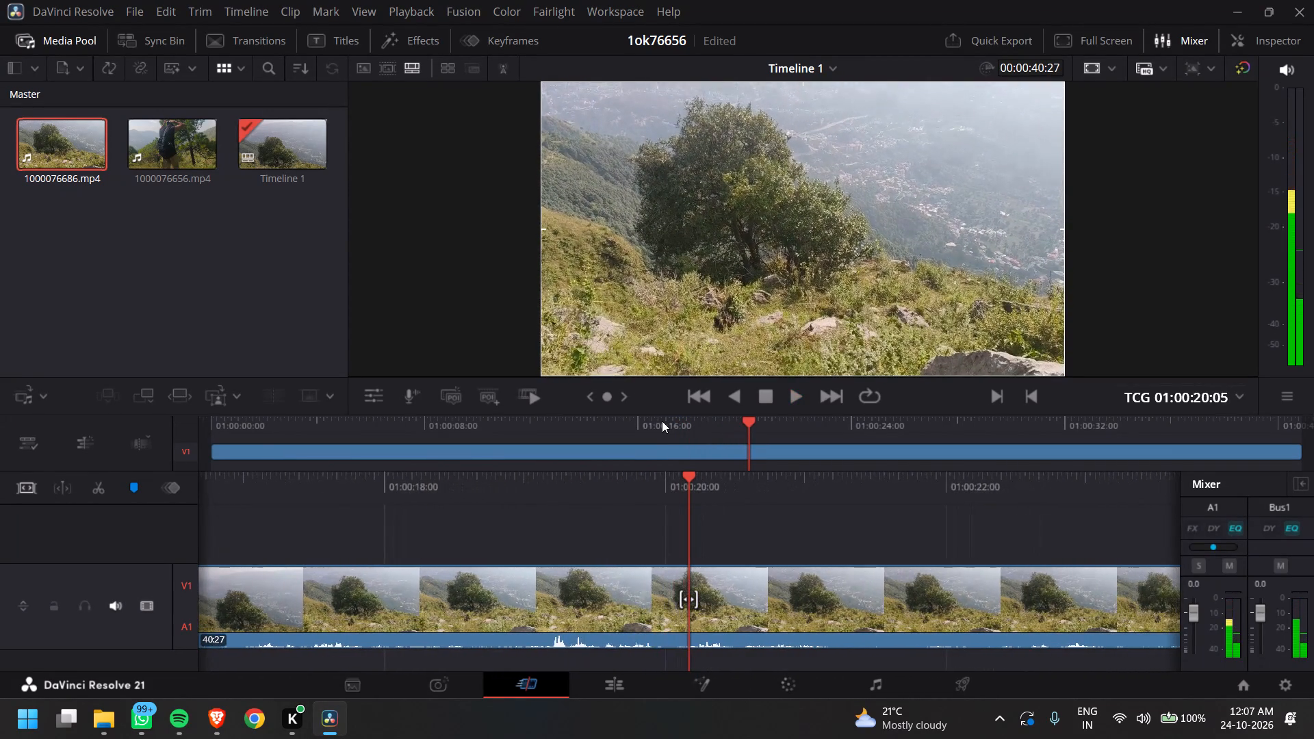
key("space")
key("space")
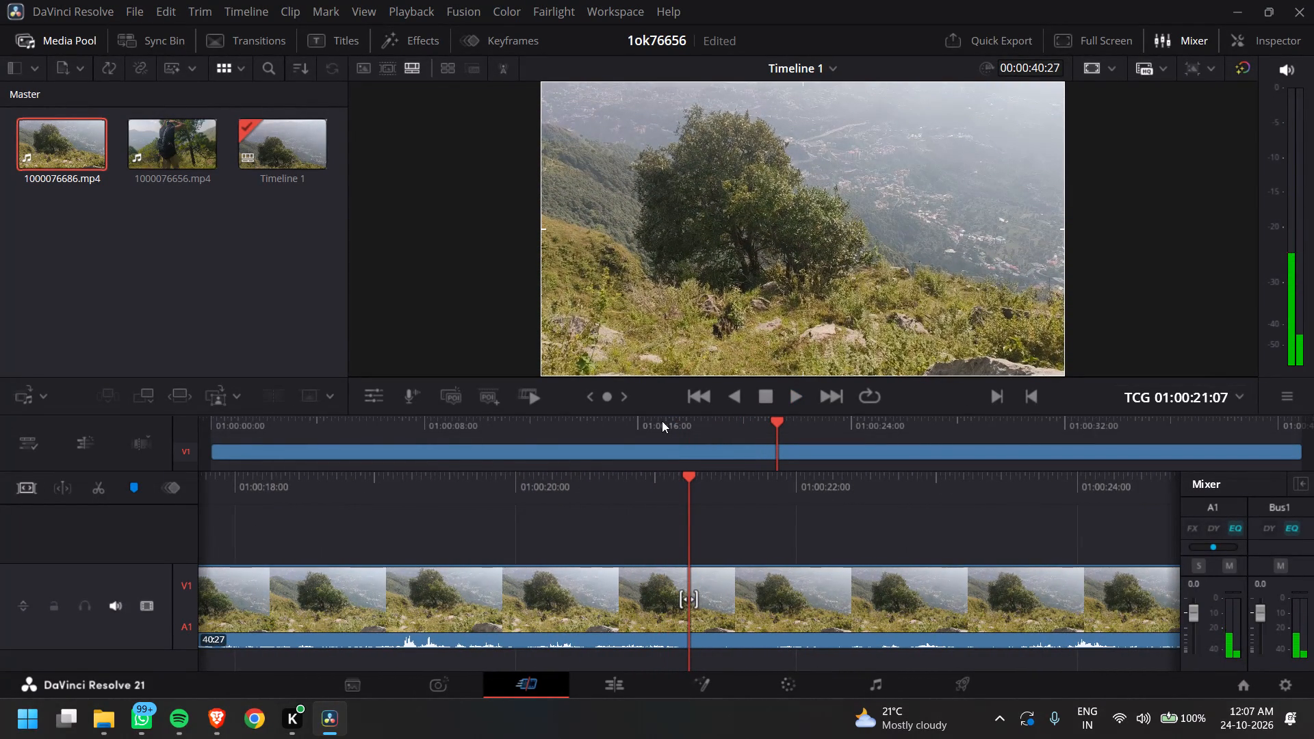
Fine-tune the cut point by replaying the footage around 21 seconds, and split the clip on Timeline 1 at 01:00:20:24.
left_click_drag(777, 419, 746, 424)
key("space")
key("space")
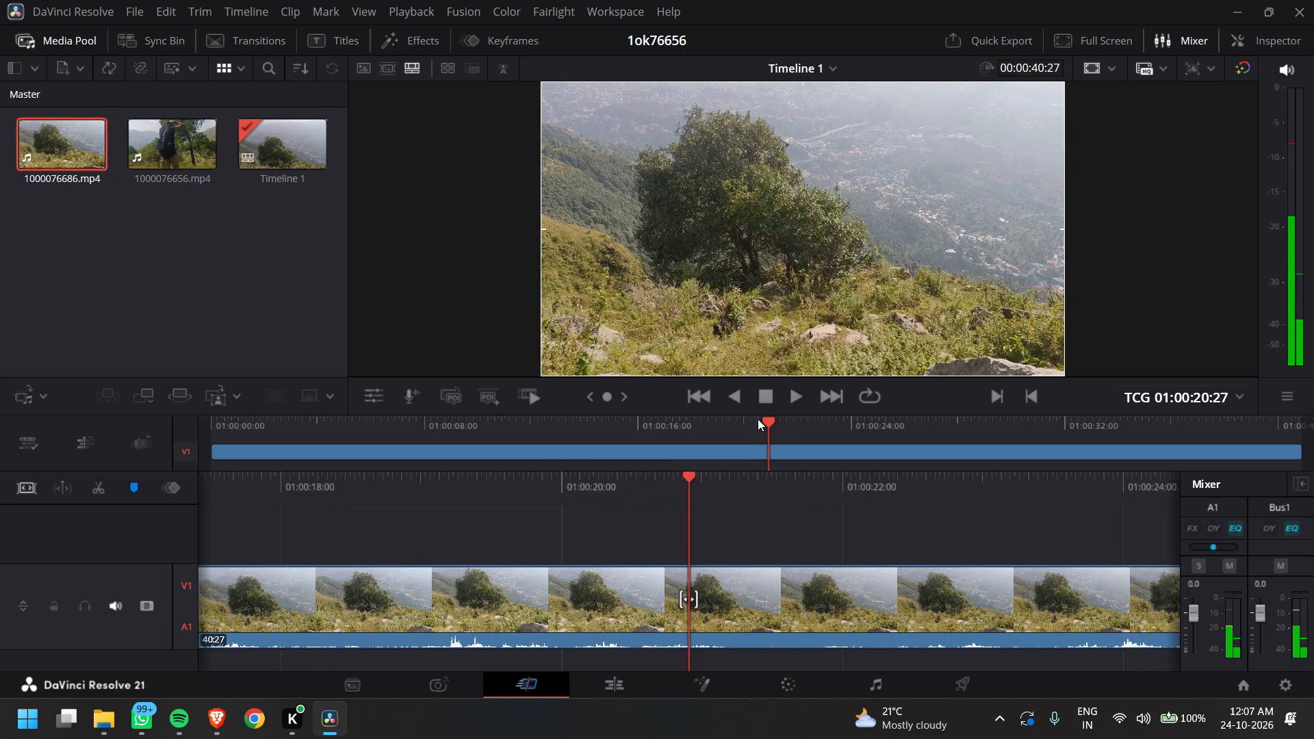
left_click(766, 417)
key("space")
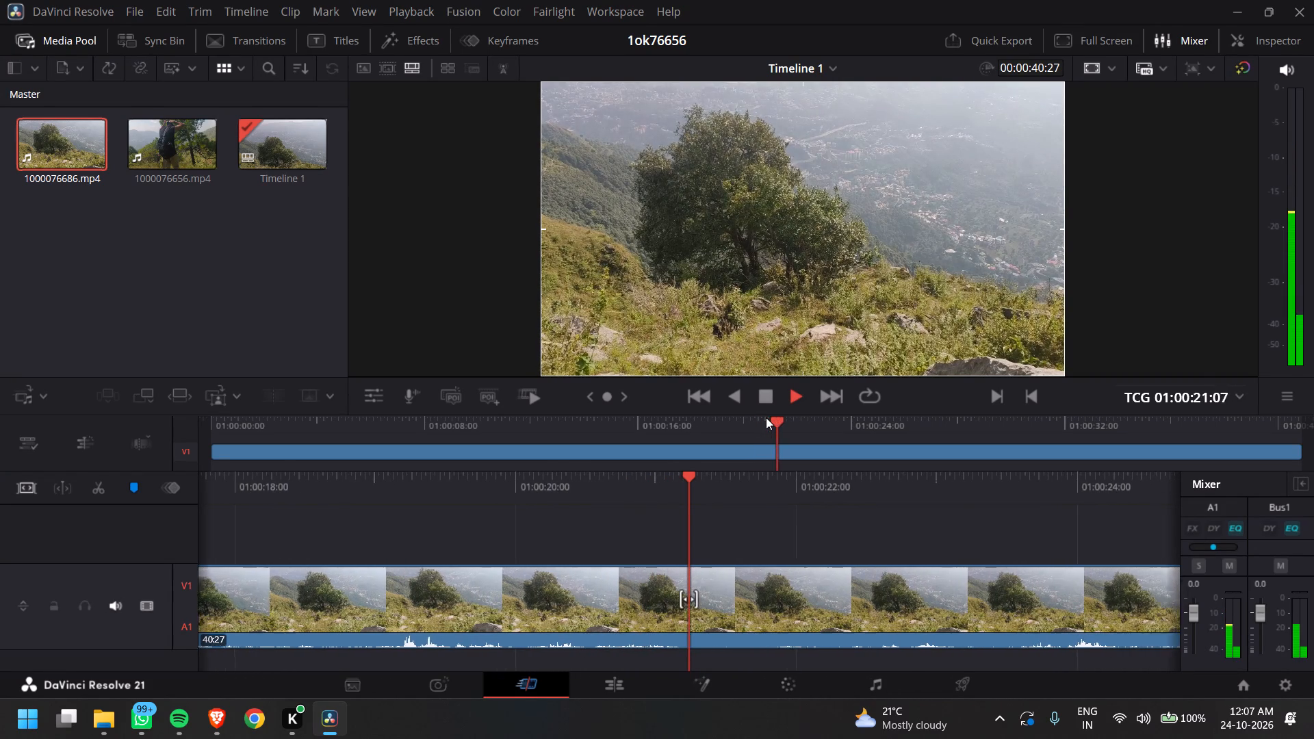
key("space")
left_click(766, 417)
key("space")
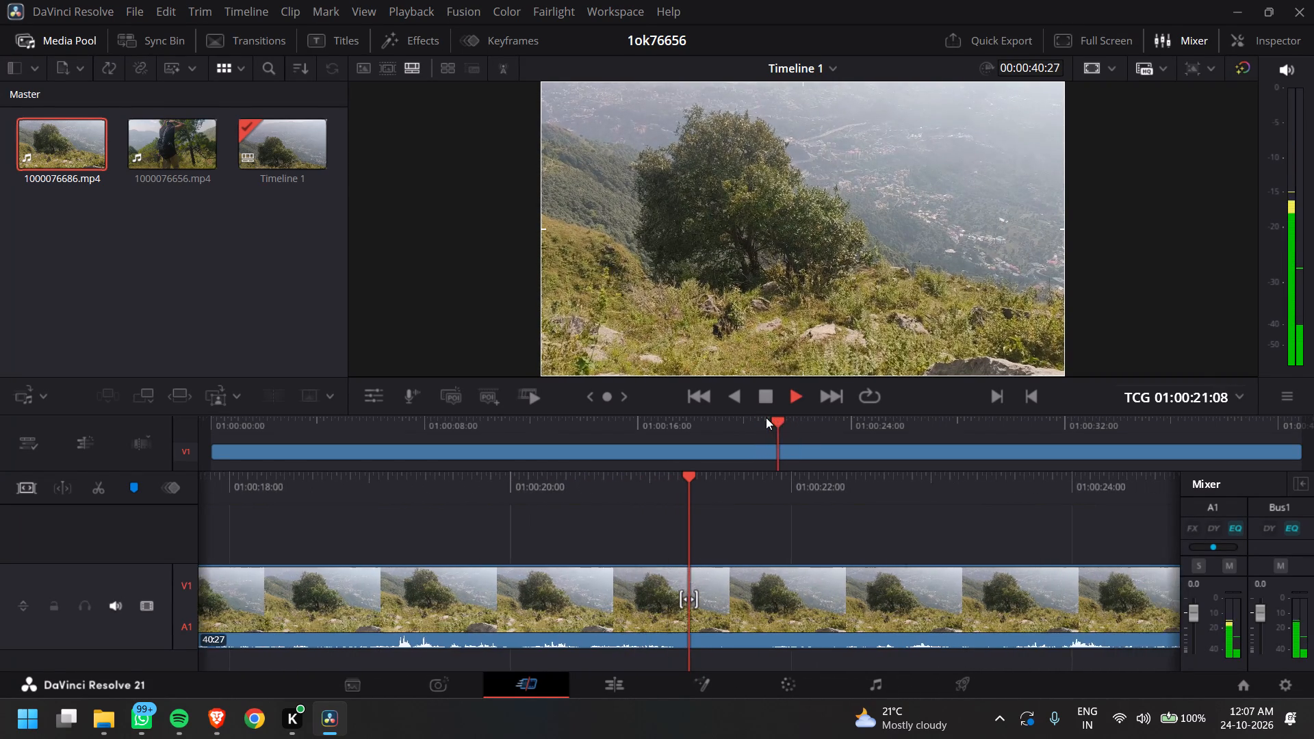
left_click(766, 417)
key("space")
left_click(766, 417)
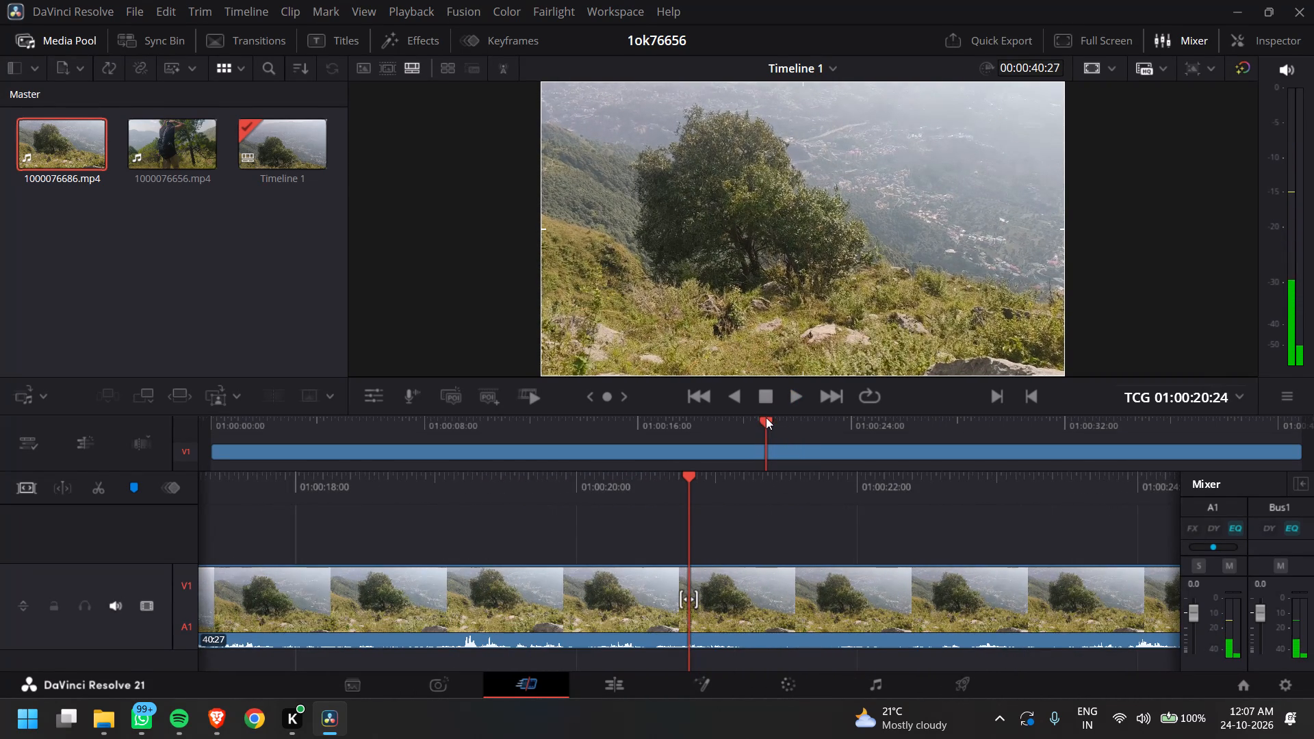
left_click(106, 484)
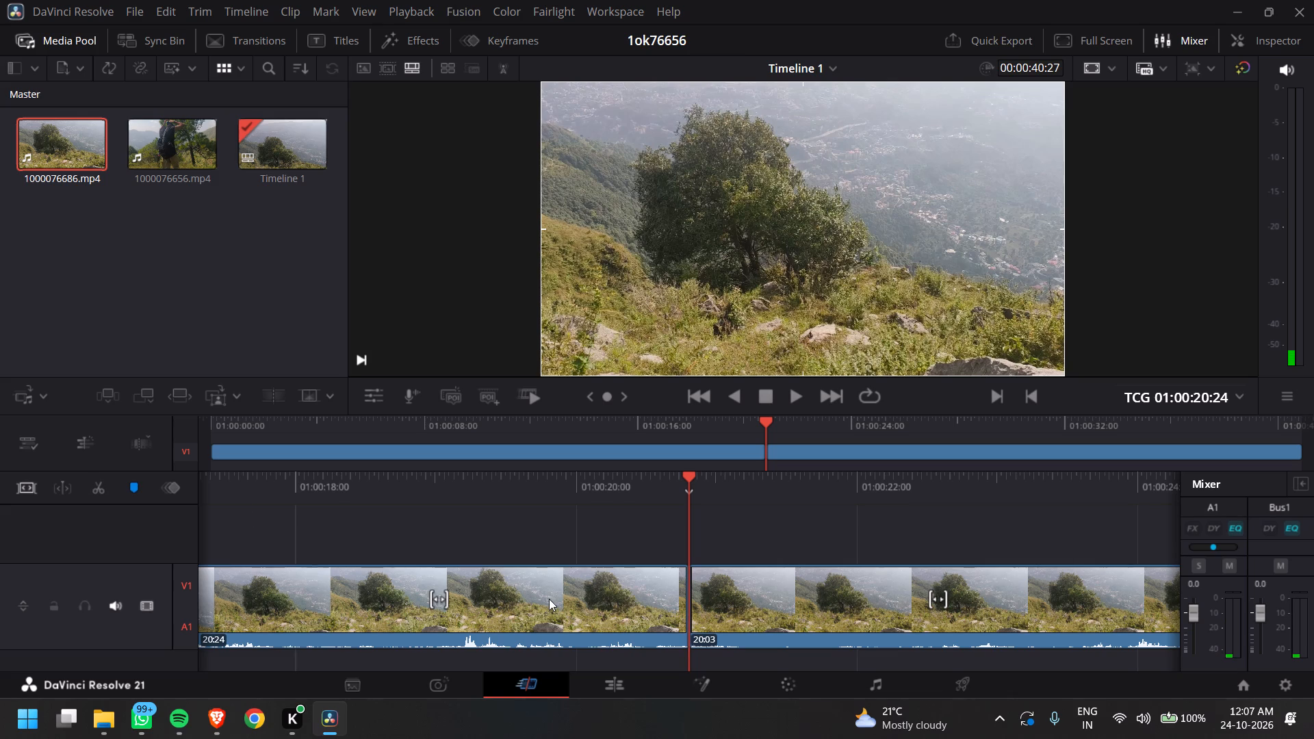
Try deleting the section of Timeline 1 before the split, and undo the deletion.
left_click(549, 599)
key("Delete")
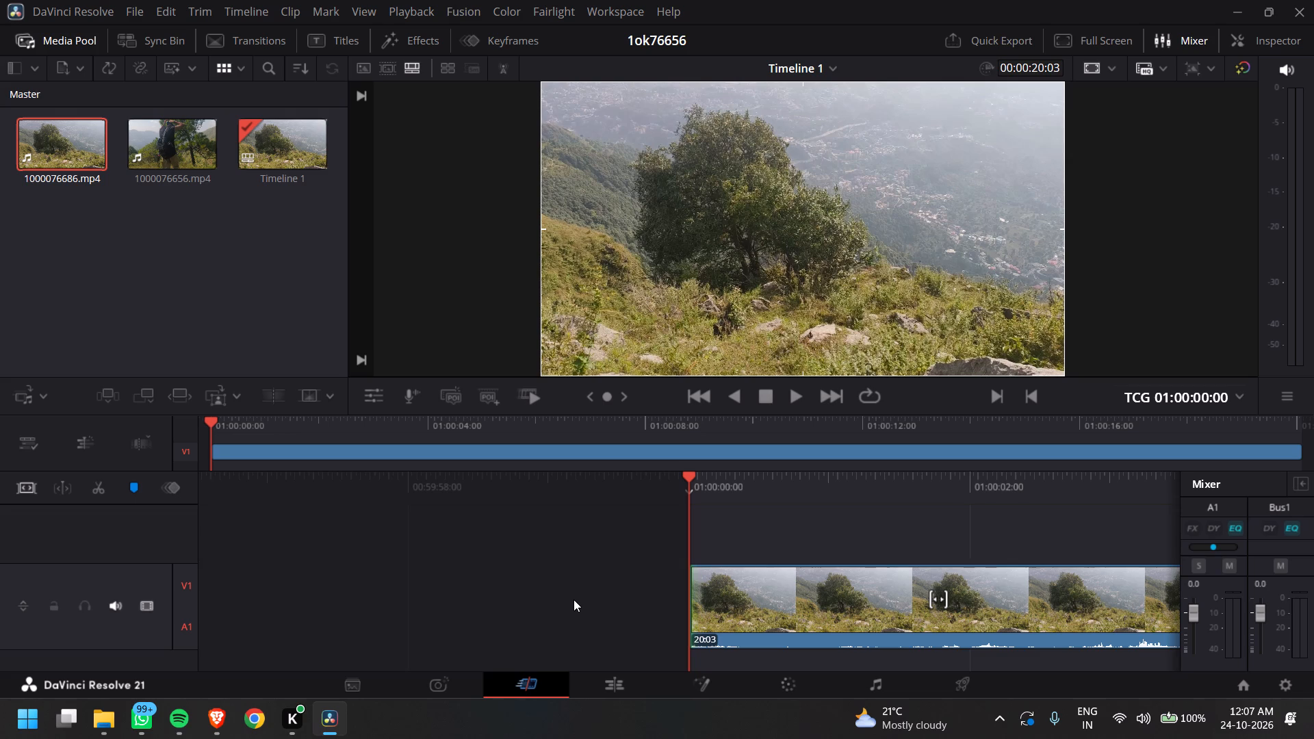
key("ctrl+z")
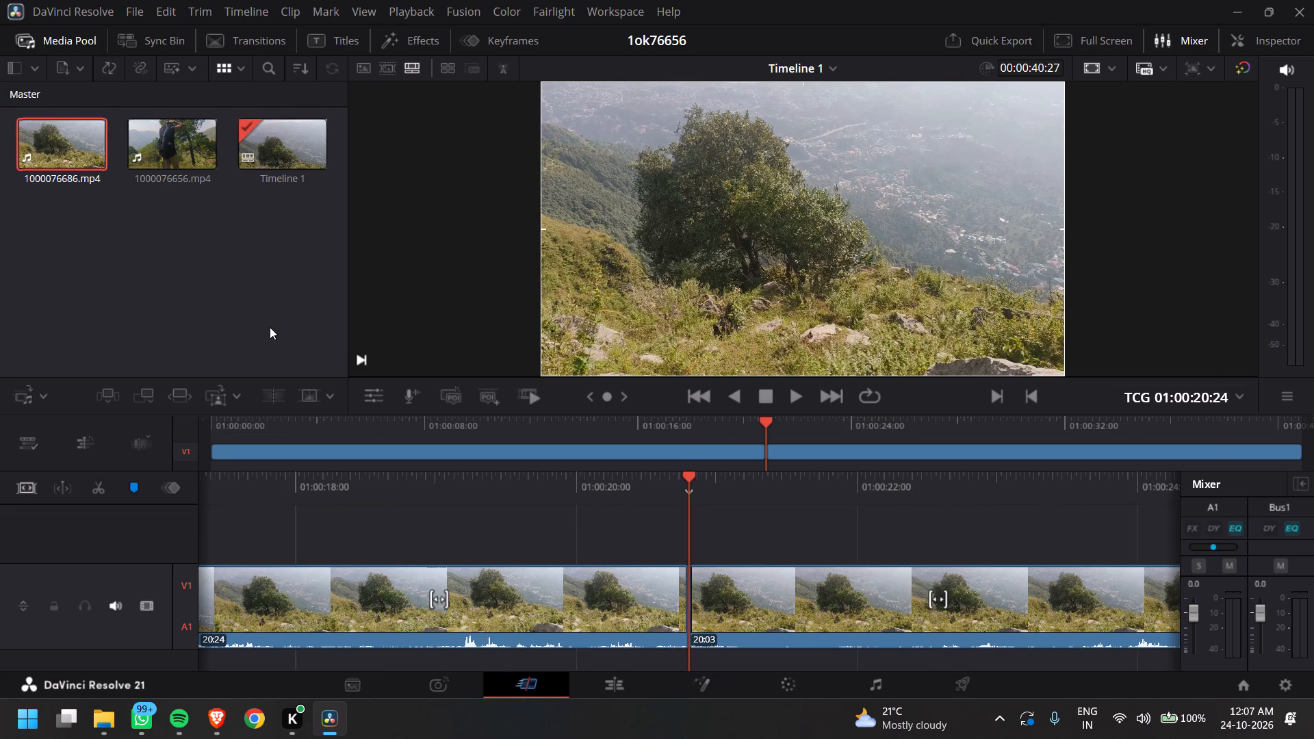
Create a new timeline from media pool clip 1000076686.mp4, keeping the default name and project settings.
right_click(49, 134)
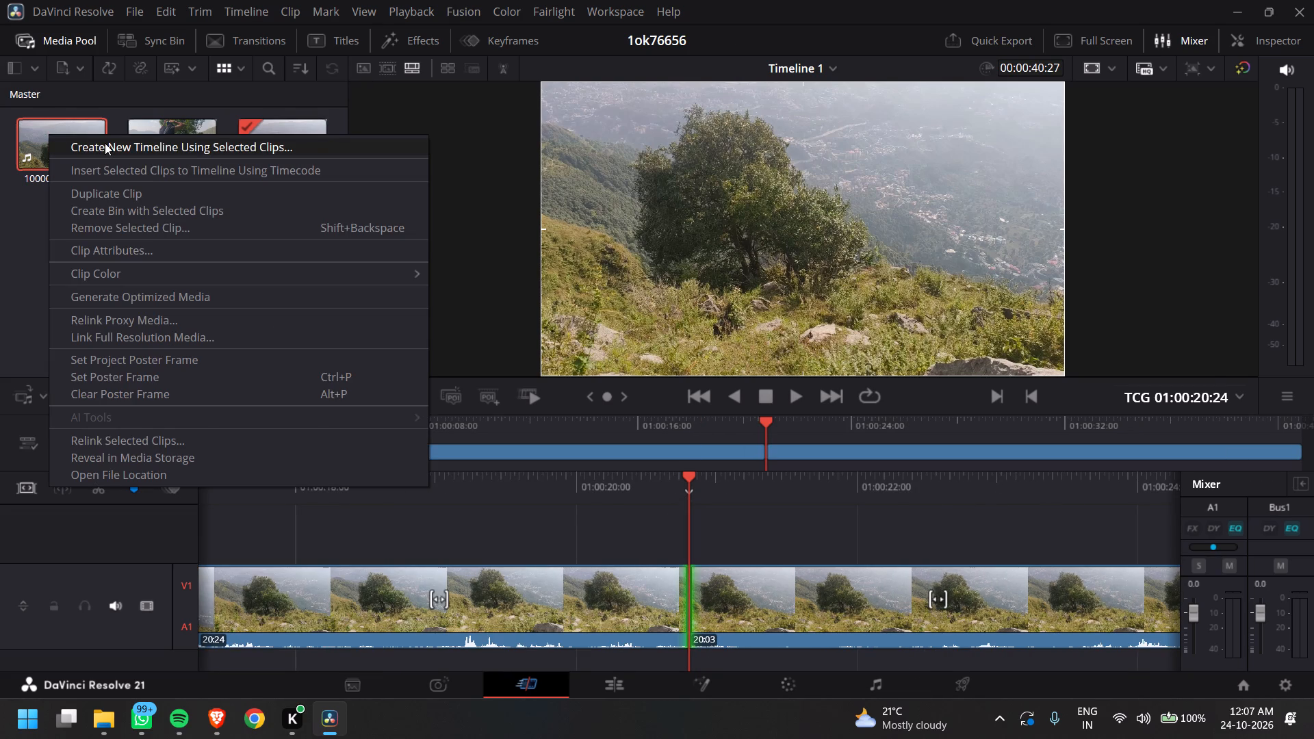
left_click(105, 143)
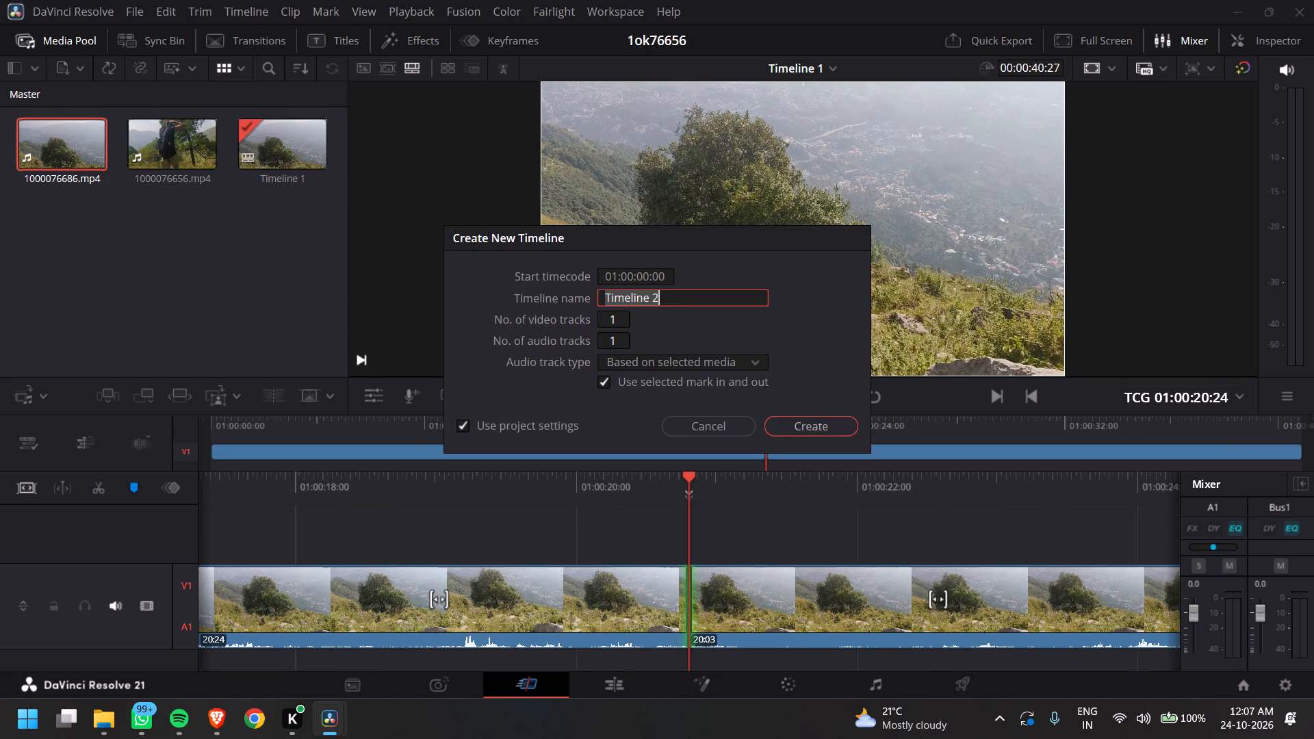
left_click(810, 429)
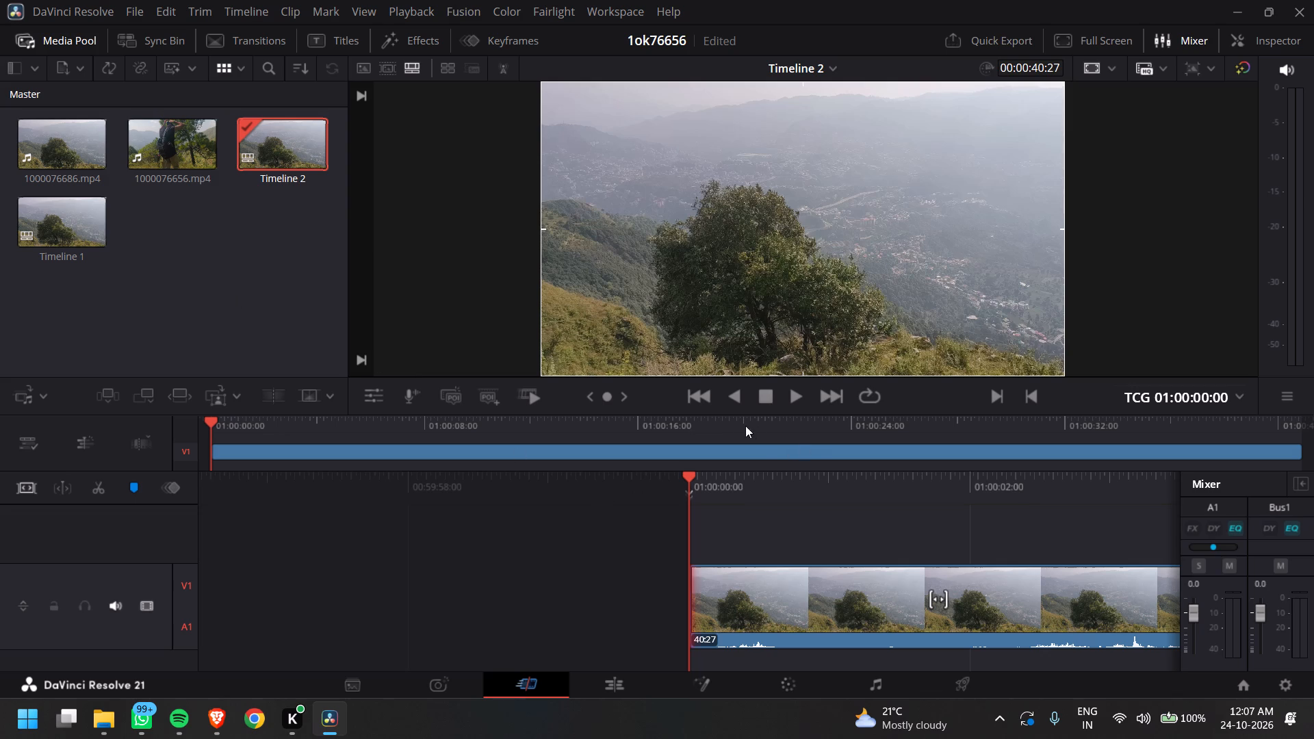
Replay Timeline 2 around 21 seconds to fine-tune the cut point, and split the clip at 01:00:20:22.
left_click(764, 419)
key("space")
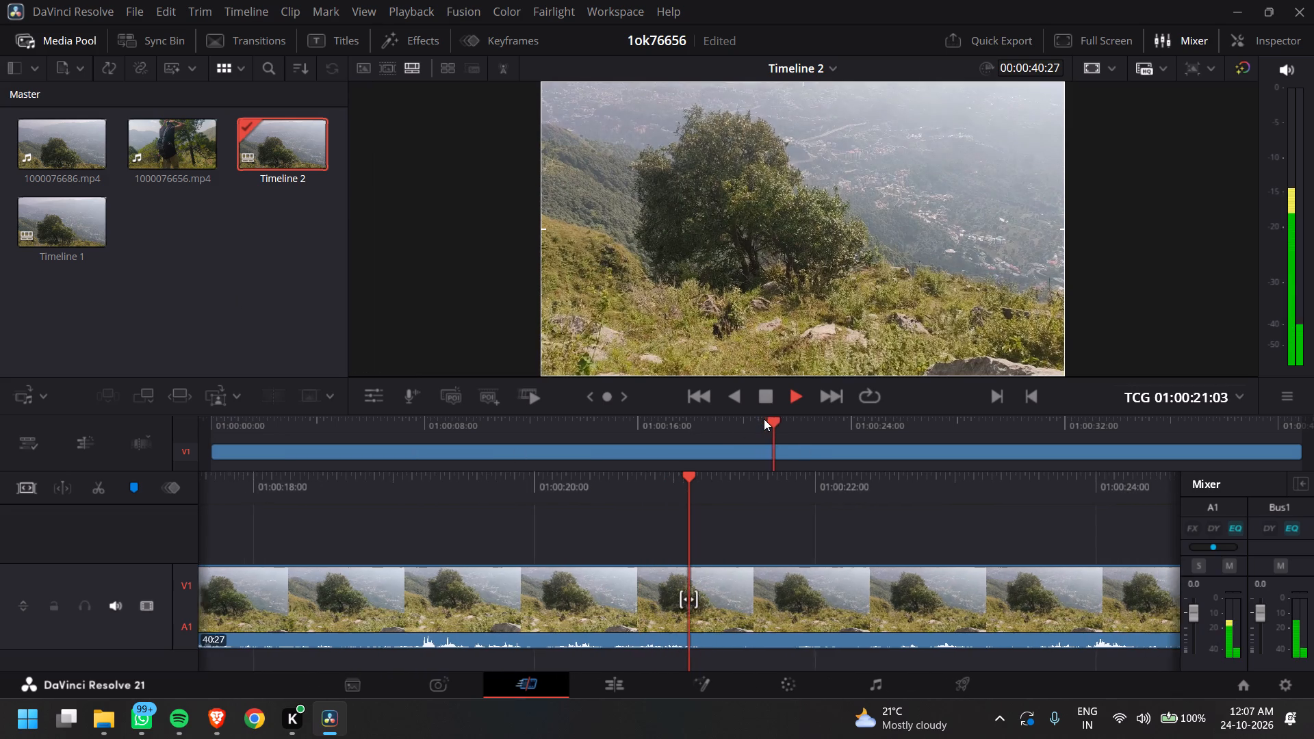
left_click(764, 419)
key("space")
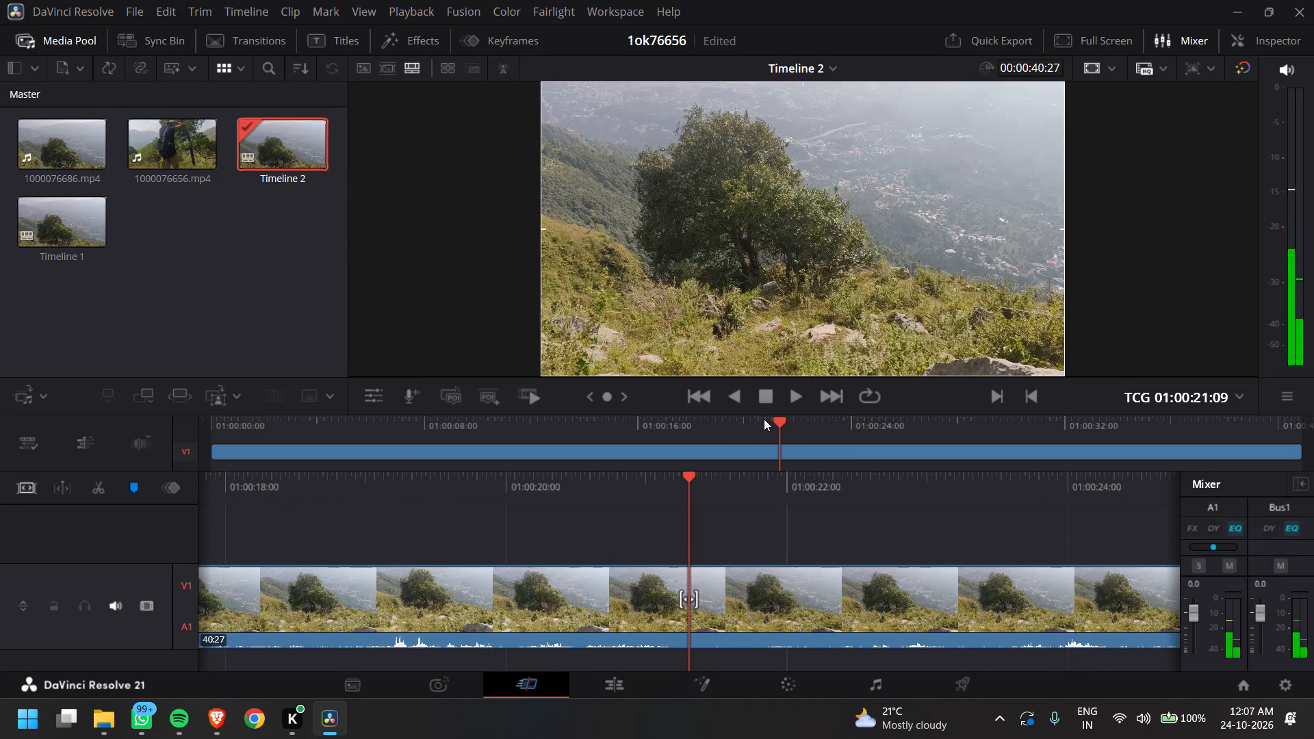
left_click(764, 419)
key("space")
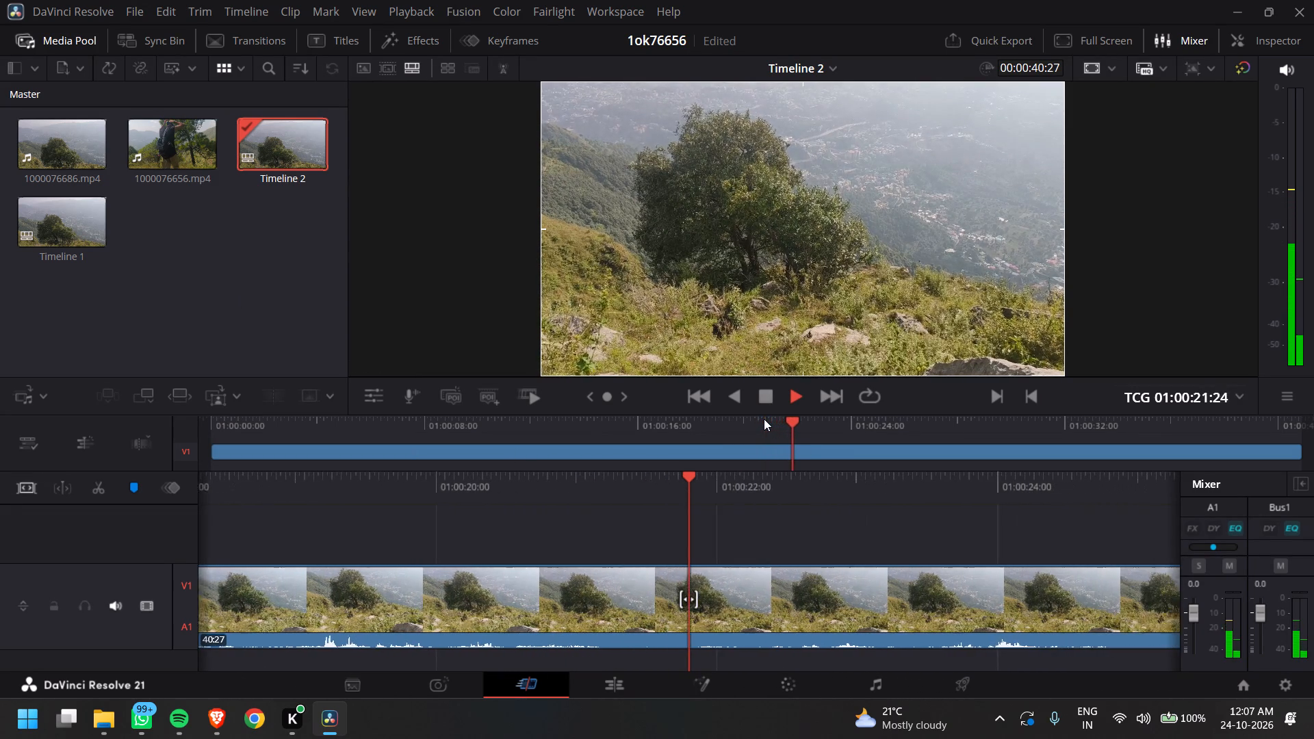
key("space")
left_click(764, 419)
key("space")
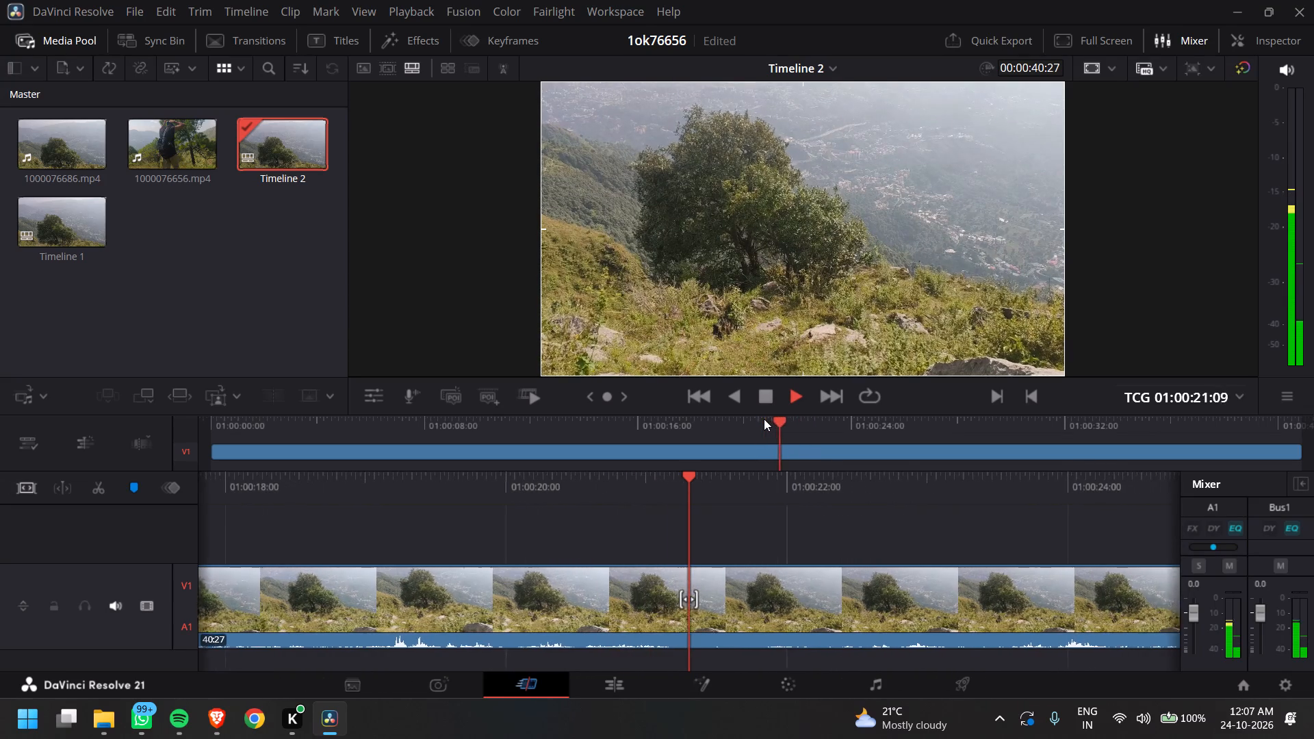
key("space")
left_click(764, 419)
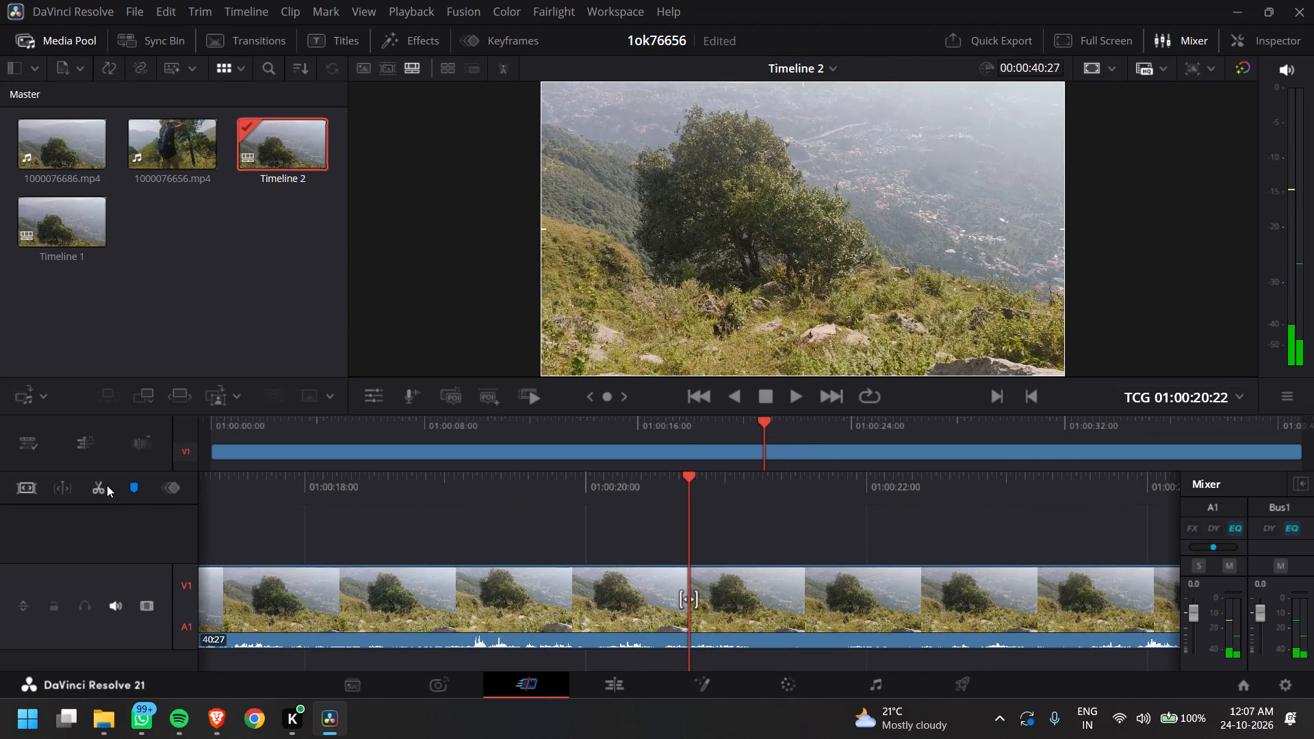
left_click(107, 485)
Delete the section of Timeline 2 before the split so the remaining footage starts the timeline.
left_click(543, 560)
left_click(548, 584)
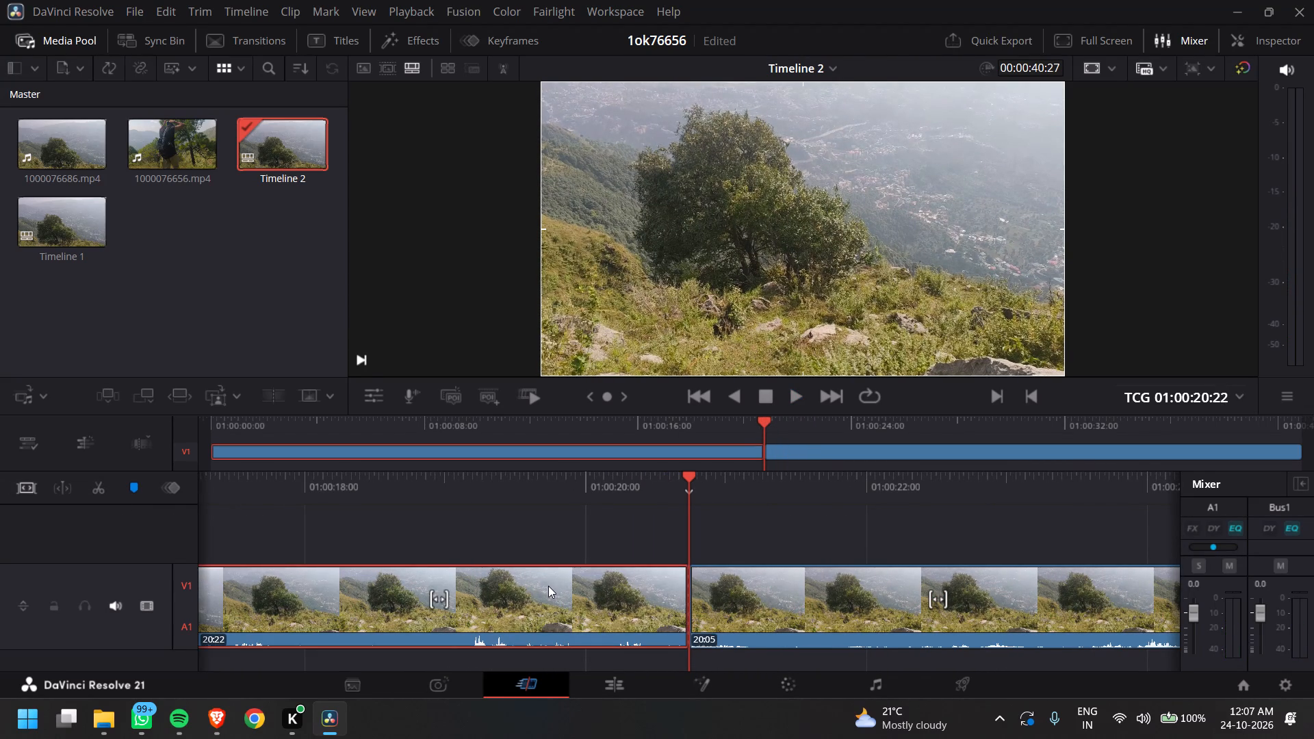
key("Delete")
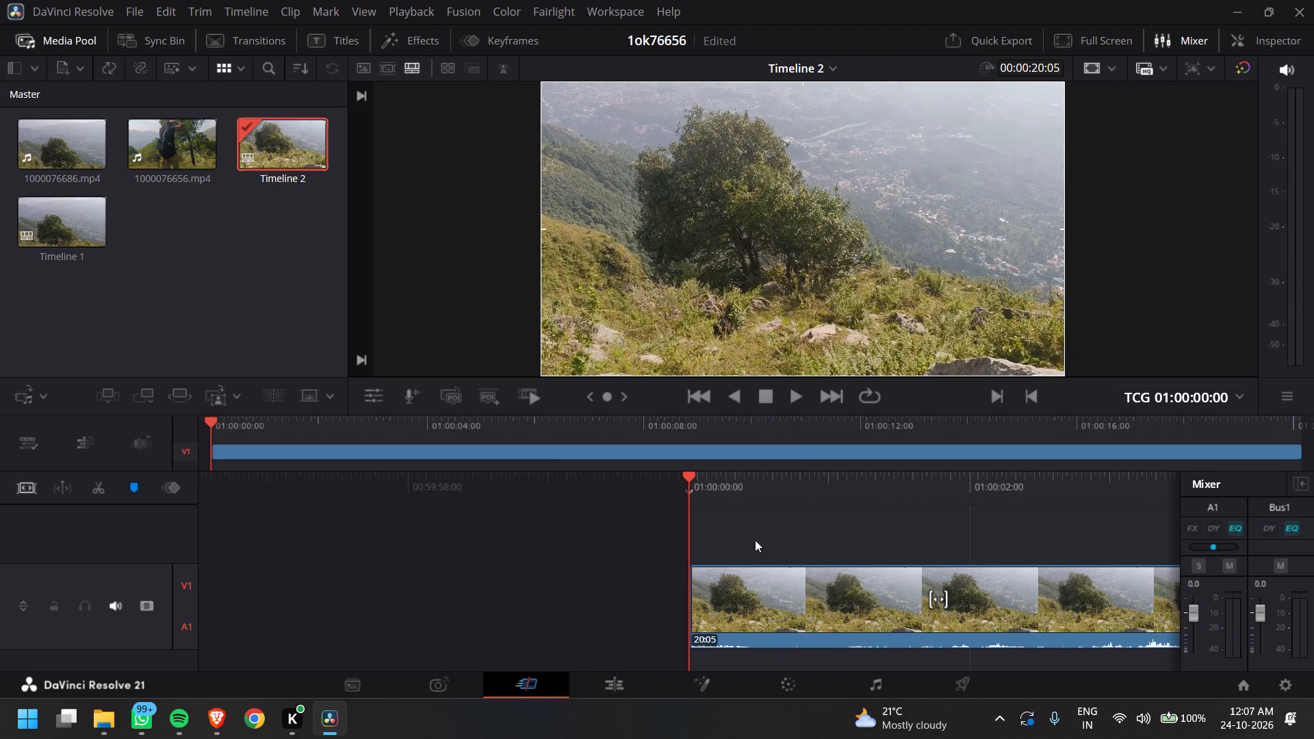
Play the trimmed Timeline 2 footage through to the end and return the playhead to 01:00:00:00.
key("space")
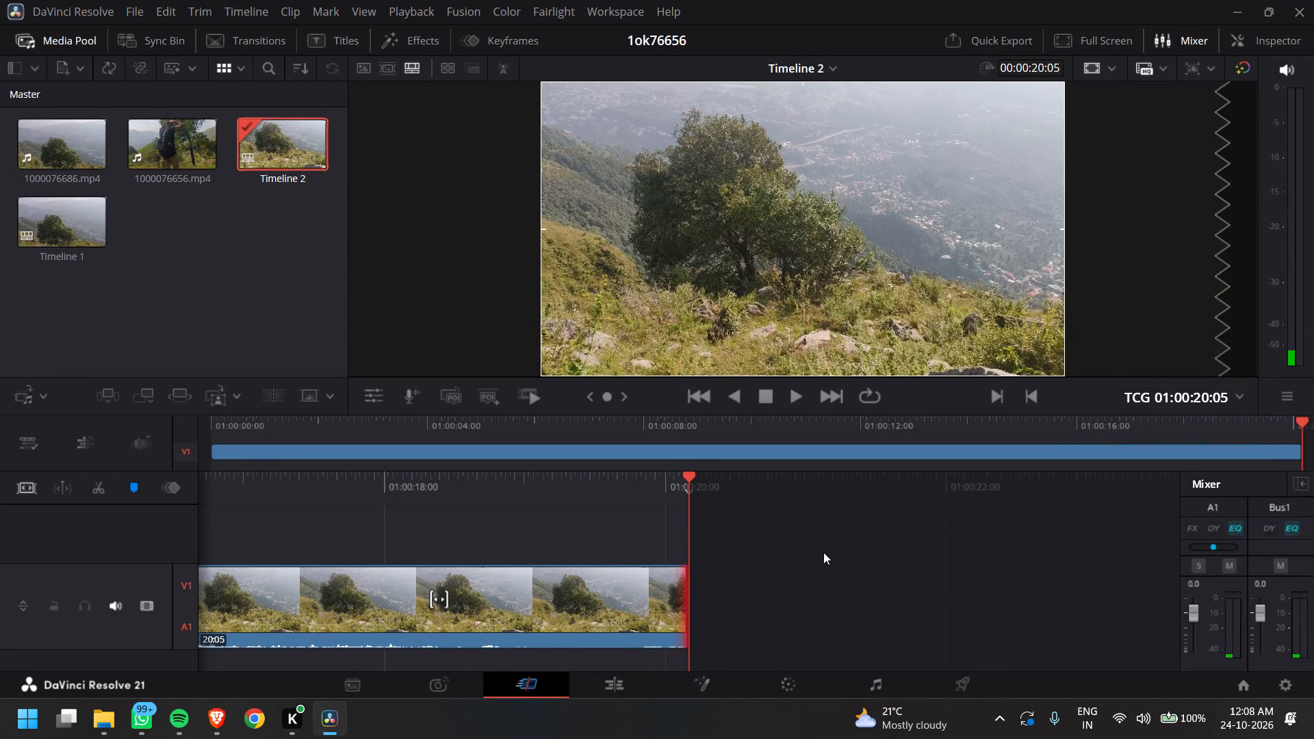
left_click_drag(691, 426, 179, 441)
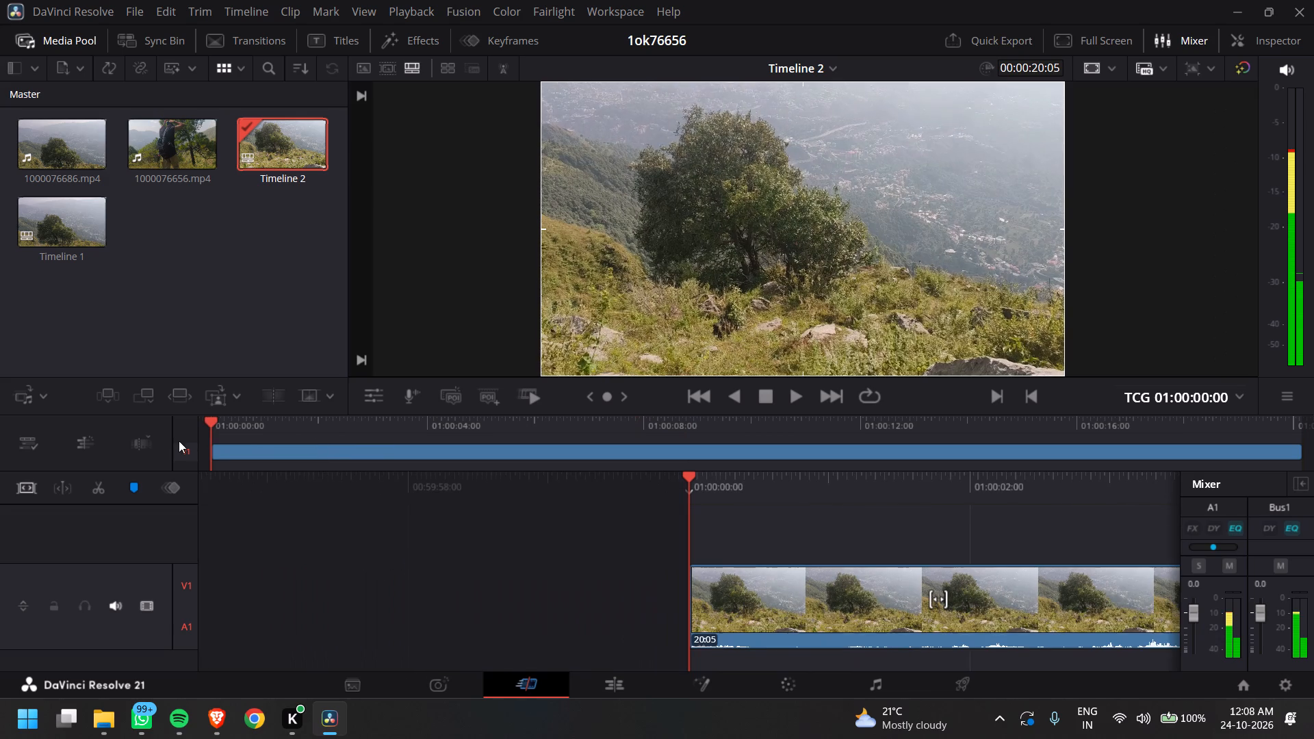
left_click_drag(179, 441, 175, 439)
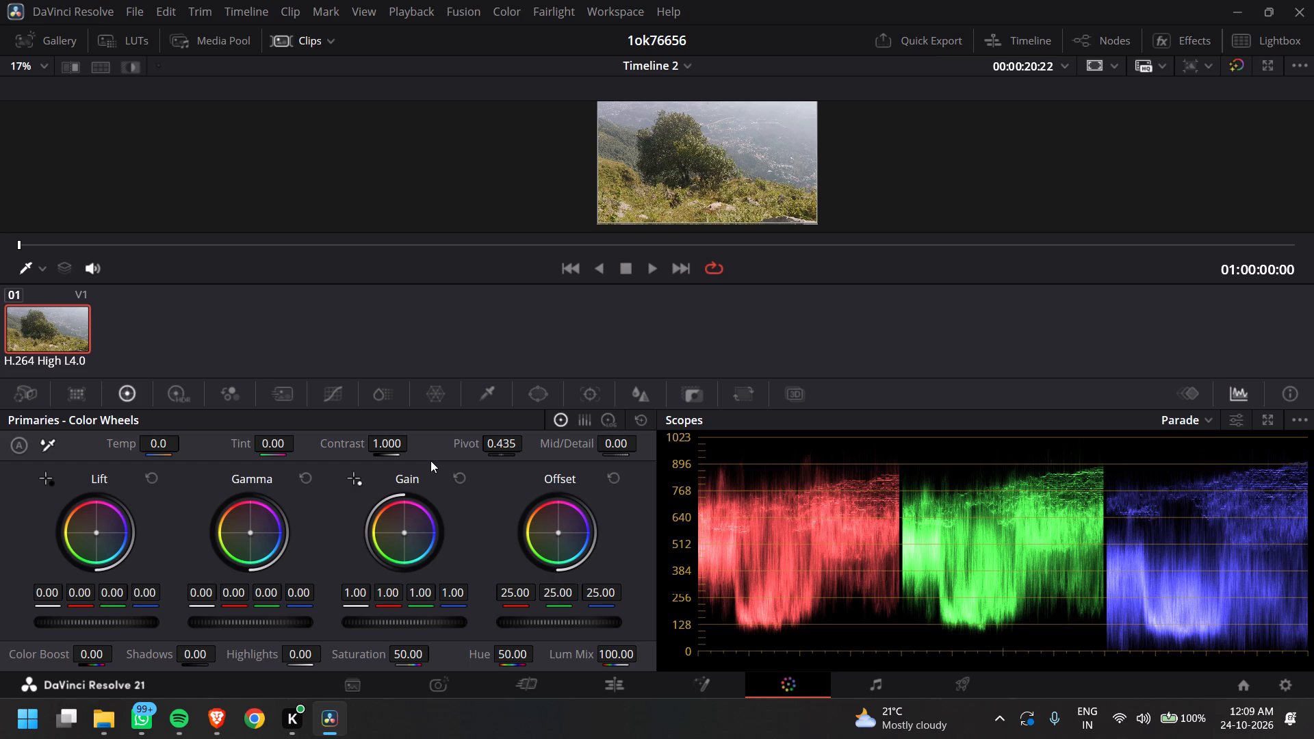
left_click(387, 450)
type("1.1")
key("Return")
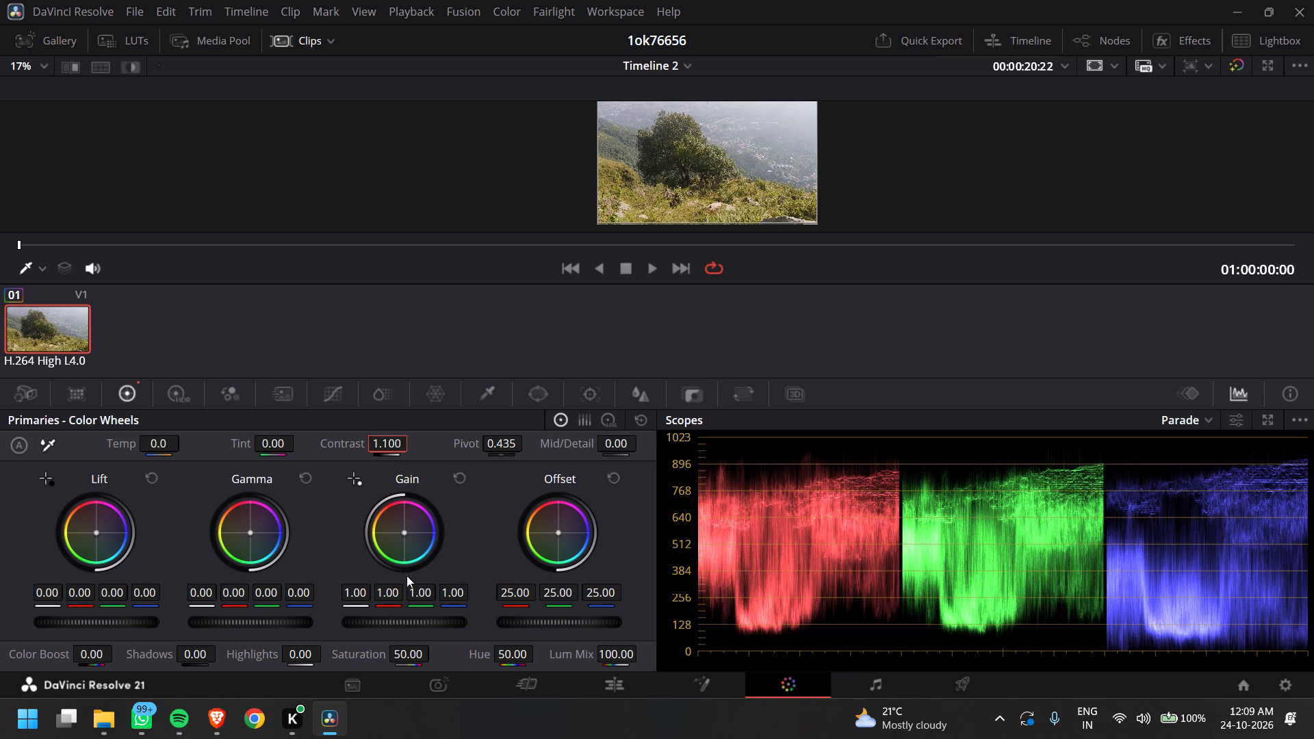
left_click(498, 449)
type("0.450")
key("Return")
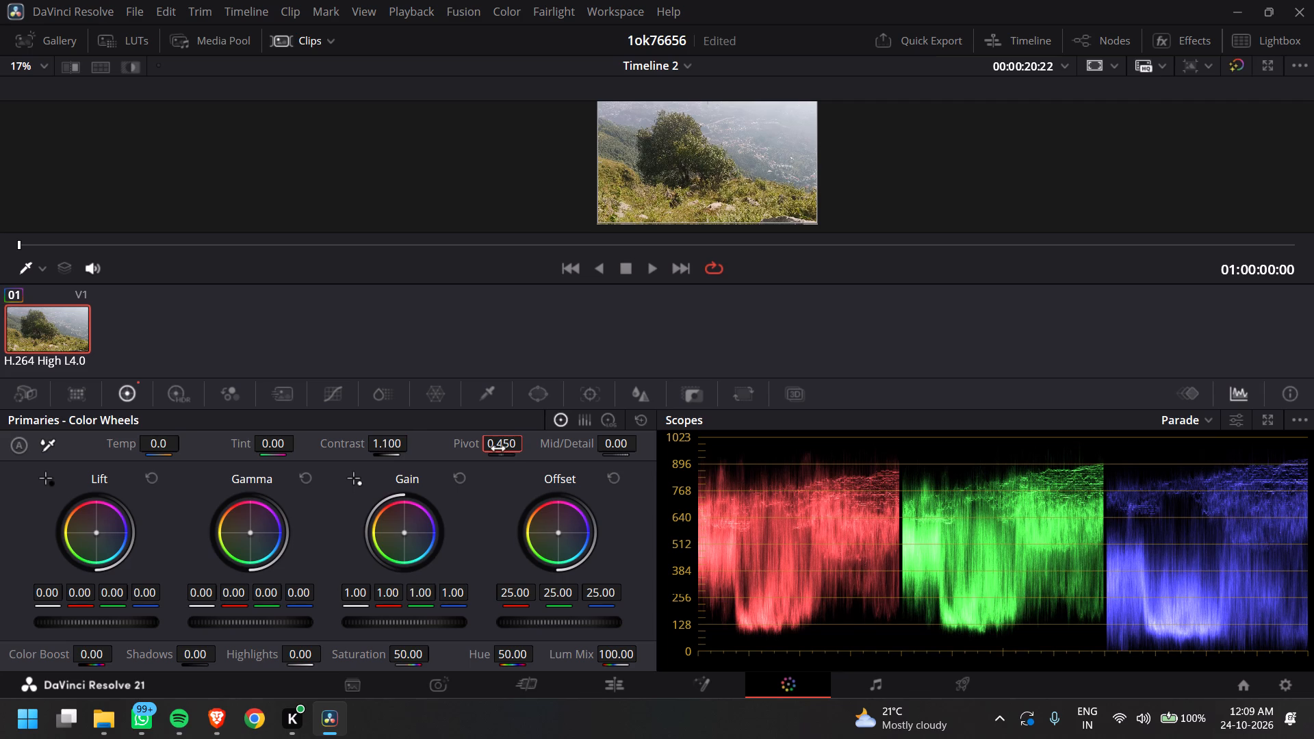
Set the clip's Saturation to 52 in the primary color wheels.
left_click(407, 655)
type("52")
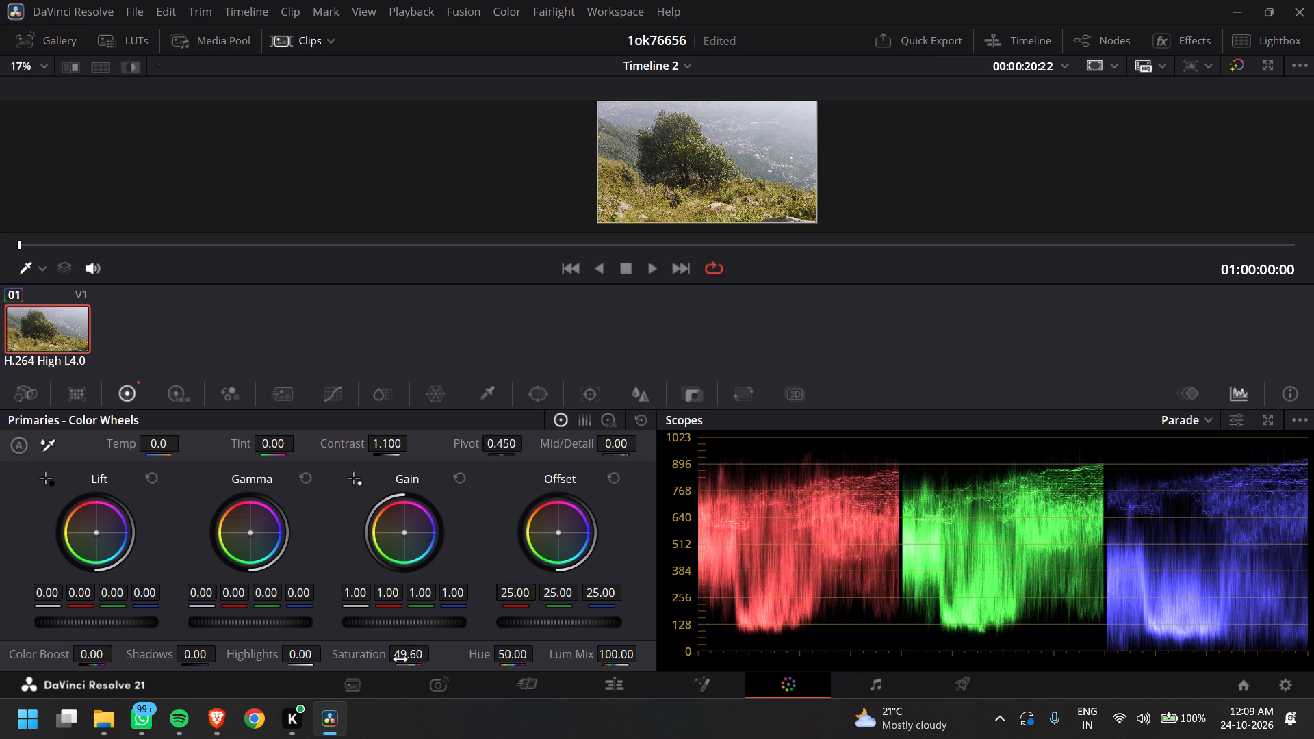
left_click(400, 660)
type("52")
key("Return")
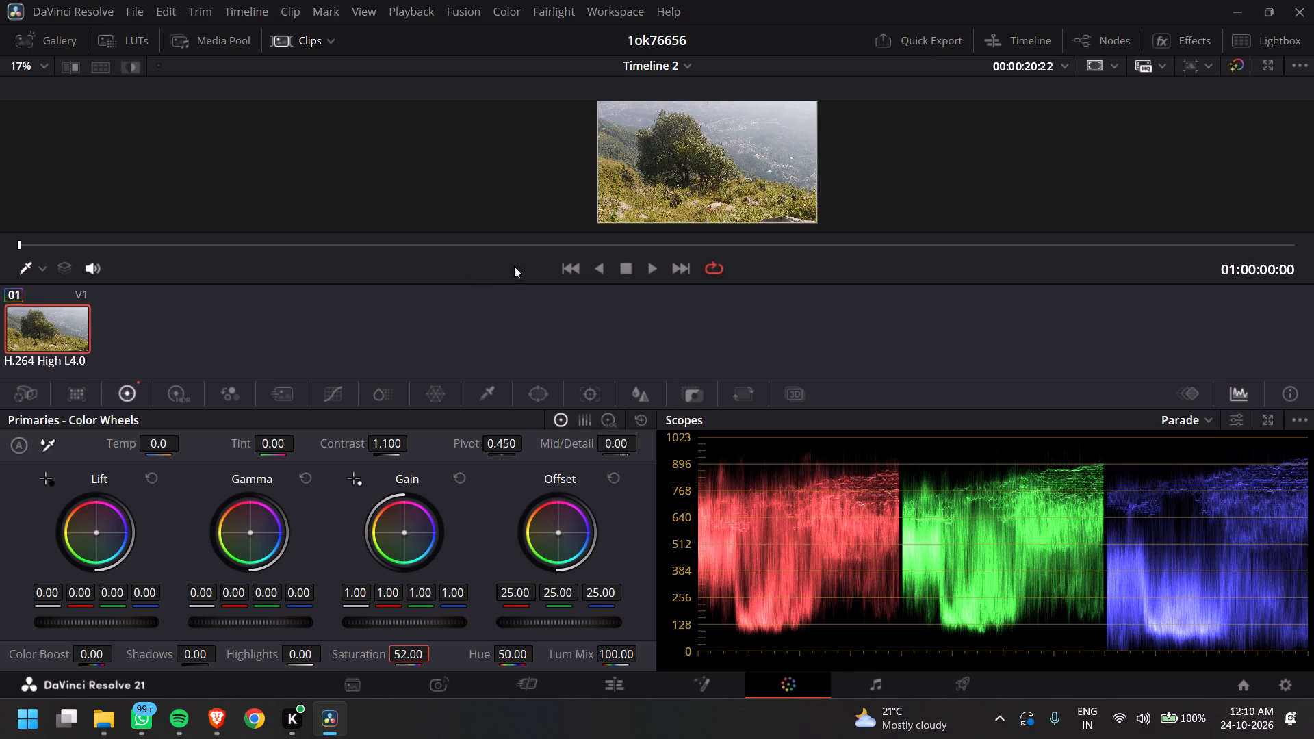
Set the master Gamma to 0.02 and the master Gain to 0.98 in the primary color wheels.
left_click(205, 592)
type("0.02")
key("Return")
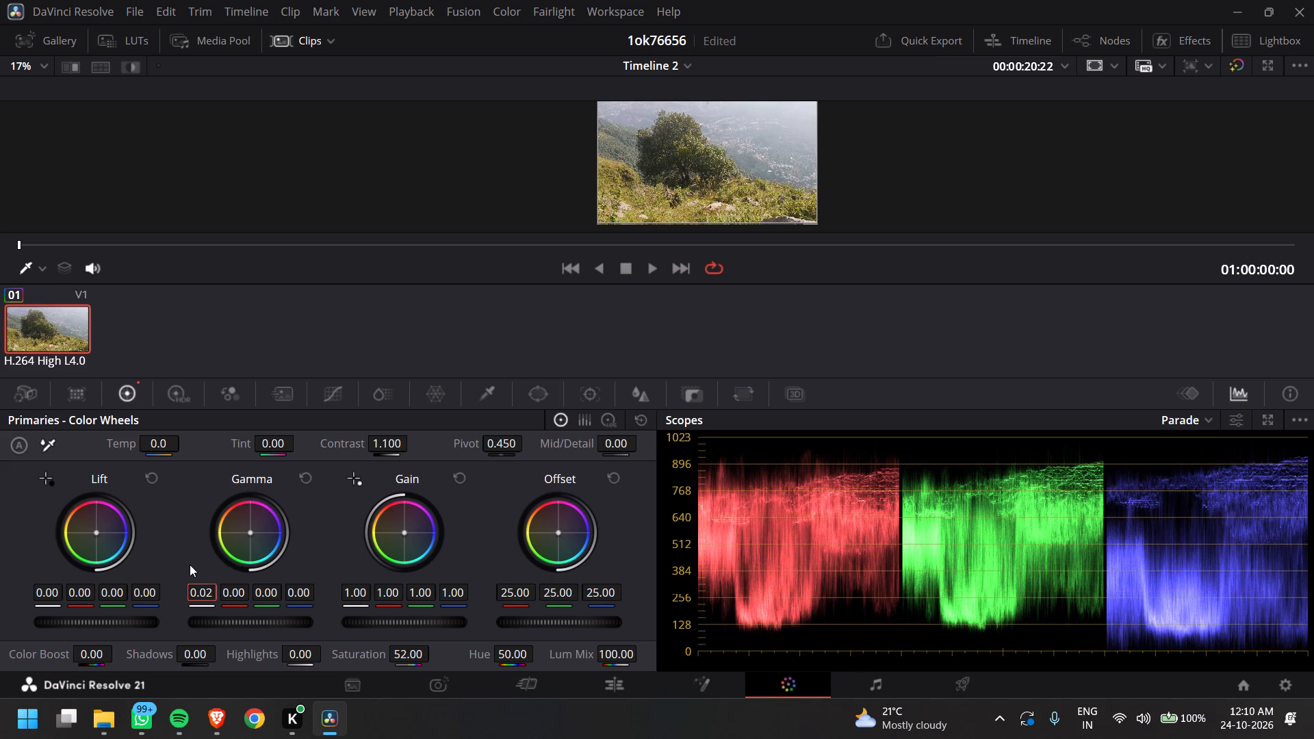
left_click(357, 594)
type("0.98")
key("Return")
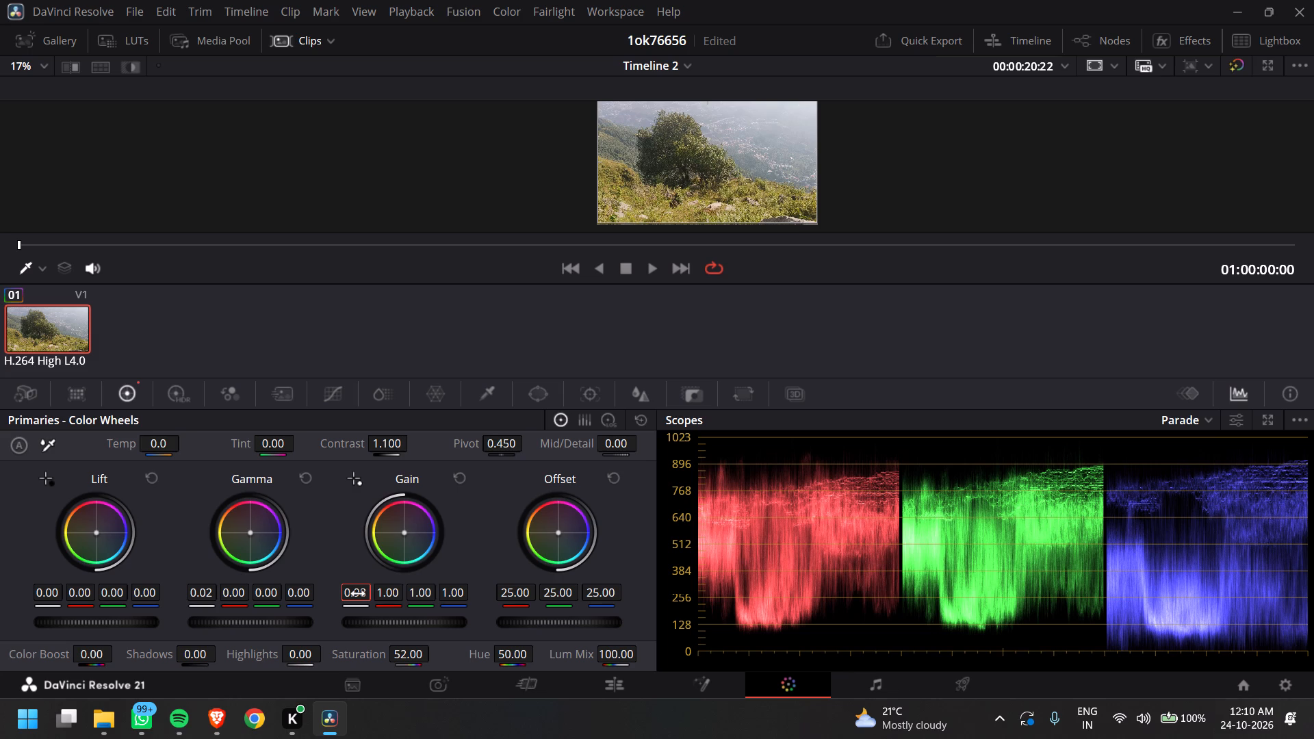
On the Cut page, switch the color grade bypass repeatedly to compare the clip with and without the grade.
left_click(532, 691)
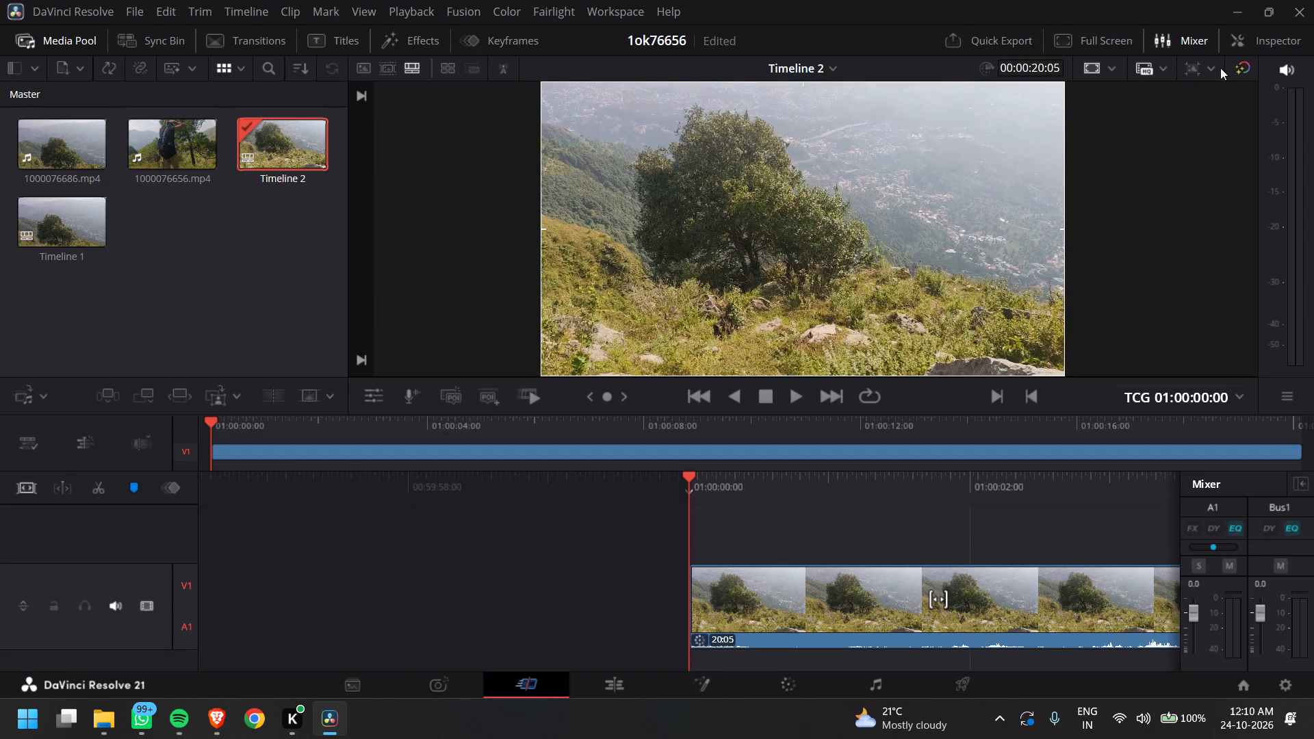
left_click(1239, 69)
left_click(1239, 69)
left_click(1239, 69)
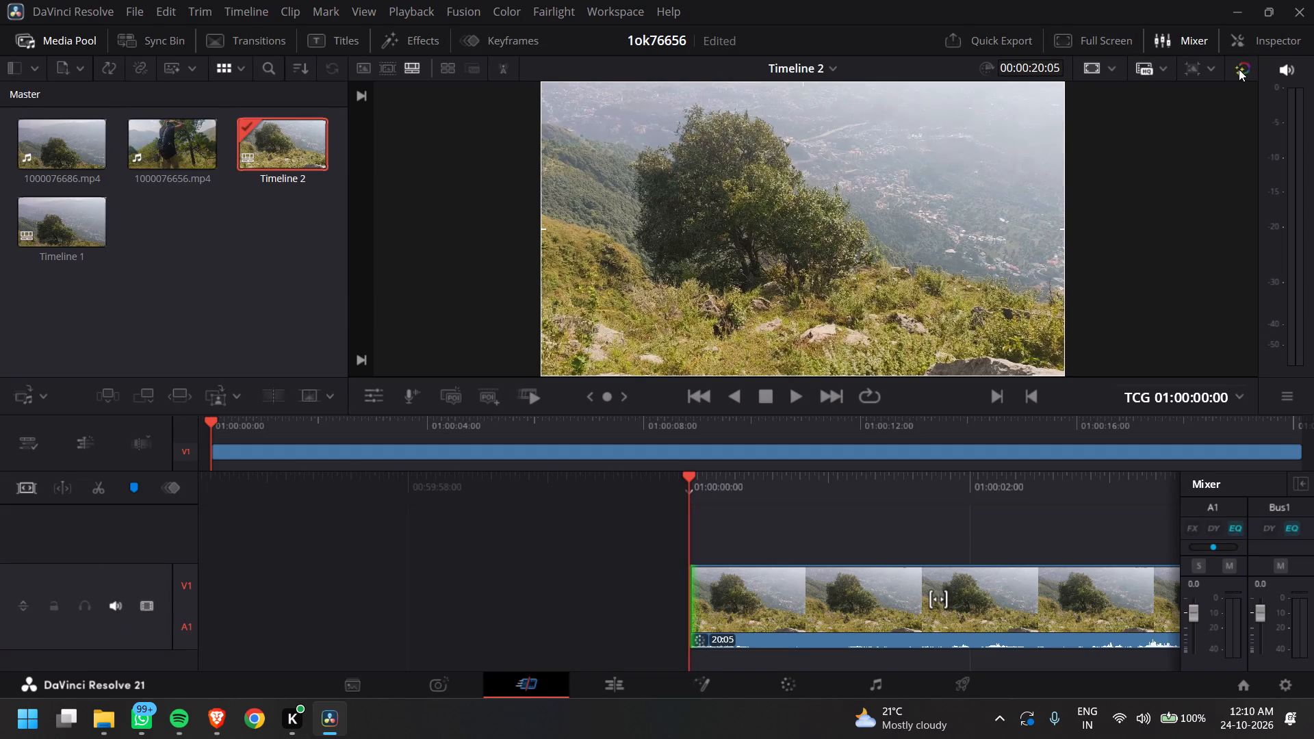
left_click(1239, 69)
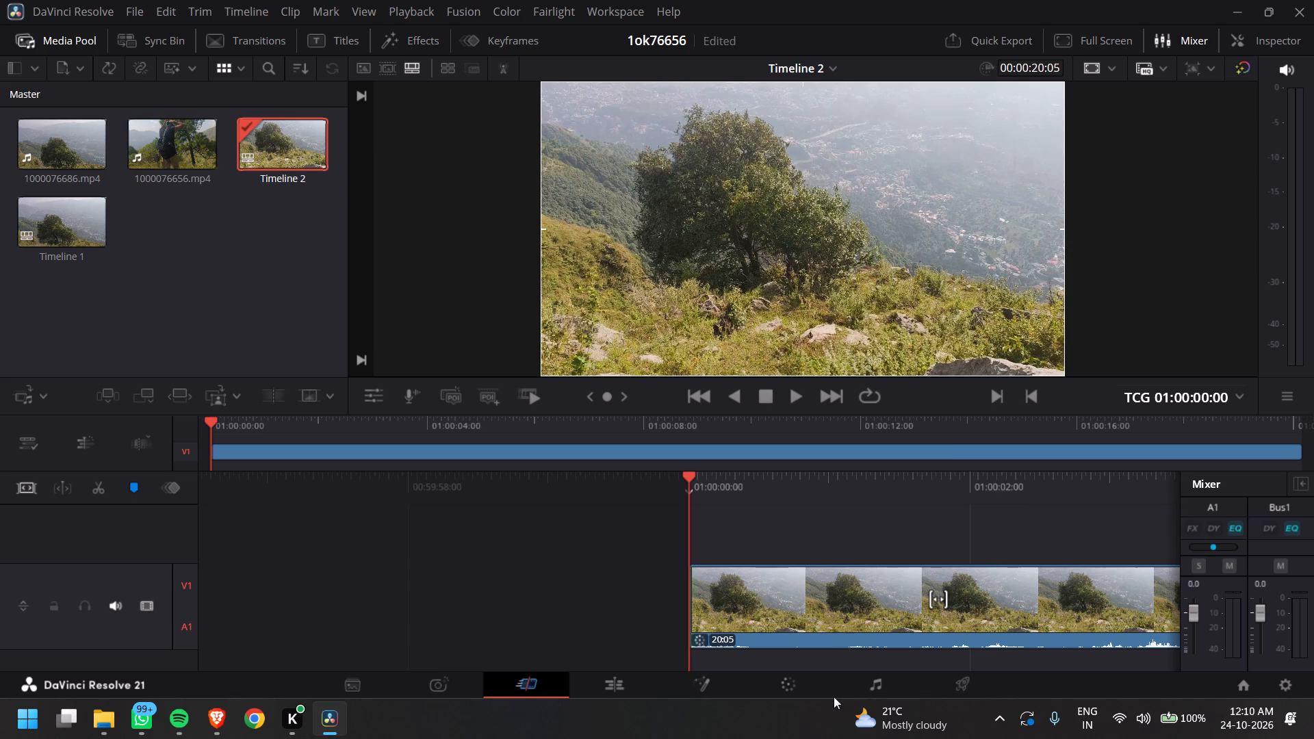
Return to the Color page, show the Custom curves, and capture a screenshot of the whole curve editor with its controls.
left_click(803, 684)
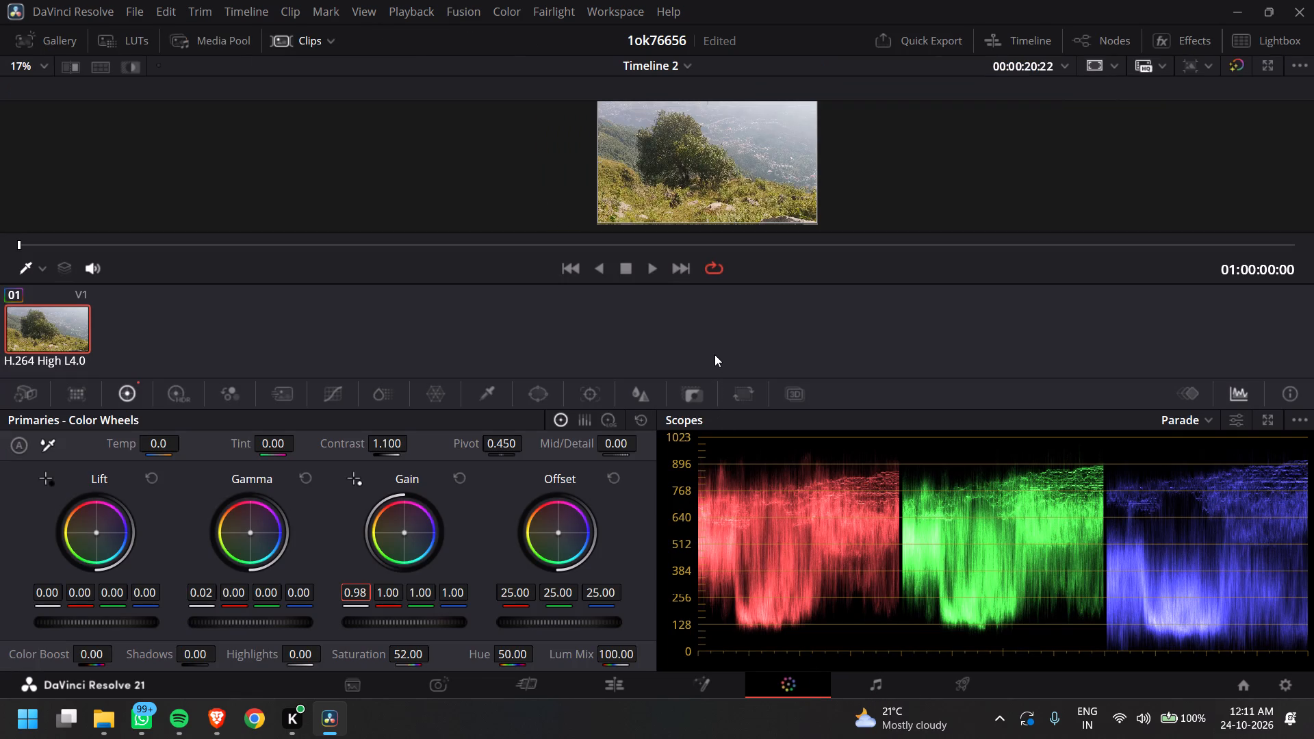
left_click(332, 391)
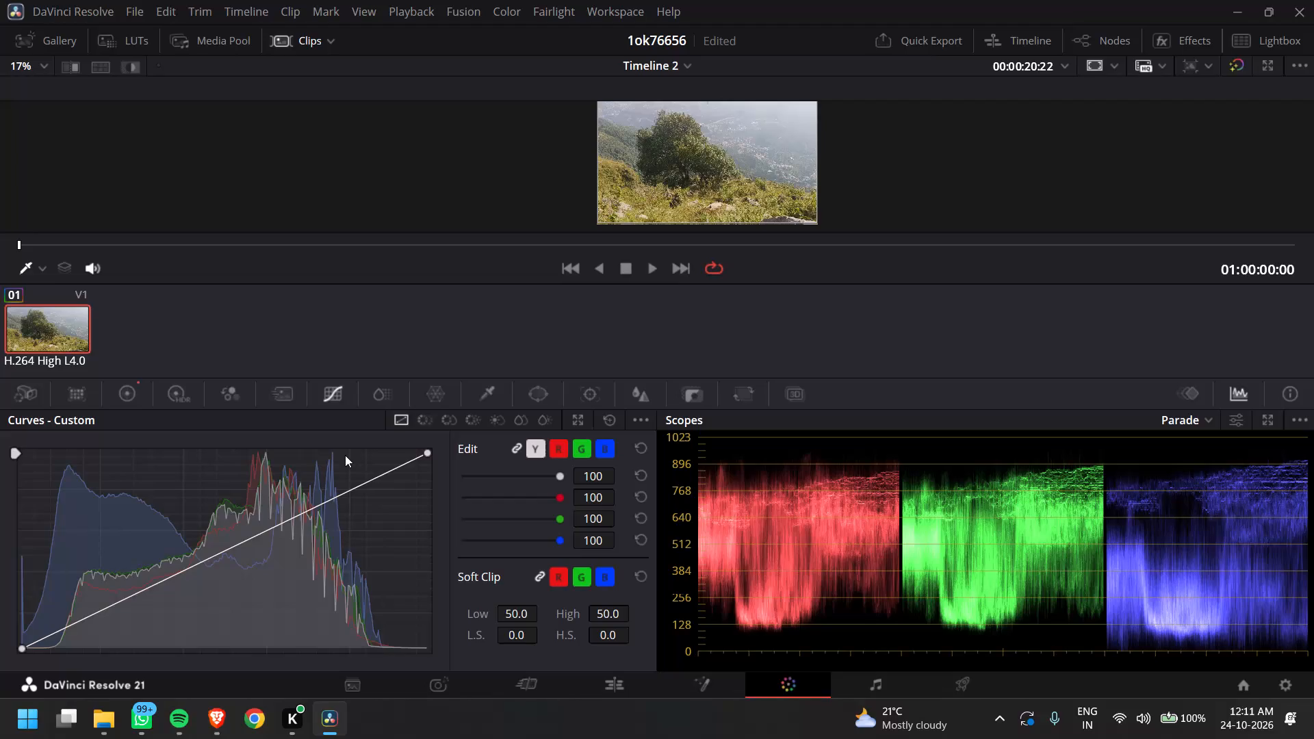
key("Print")
left_click_drag(1, 428, 528, 659)
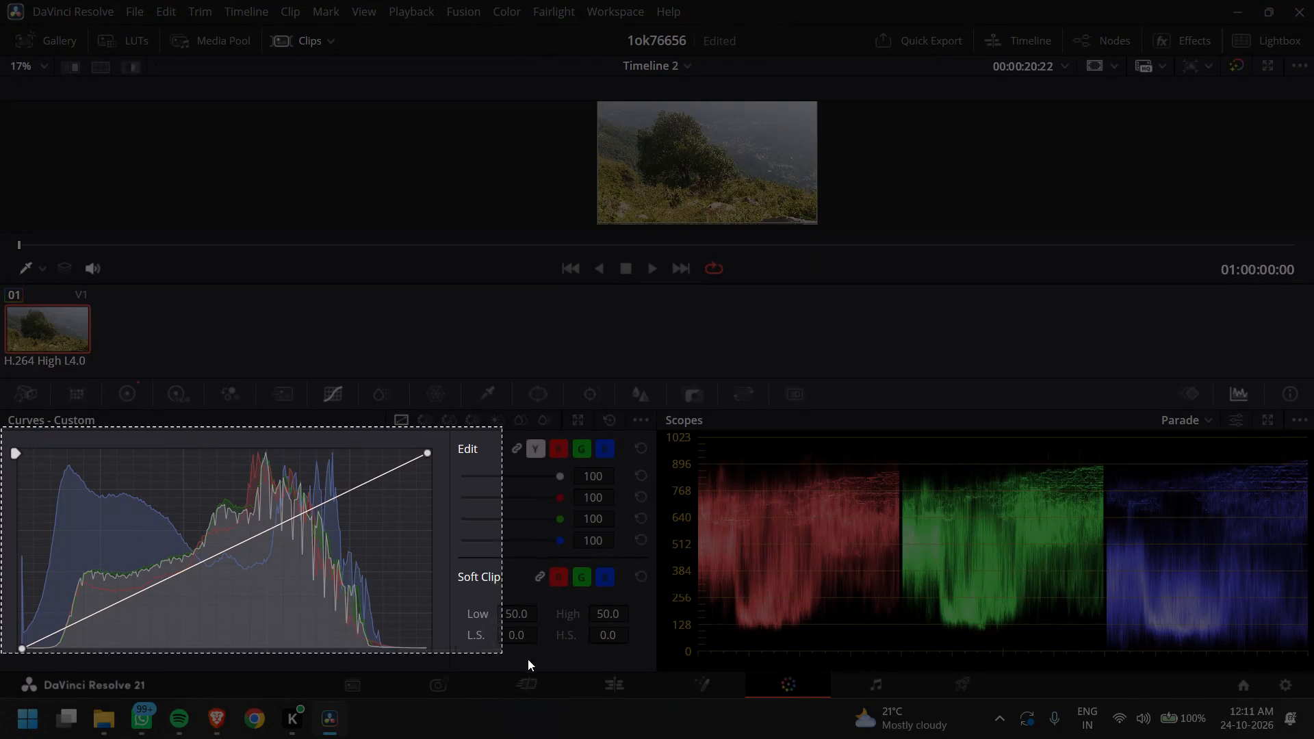
left_click_drag(528, 659, 654, 661)
scroll(561, 684, "left", 9)
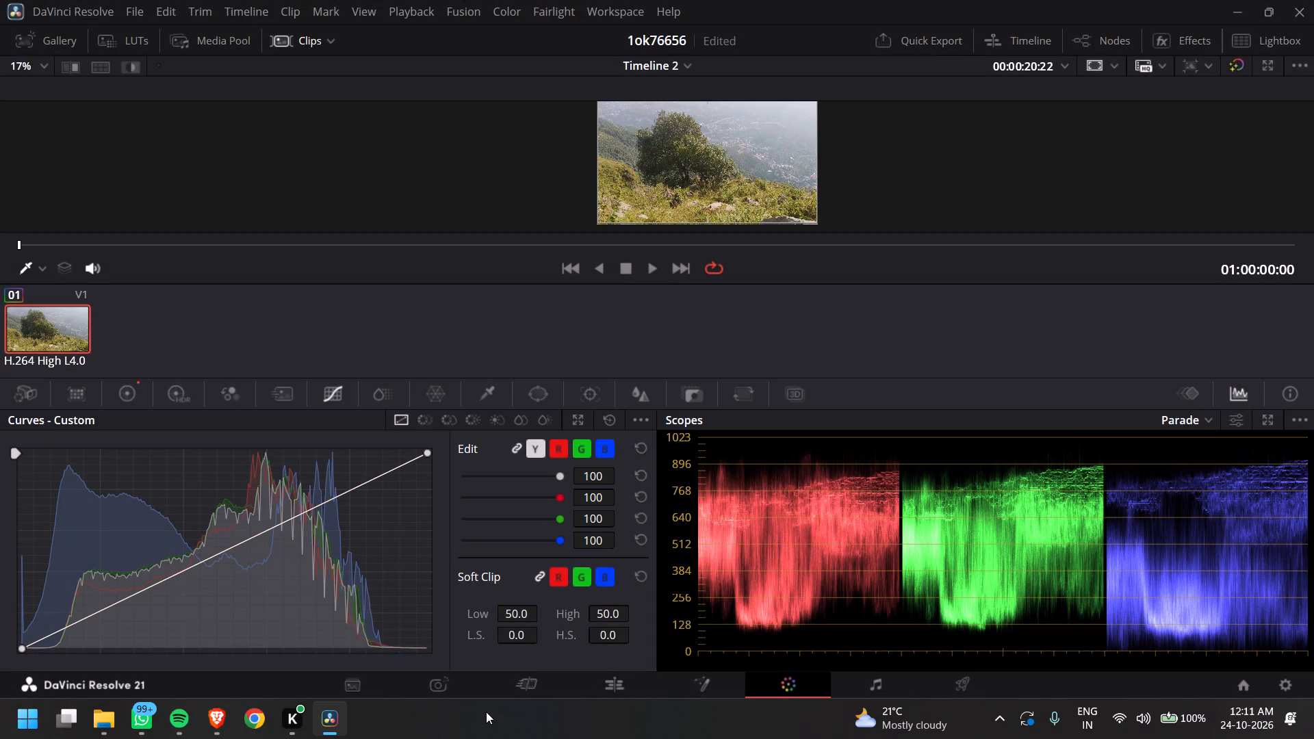
left_click_drag(255, 213, 894, 281)
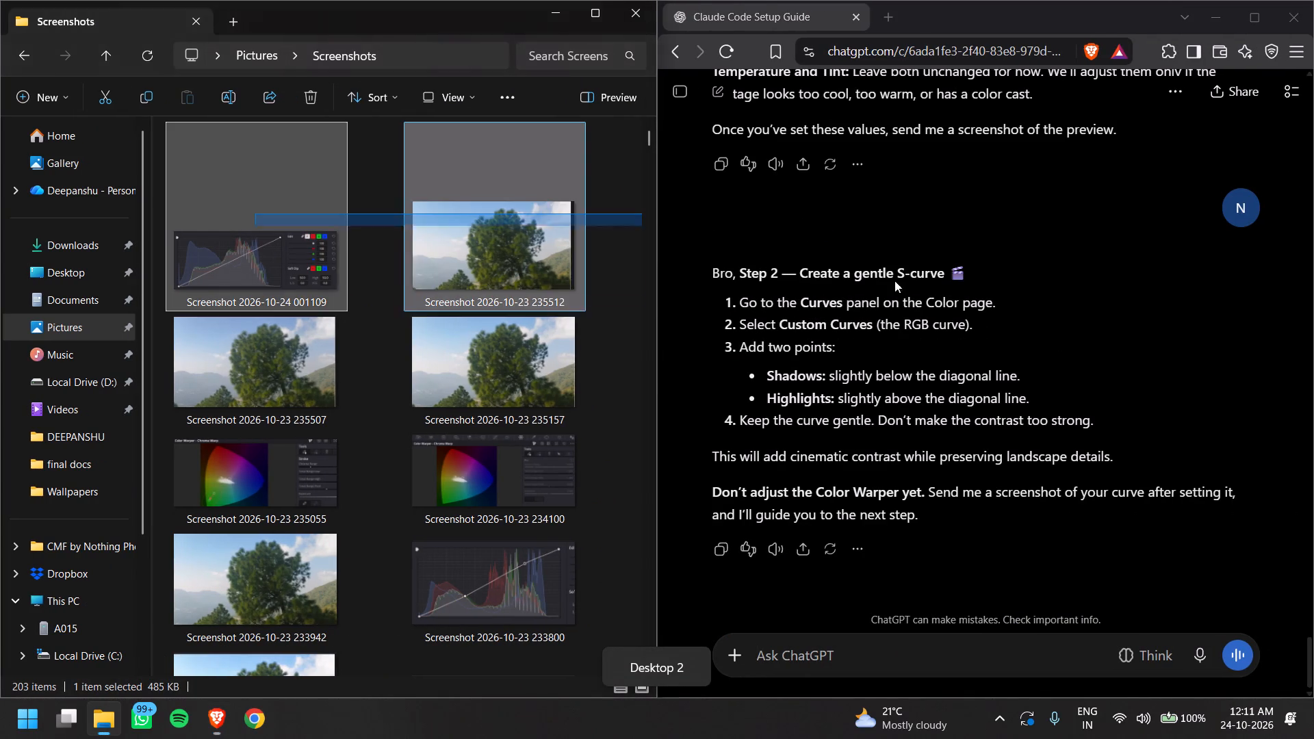
left_click_drag(894, 281, 929, 332)
left_click(384, 222)
left_click(285, 240)
left_click_drag(285, 240, 783, 256)
left_click(1054, 140)
left_click_drag(283, 225, 753, 313)
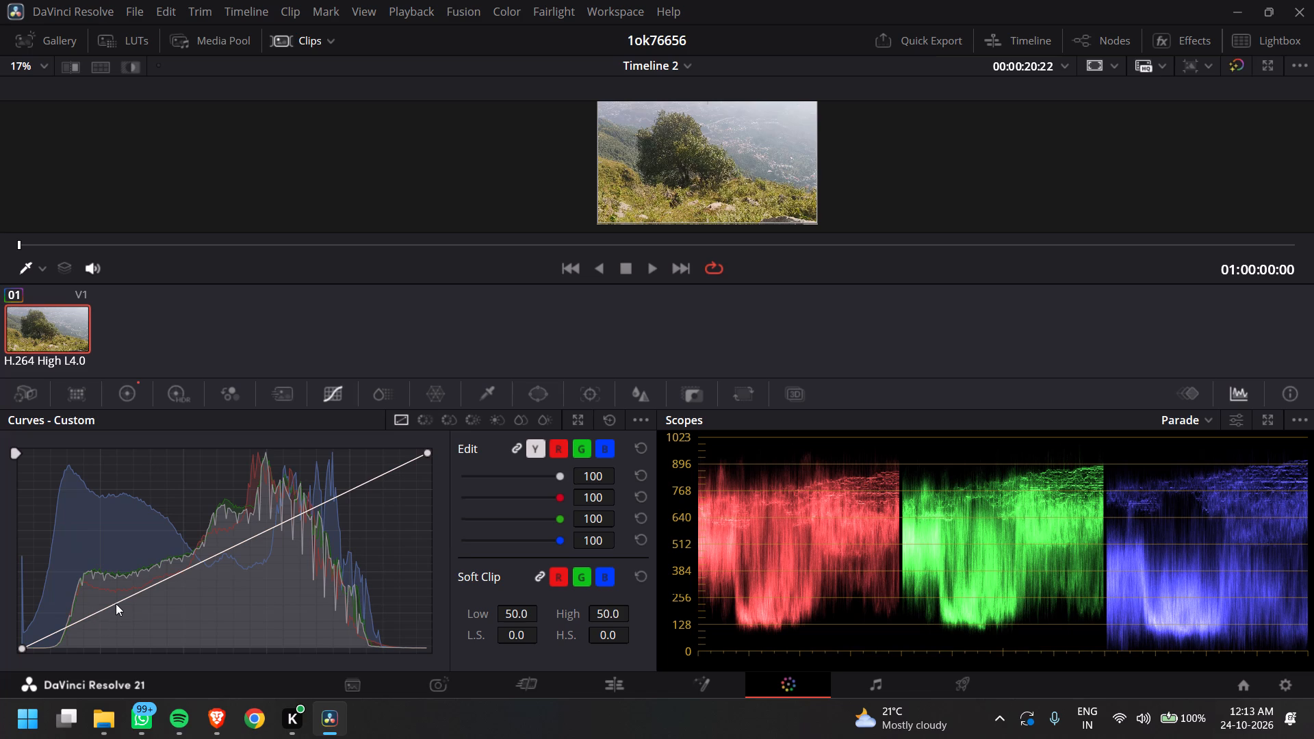
left_click_drag(101, 608, 101, 613)
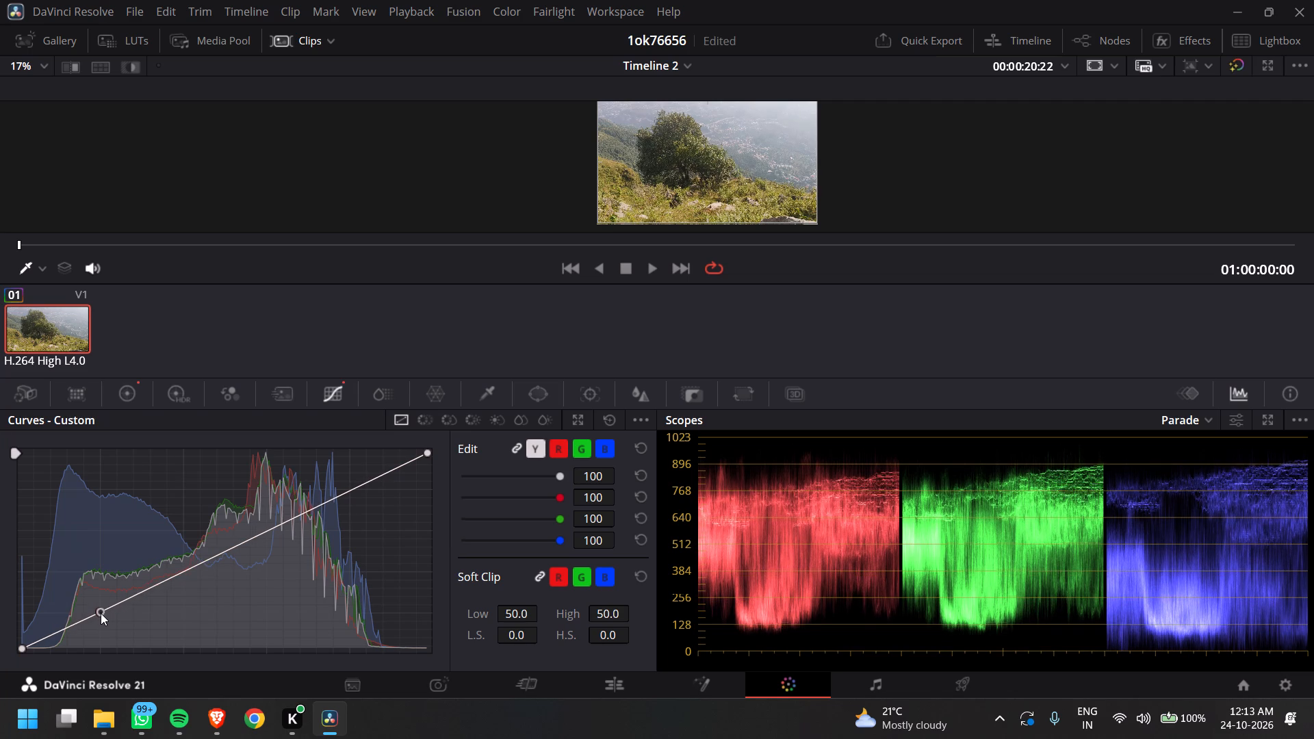
left_click_drag(101, 613, 103, 615)
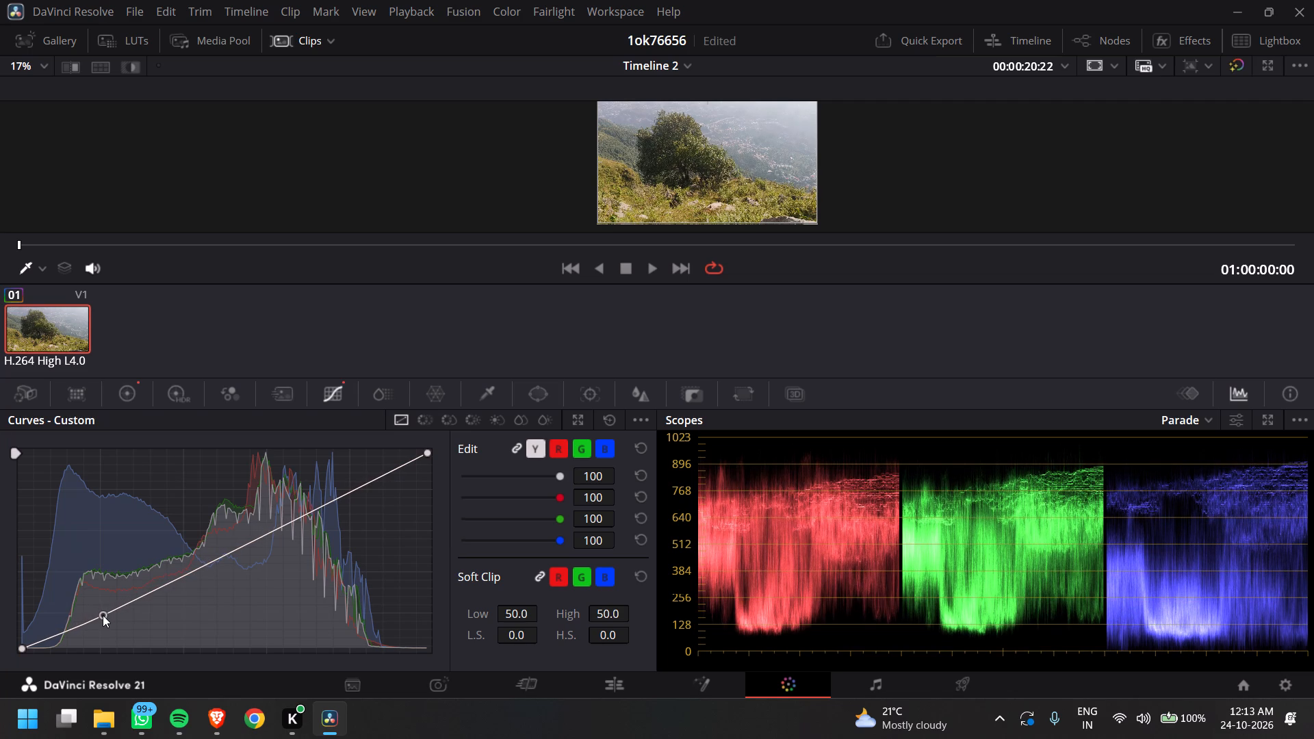
left_click_drag(103, 615, 105, 610)
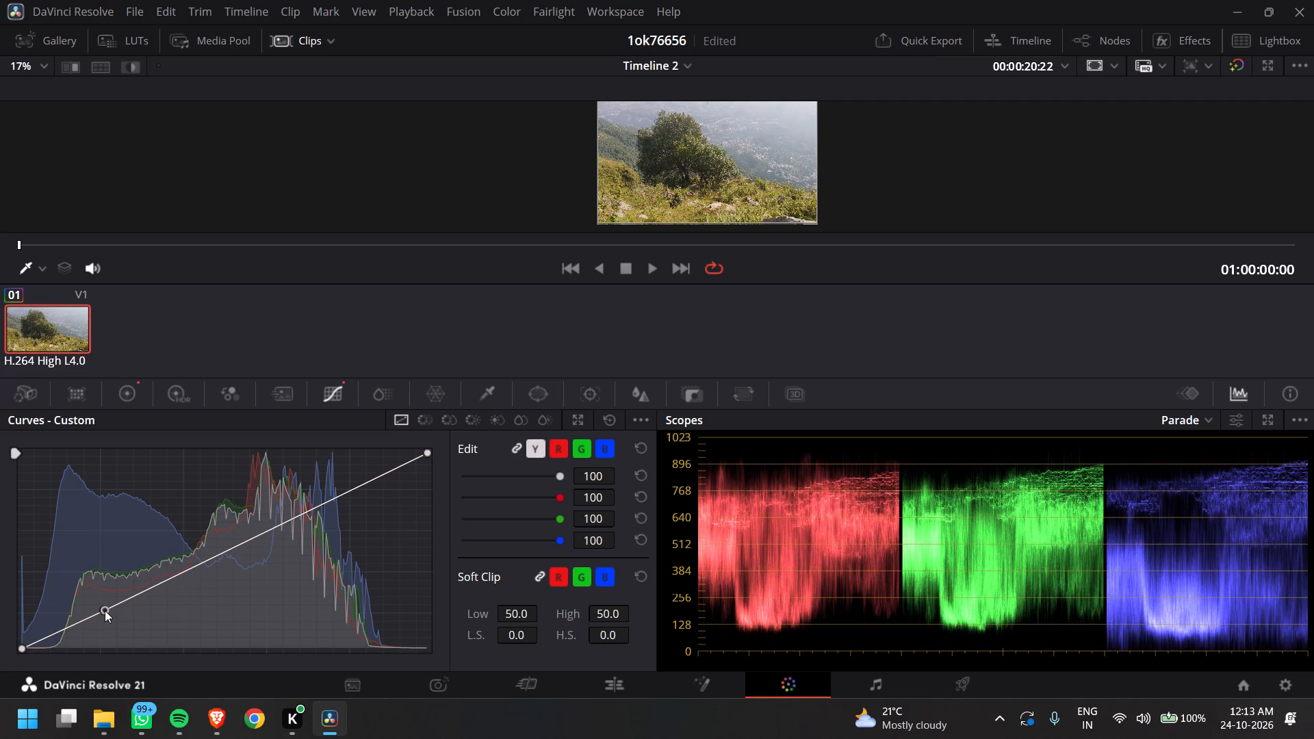
left_click_drag(105, 610, 107, 618)
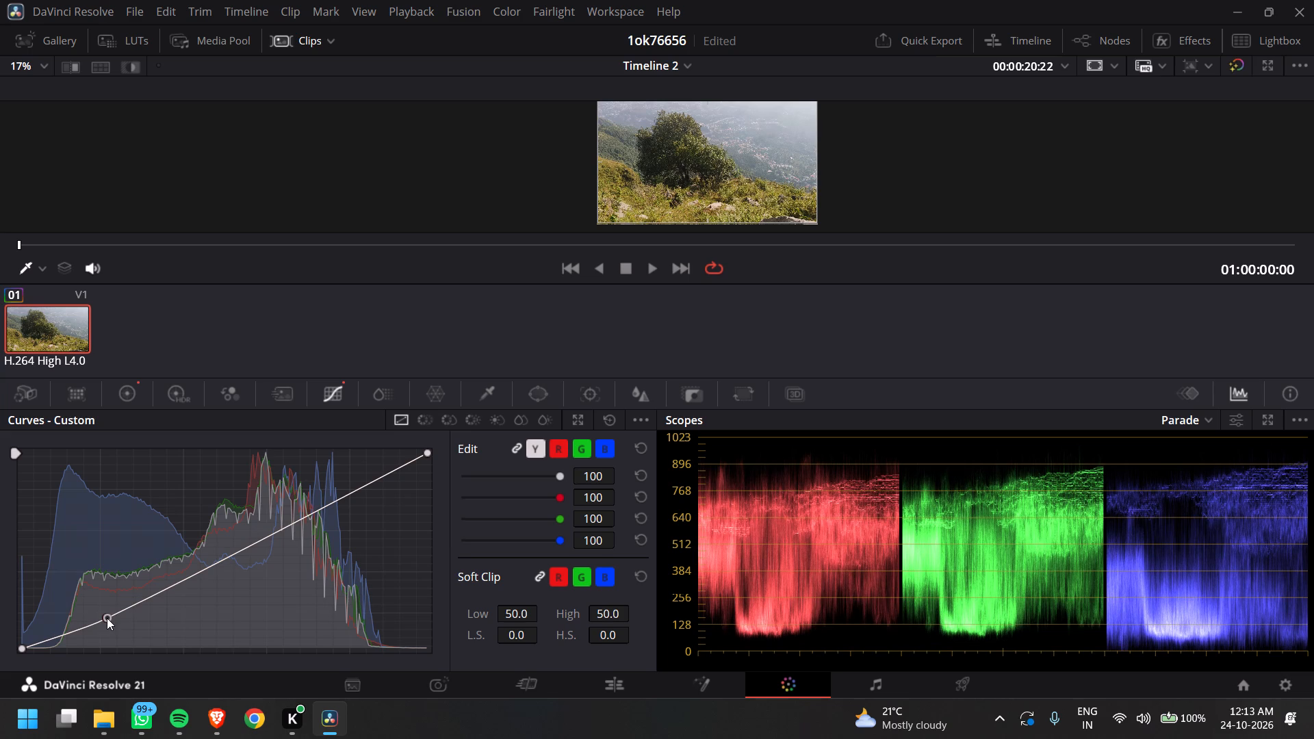
left_click_drag(107, 618, 105, 617)
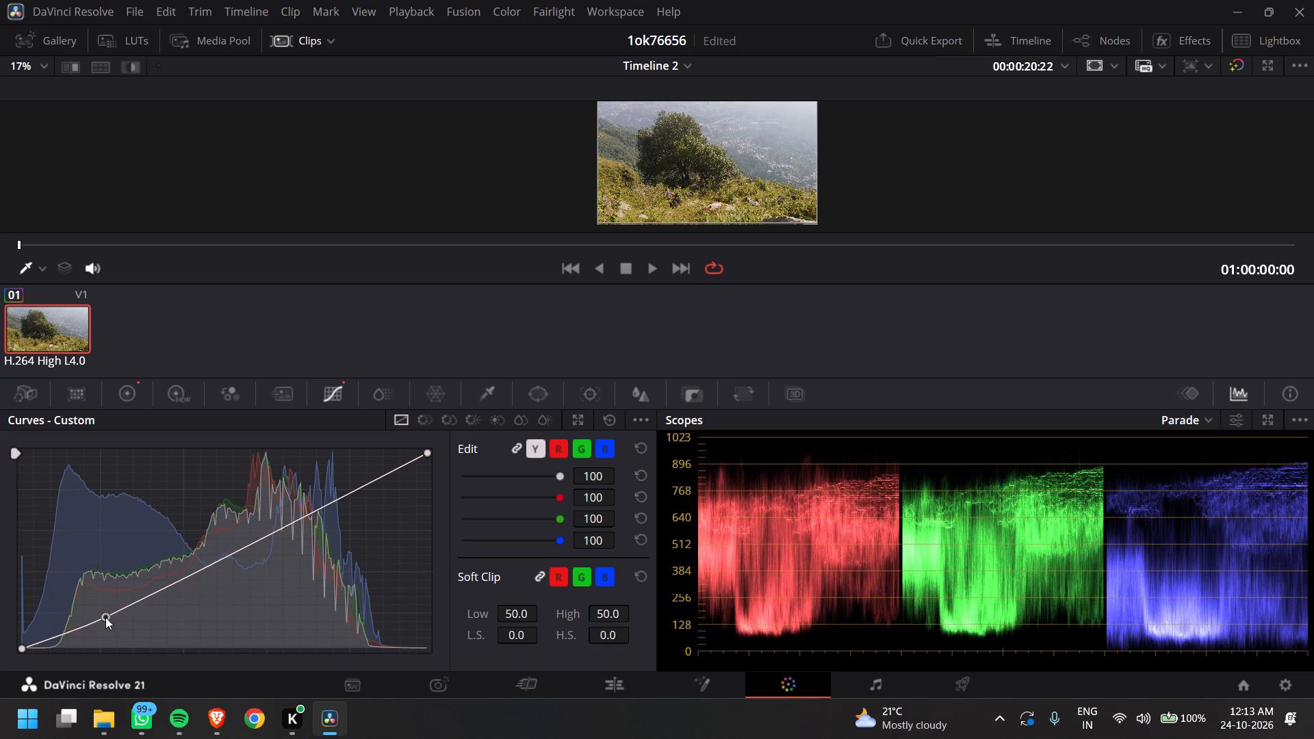
left_click_drag(105, 617, 105, 617)
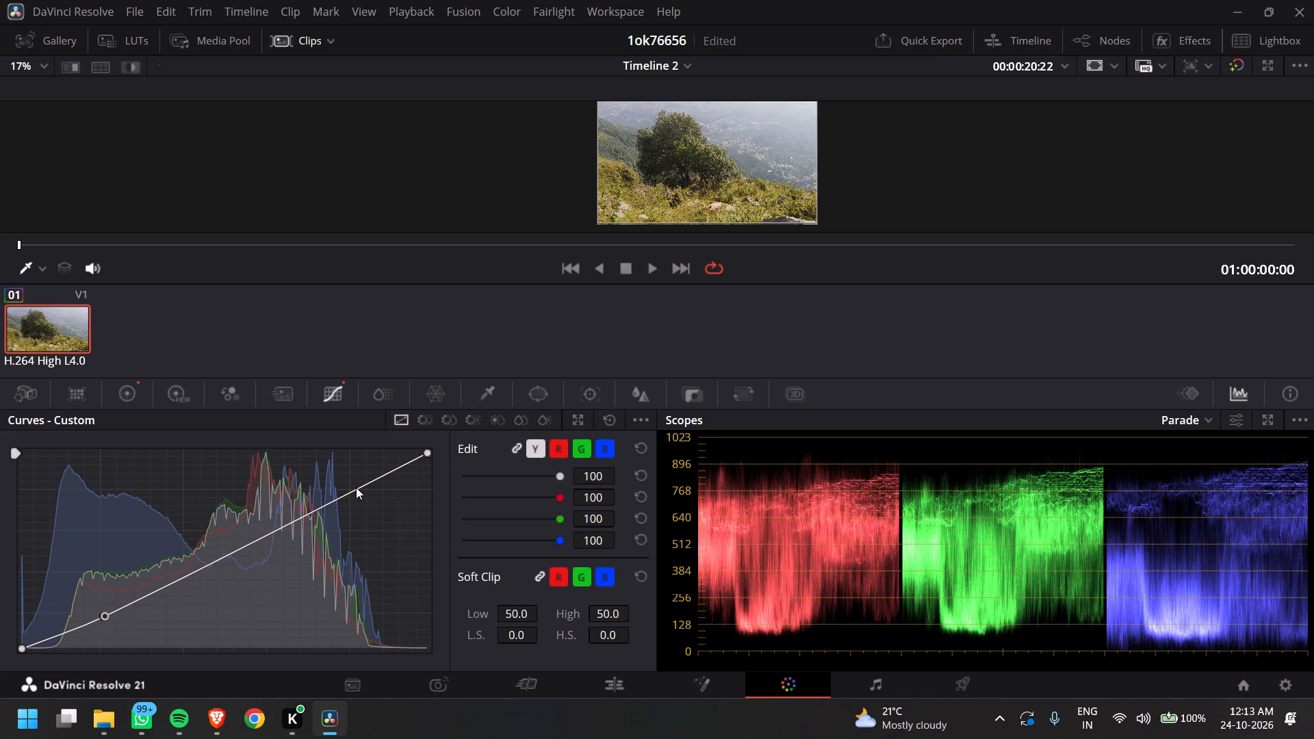
Add a highlight point about four fifths along the custom curve and raise it slightly above the diagonal.
left_click_drag(358, 487, 358, 485)
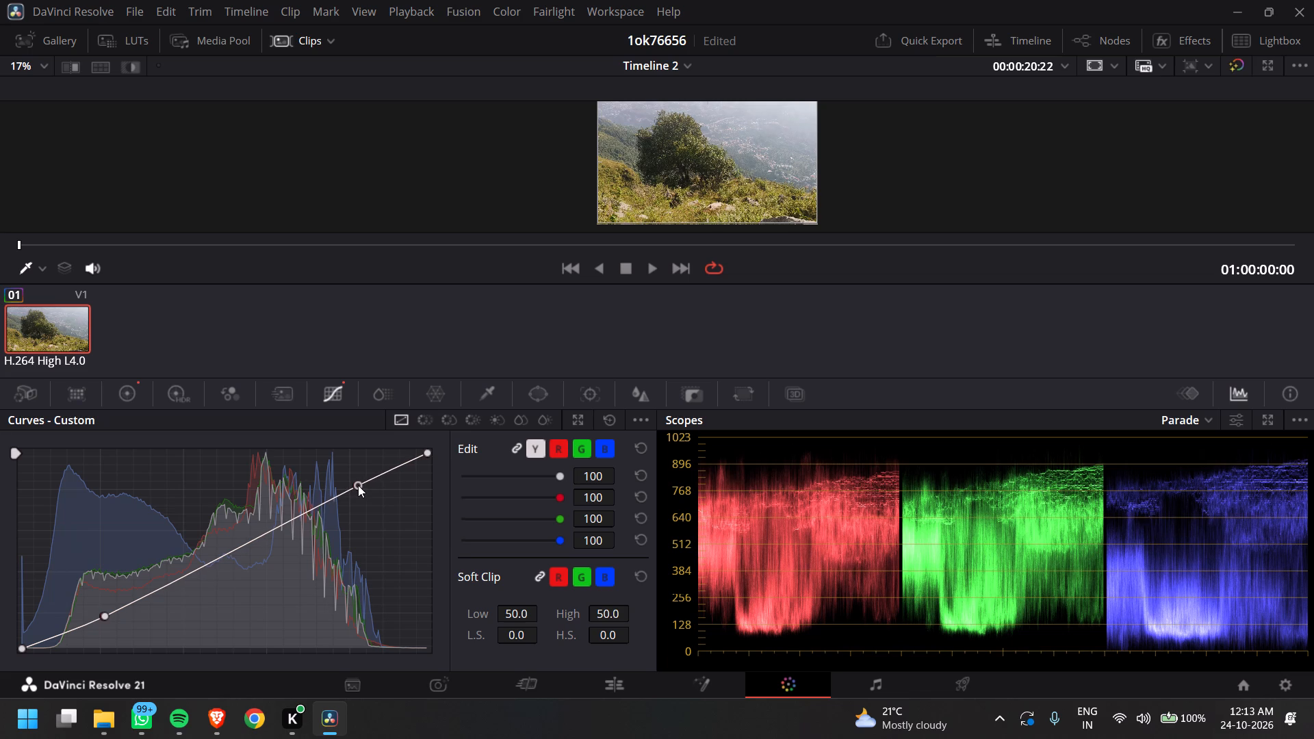
left_click_drag(358, 485, 354, 484)
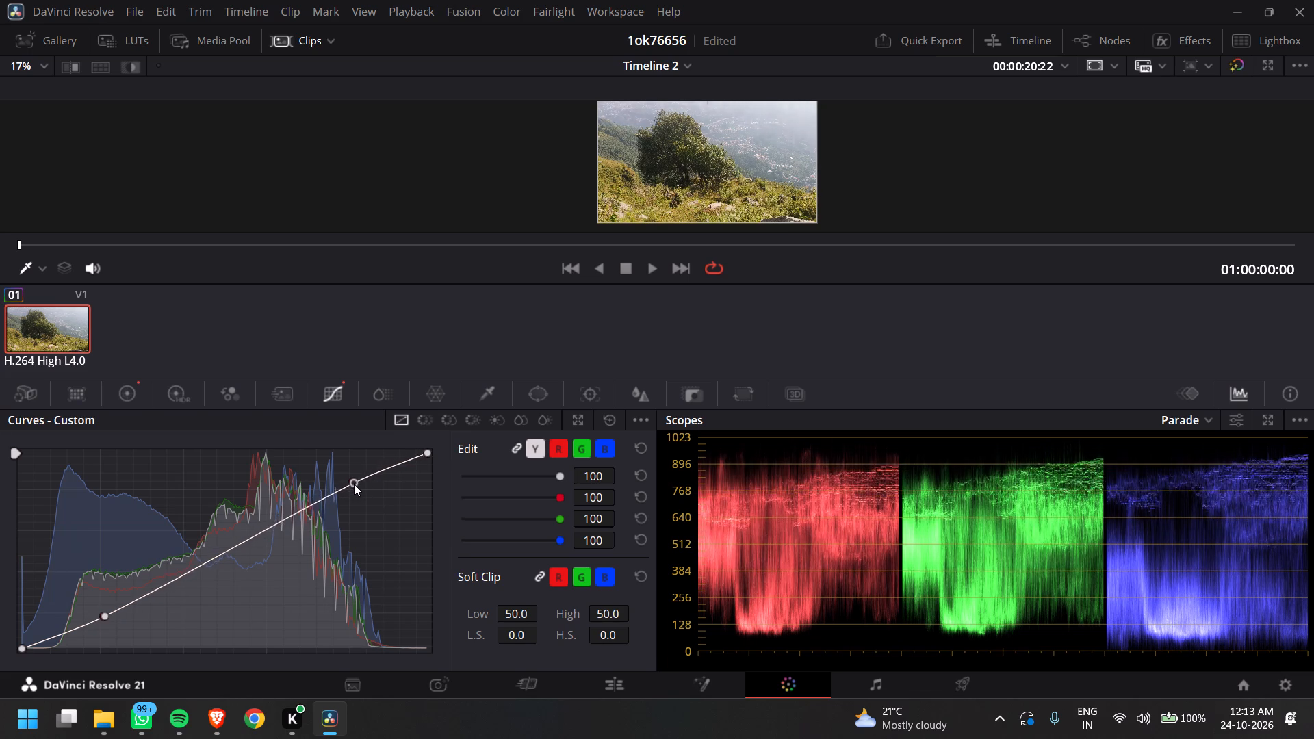
left_click_drag(354, 484, 357, 482)
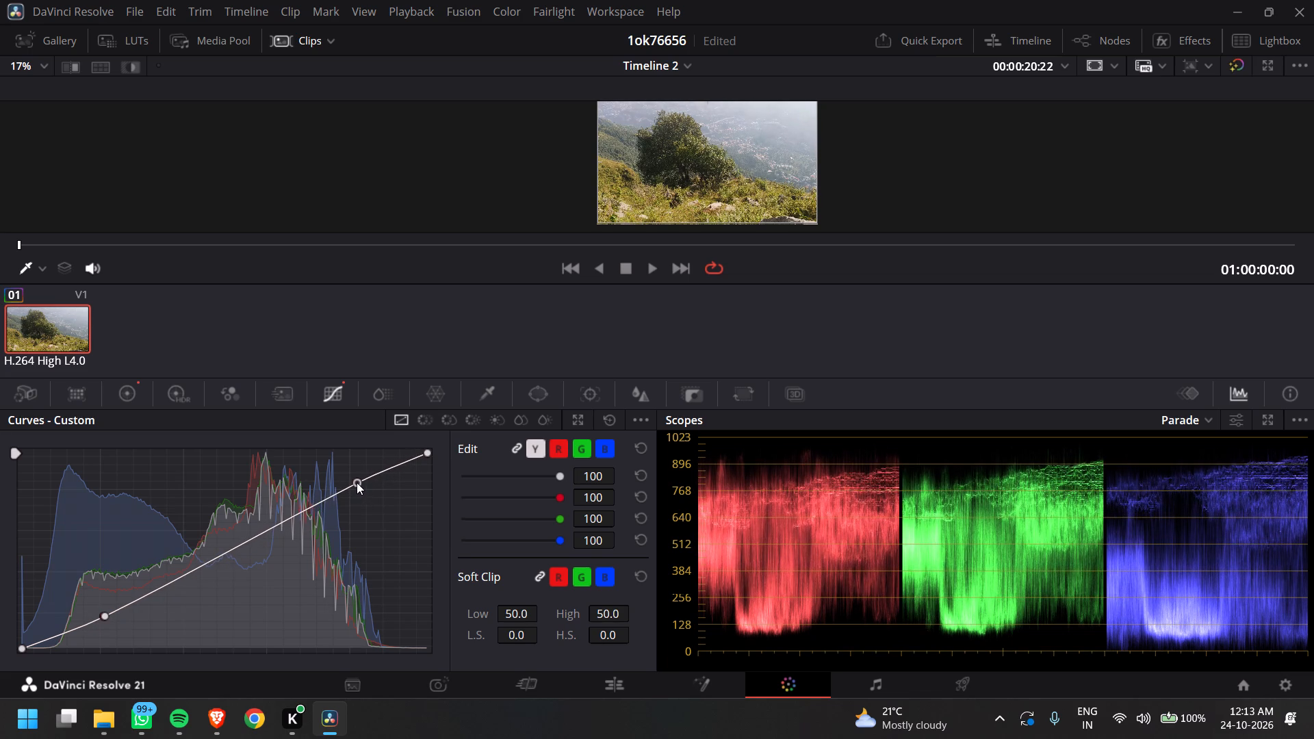
left_click_drag(357, 482, 356, 480)
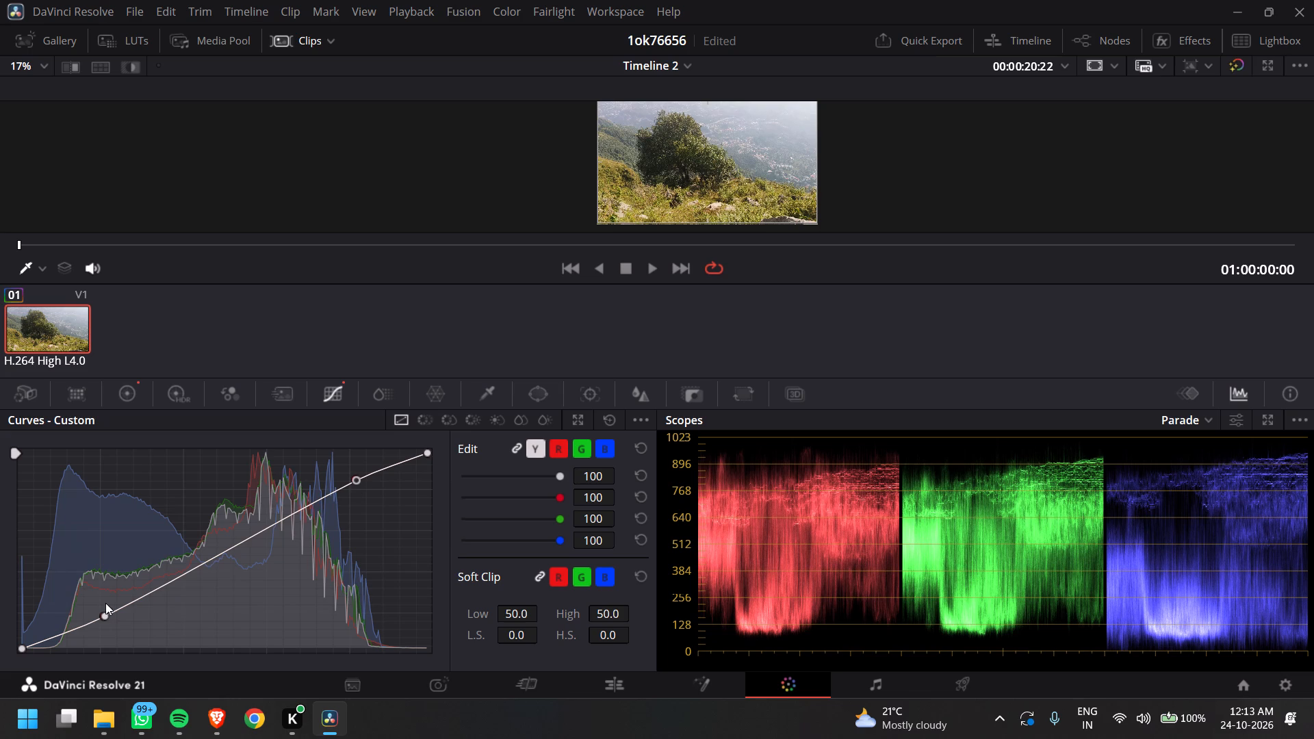
Fine-tune the shadow point's height, leaving it slightly closer to the diagonal.
left_click(105, 615)
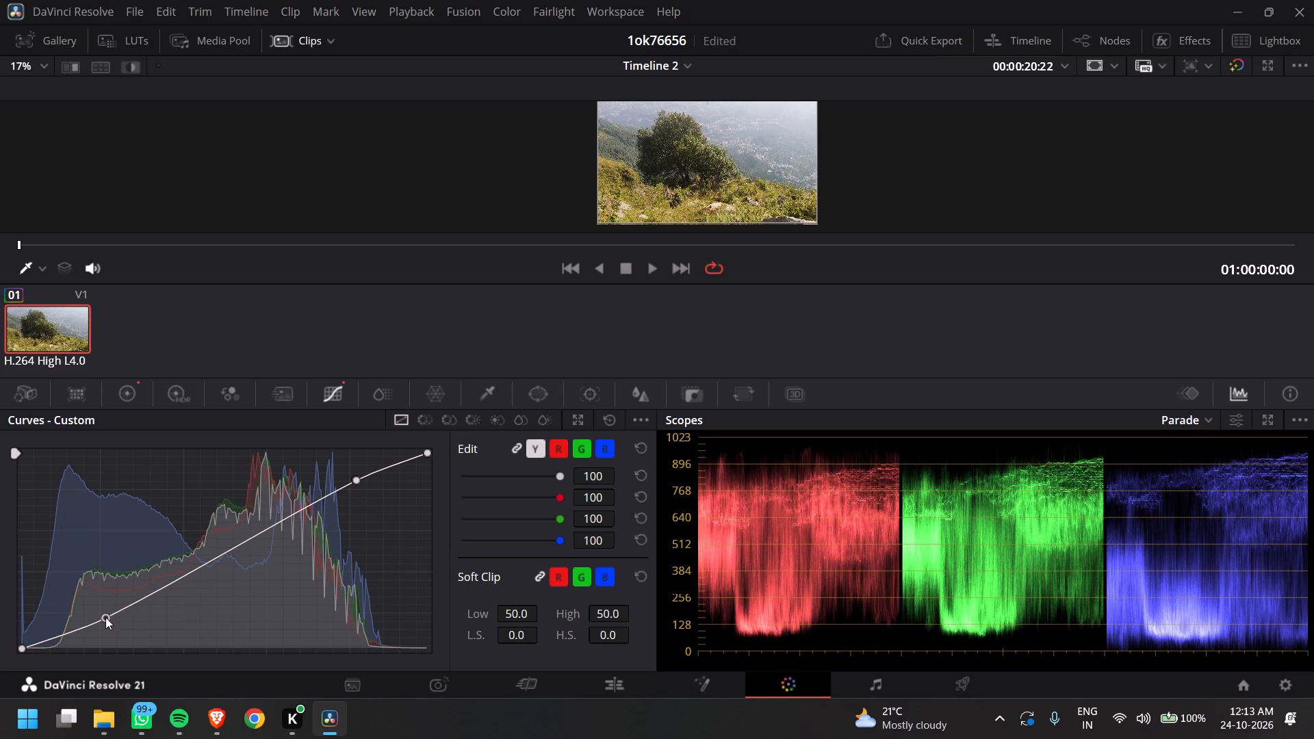
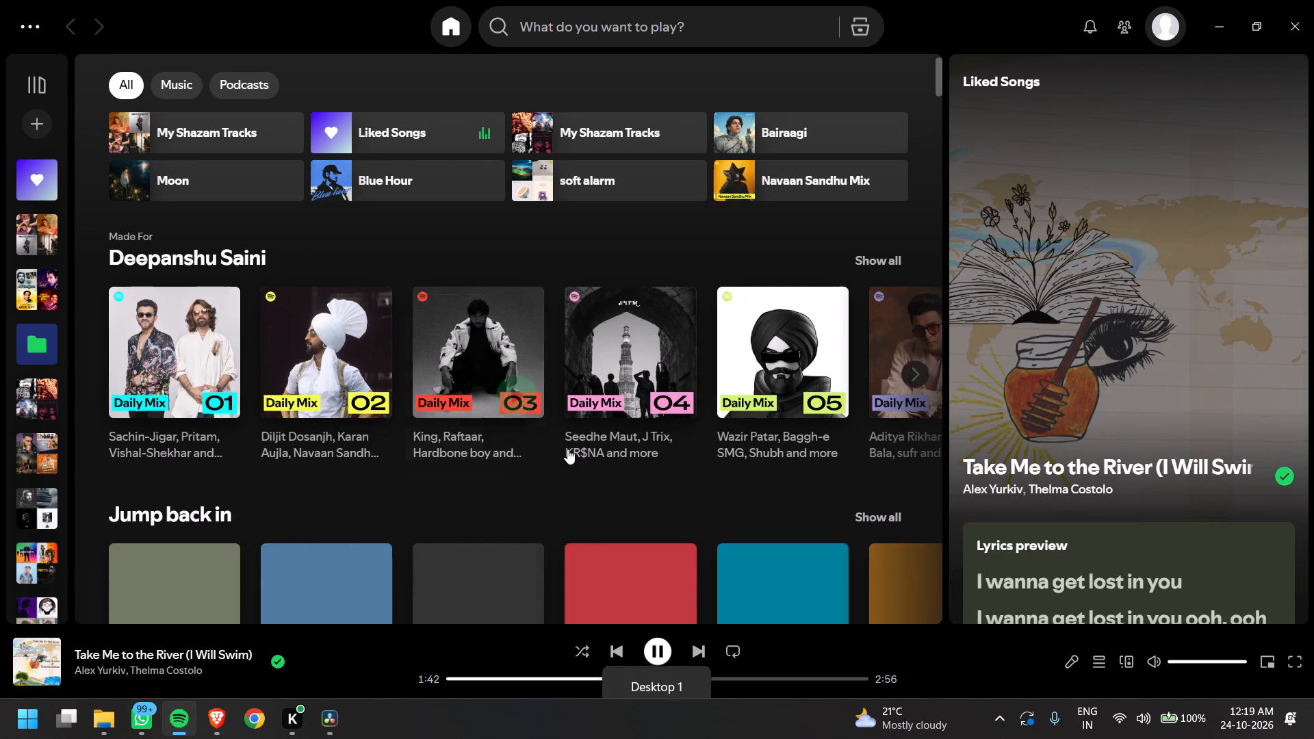
left_click(695, 655)
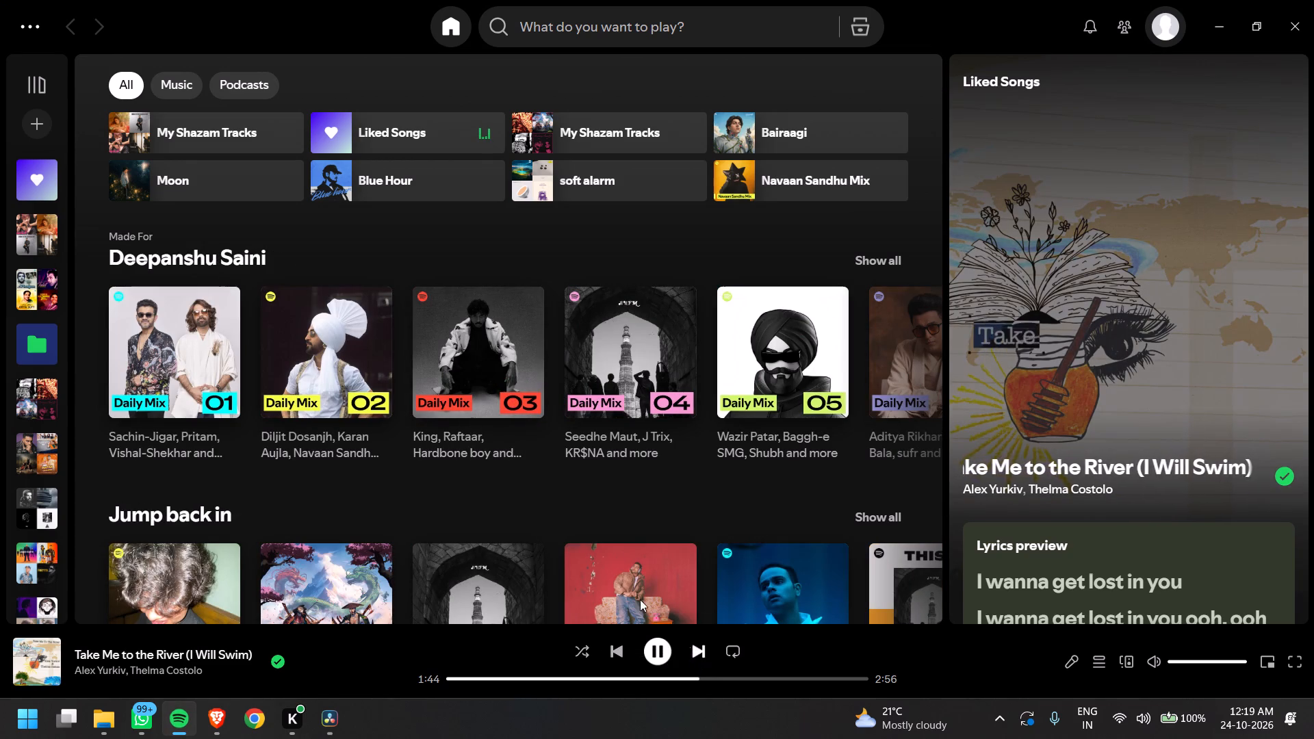
left_click(610, 653)
left_click(689, 680)
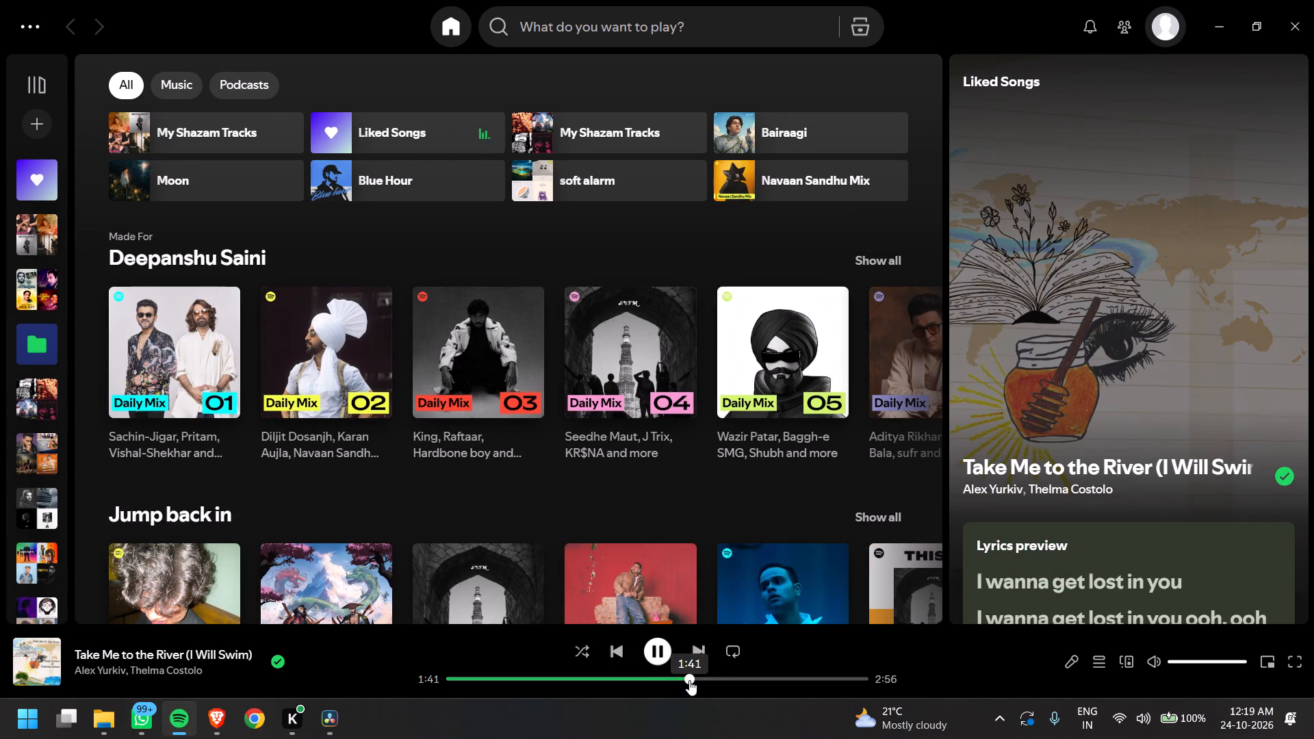
left_click(715, 680)
left_click(704, 680)
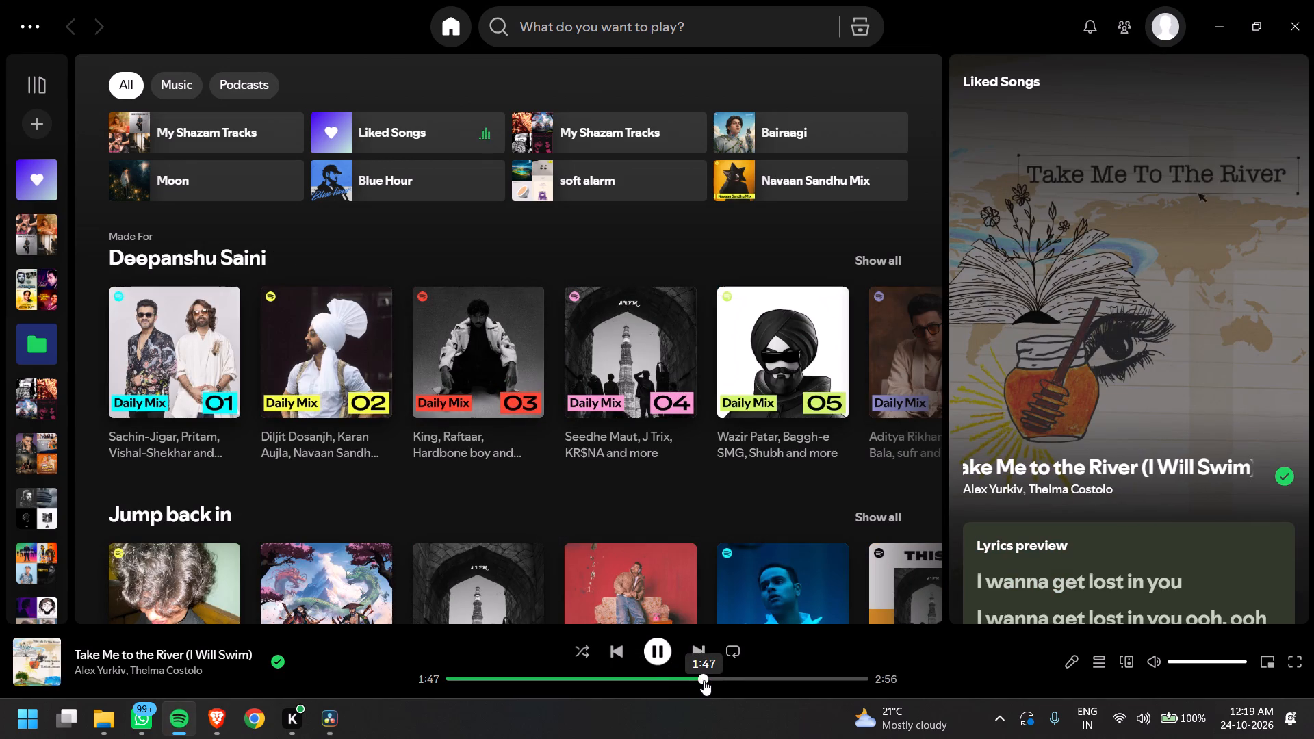
left_click(700, 645)
left_click(698, 647)
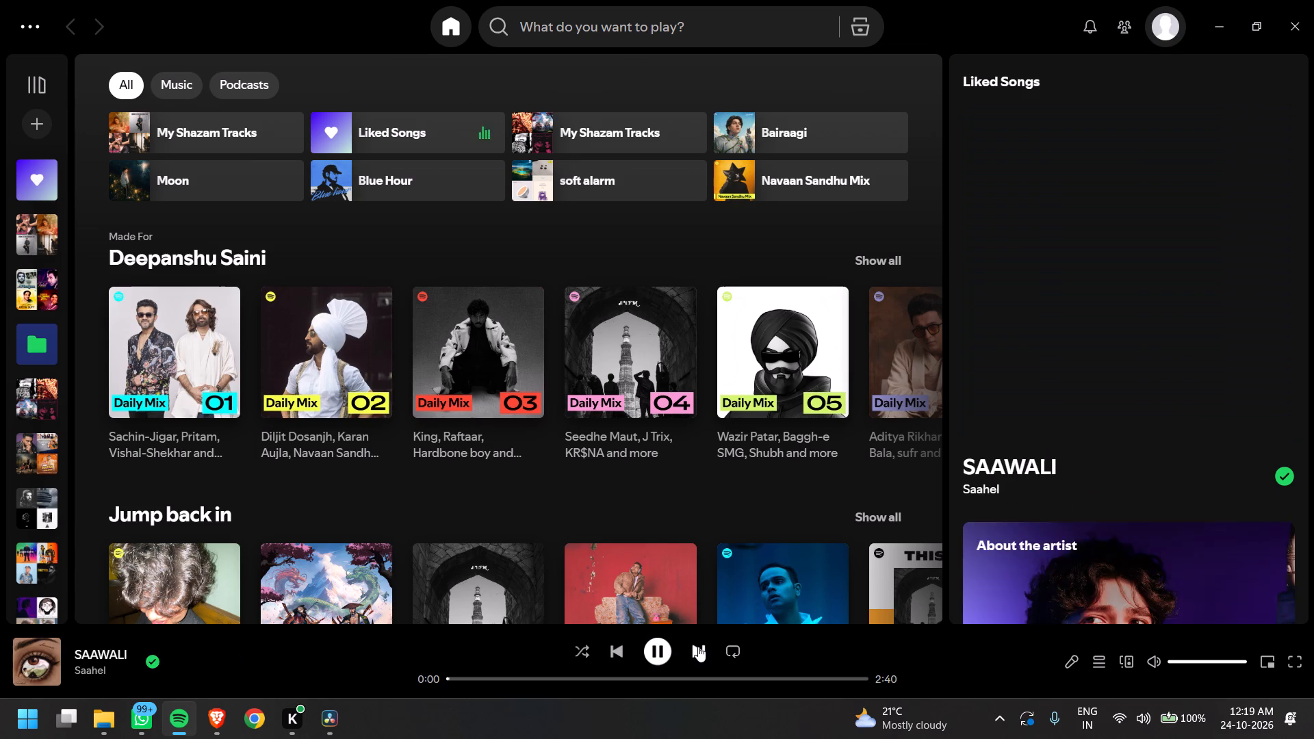
left_click(1210, 32)
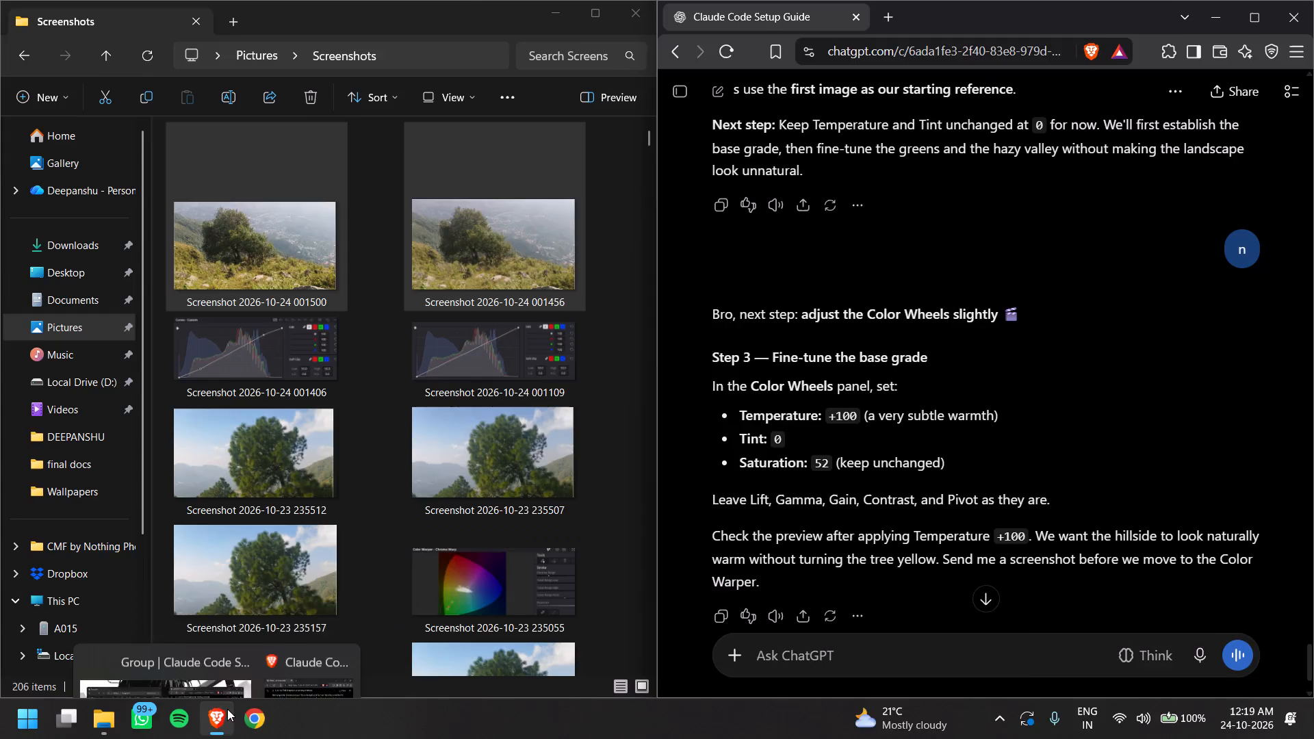
In DaVinci Resolve, set the clip's Temp to 100 in the Primaries Color Wheels.
left_click(154, 449)
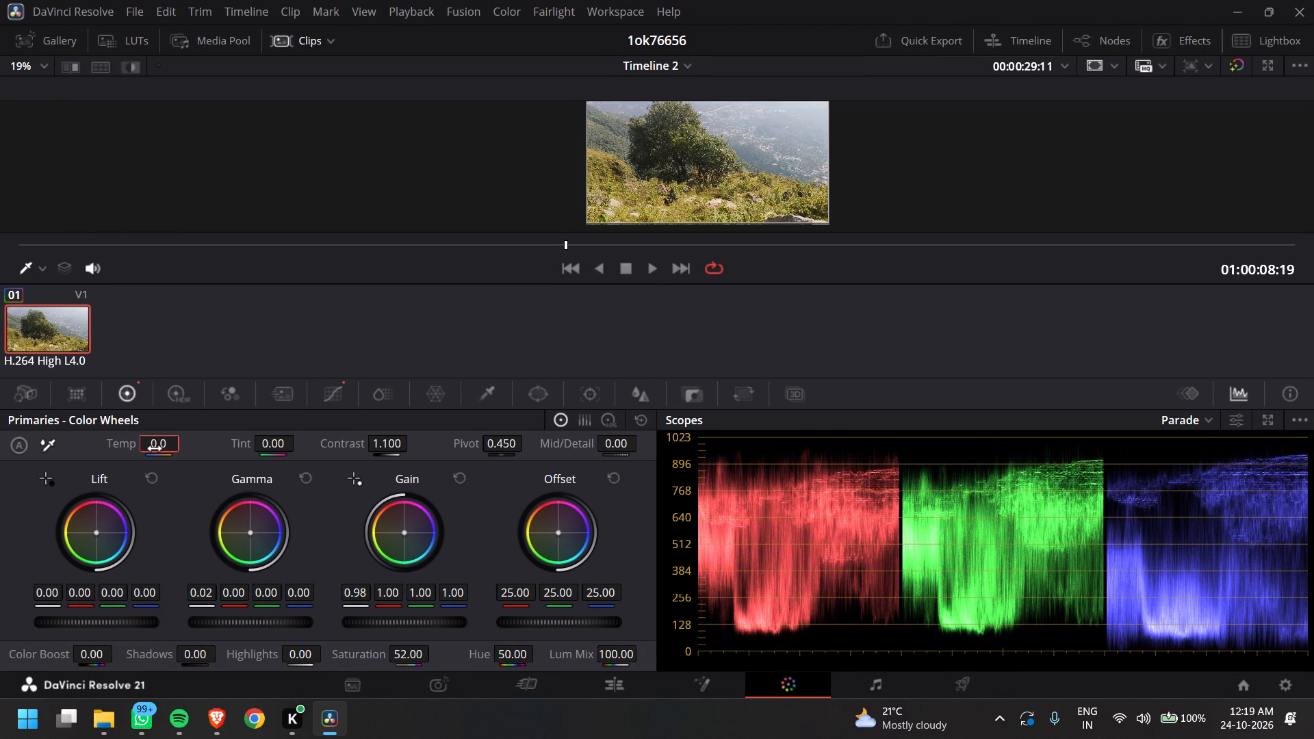
type("100")
key("Return")
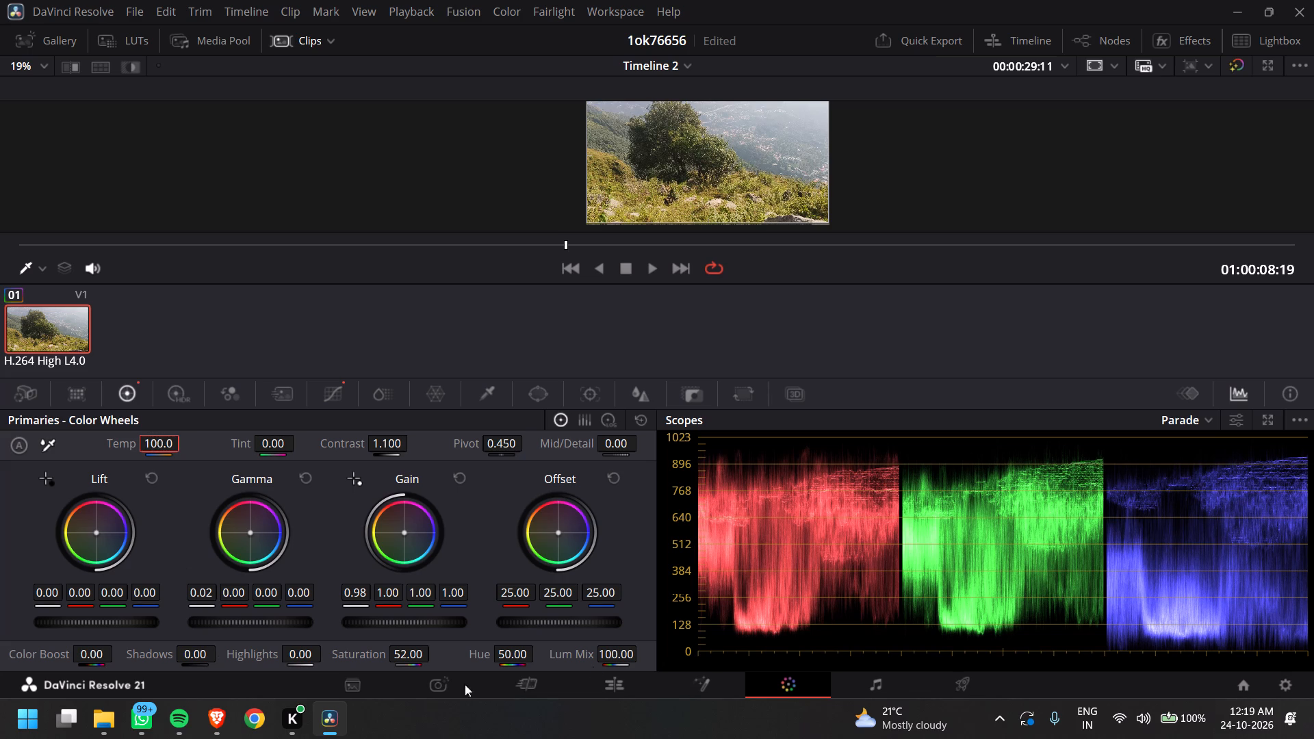
Play Timeline 2 on the Cut page, bypassing and re-enabling the grade during playback to compare, and stop.
left_click(519, 690)
key("space")
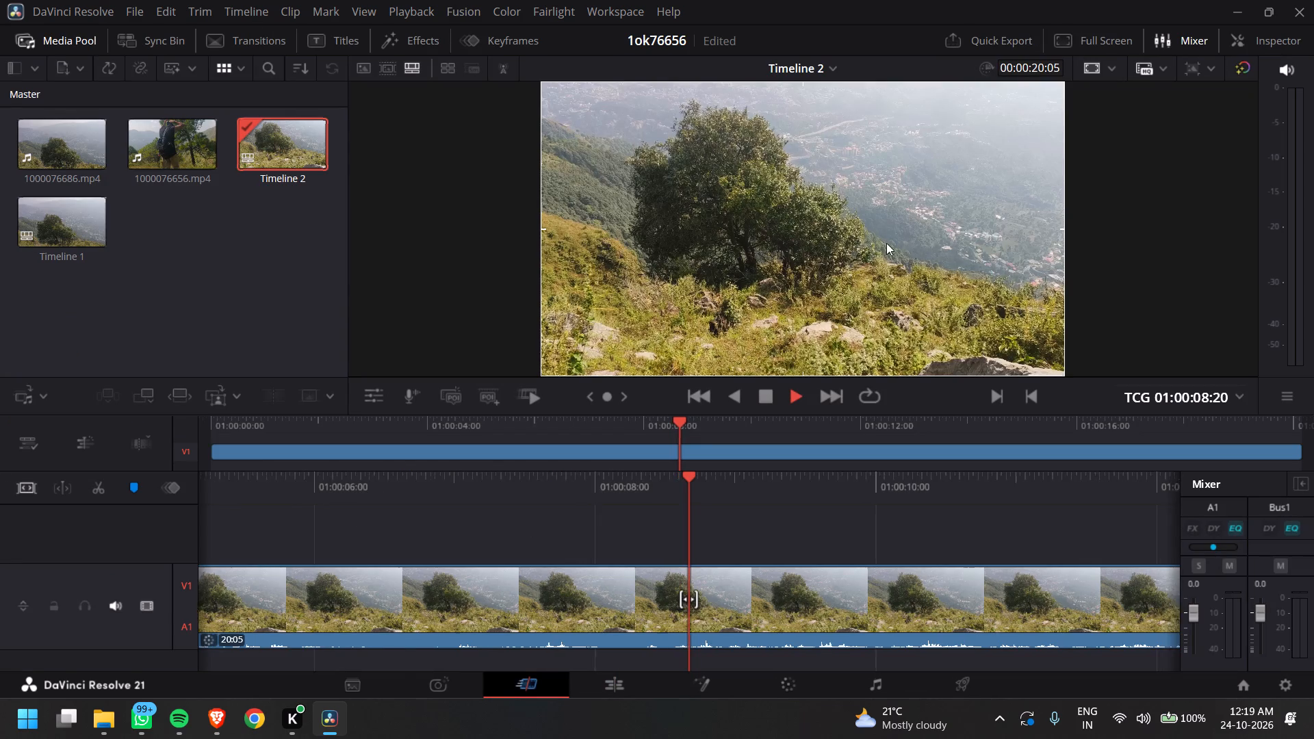
left_click(1243, 72)
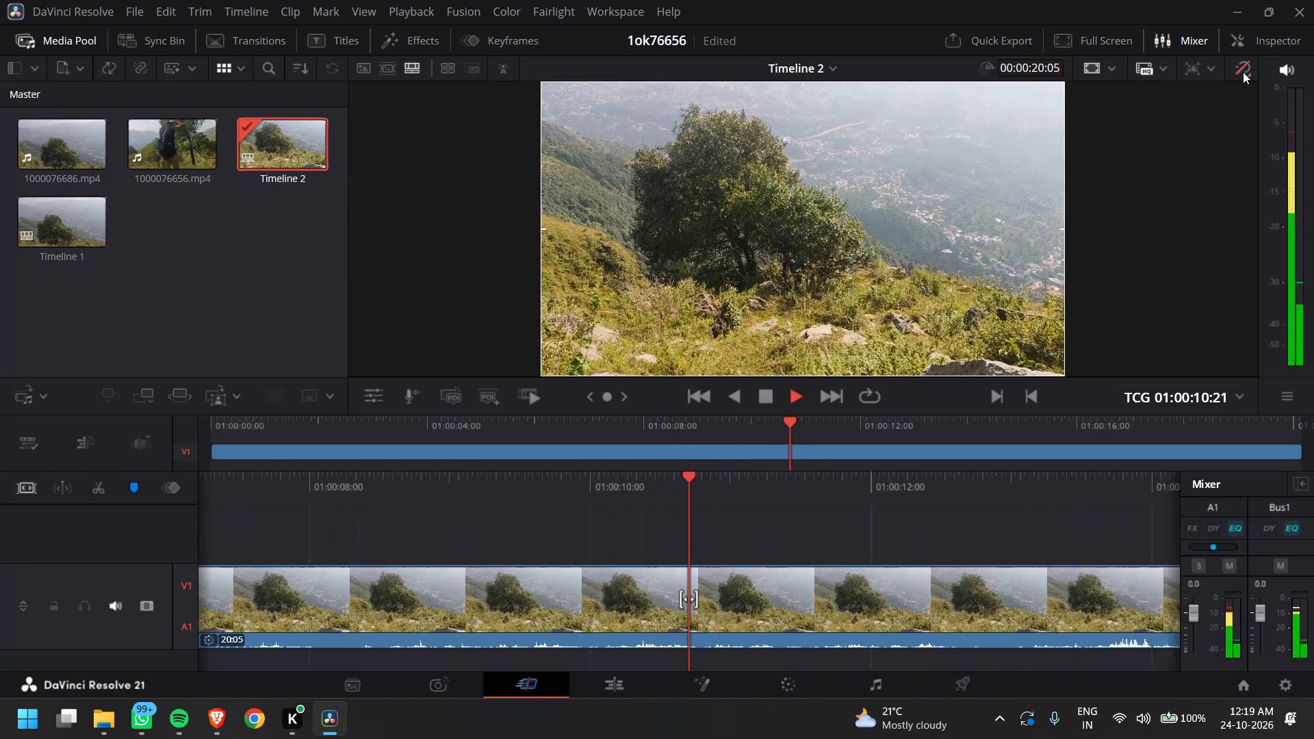
left_click(1243, 72)
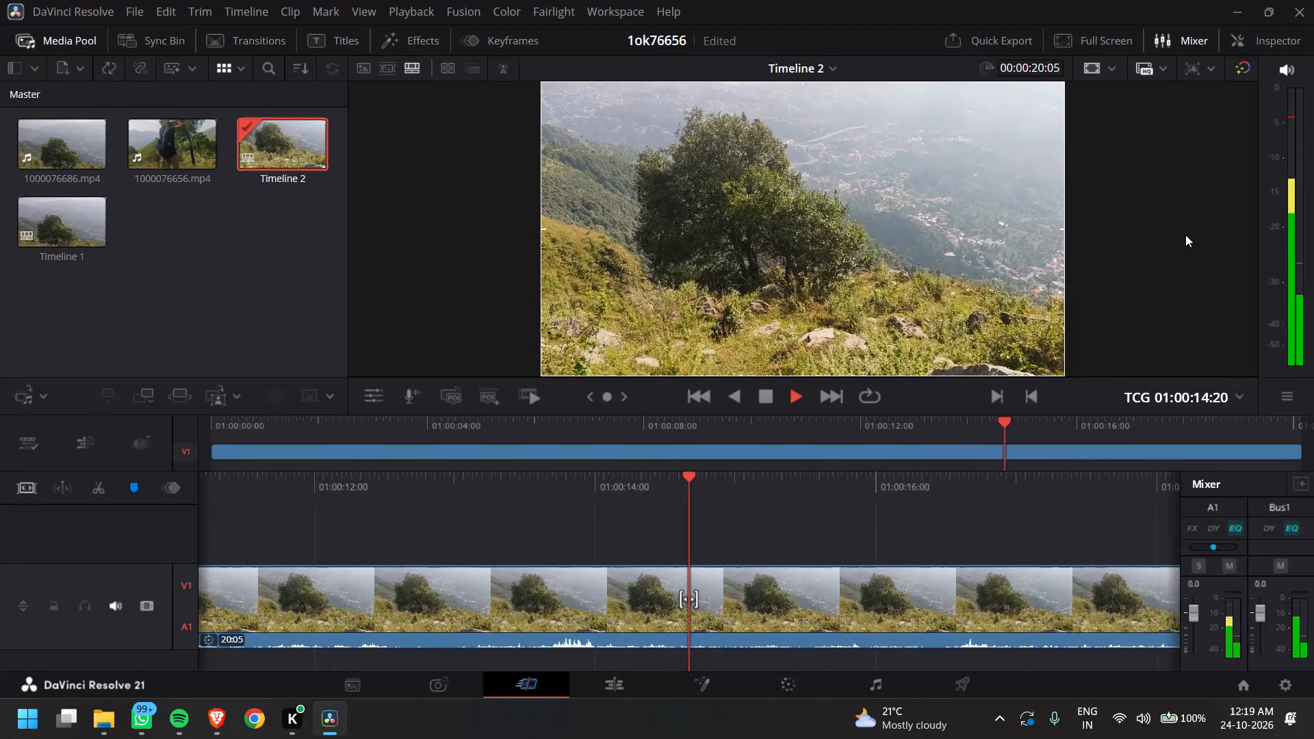
key("space")
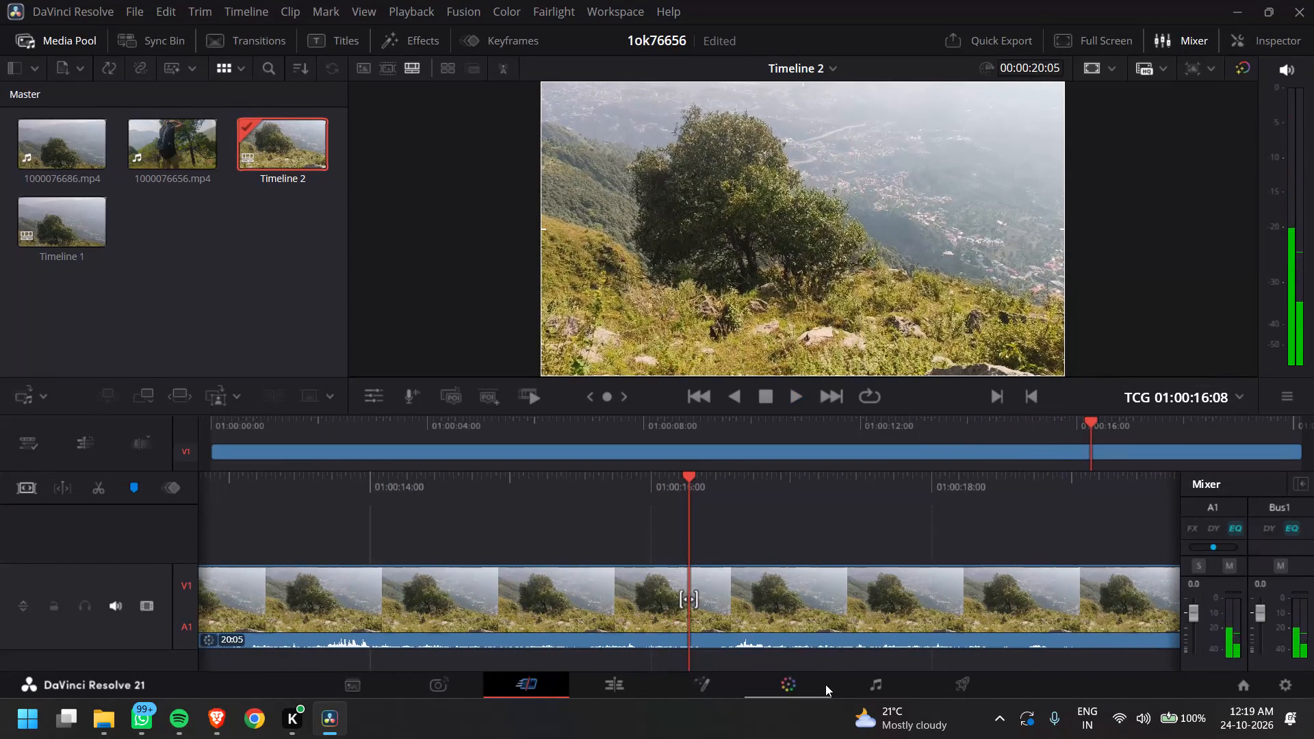
Open the Color Warper on the Color page and look through its Chroma Warp, Hue - Saturation and Chroma - Luma modes.
left_click(823, 684)
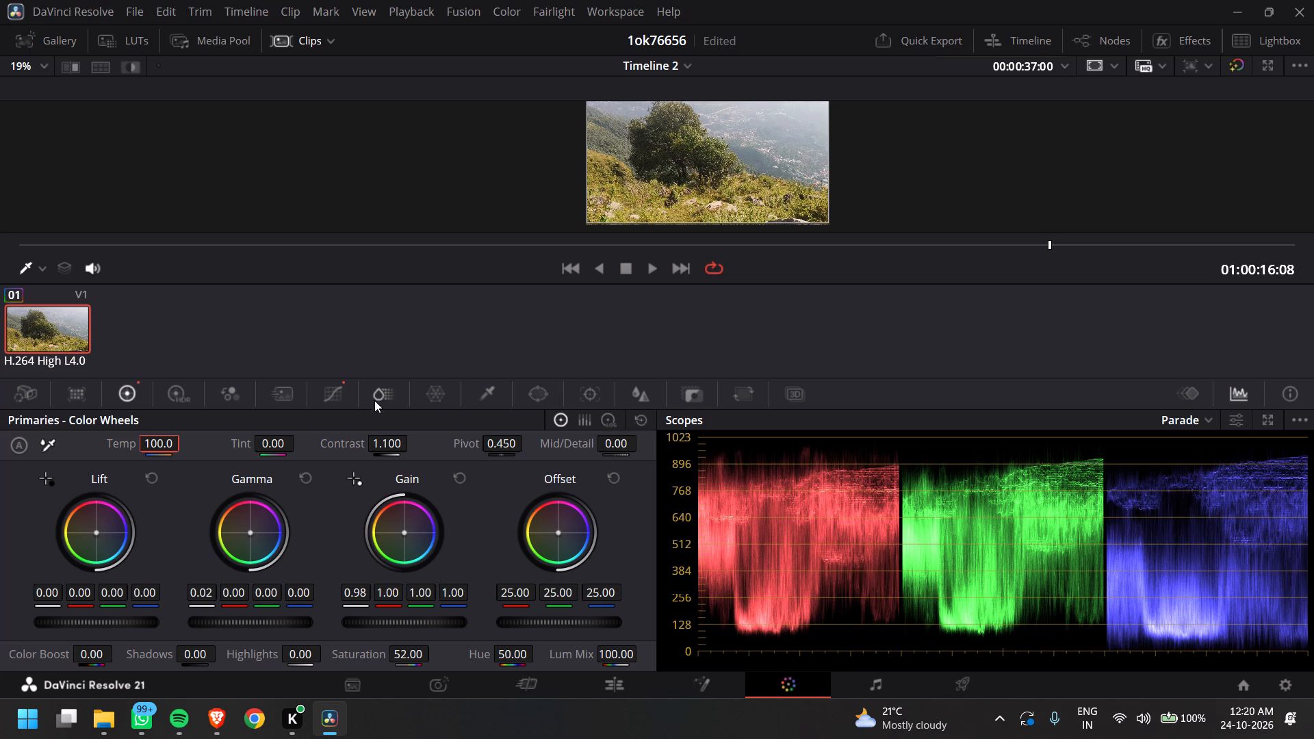
left_click(433, 393)
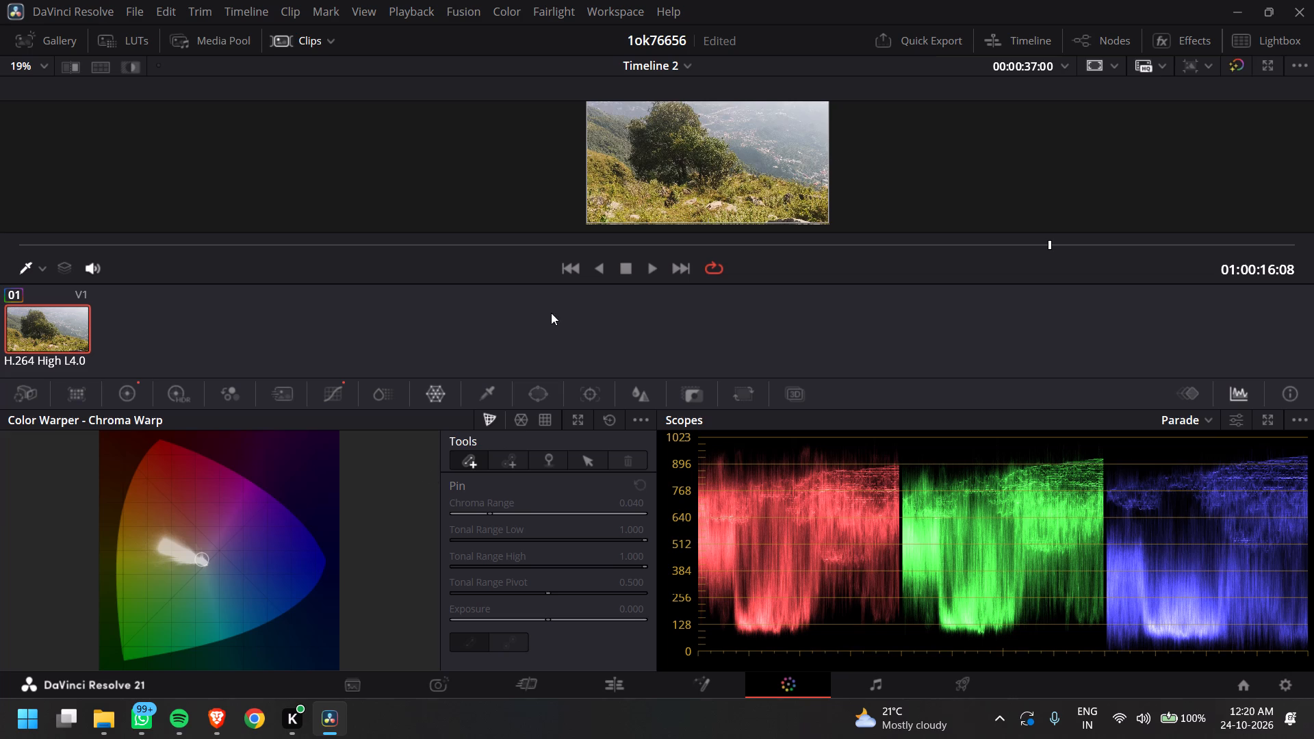
left_click(513, 463)
left_click(554, 464)
left_click(580, 467)
left_click(614, 463)
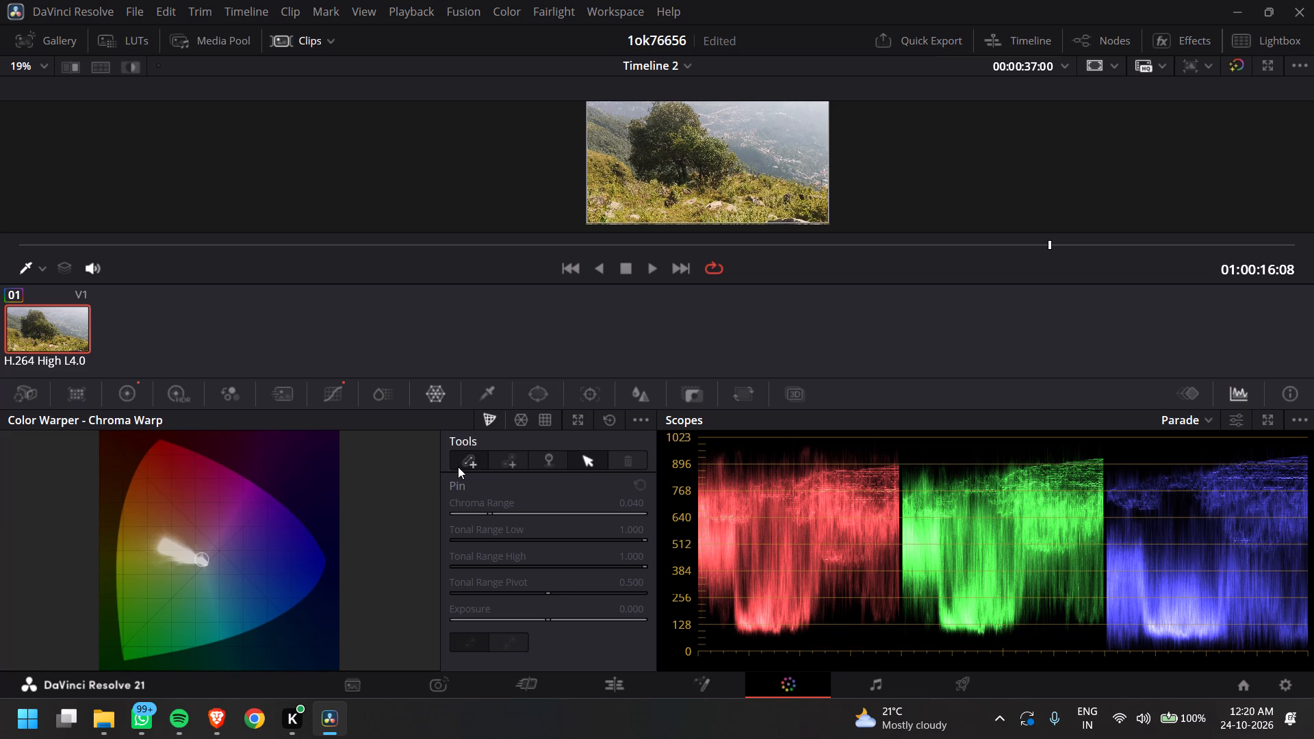
left_click(459, 467)
left_click(521, 419)
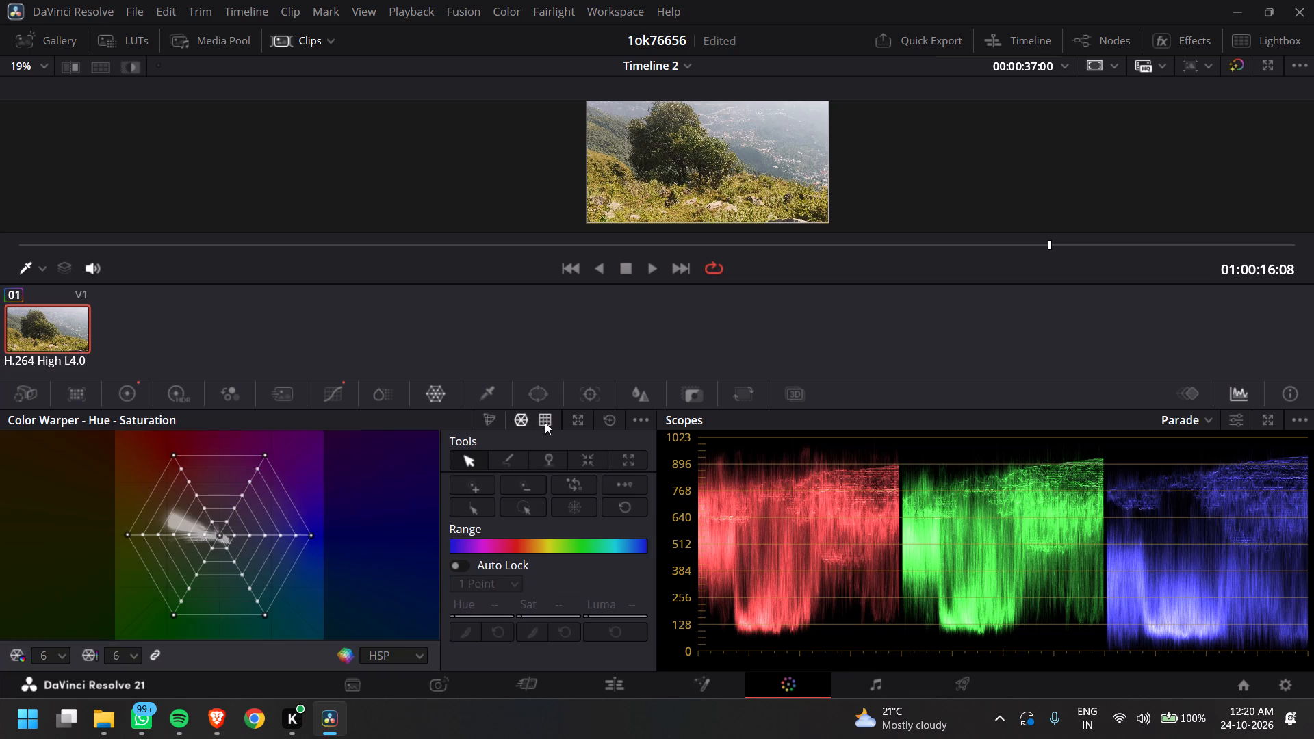
left_click(549, 422)
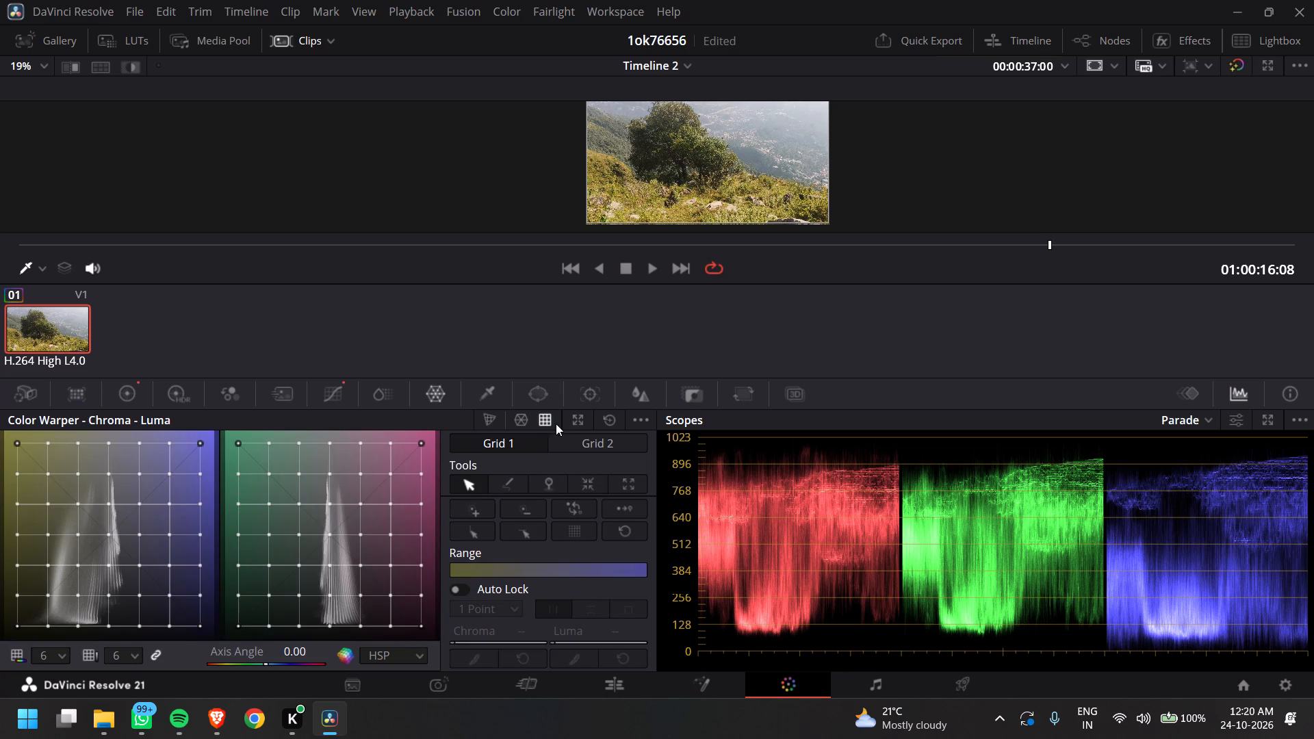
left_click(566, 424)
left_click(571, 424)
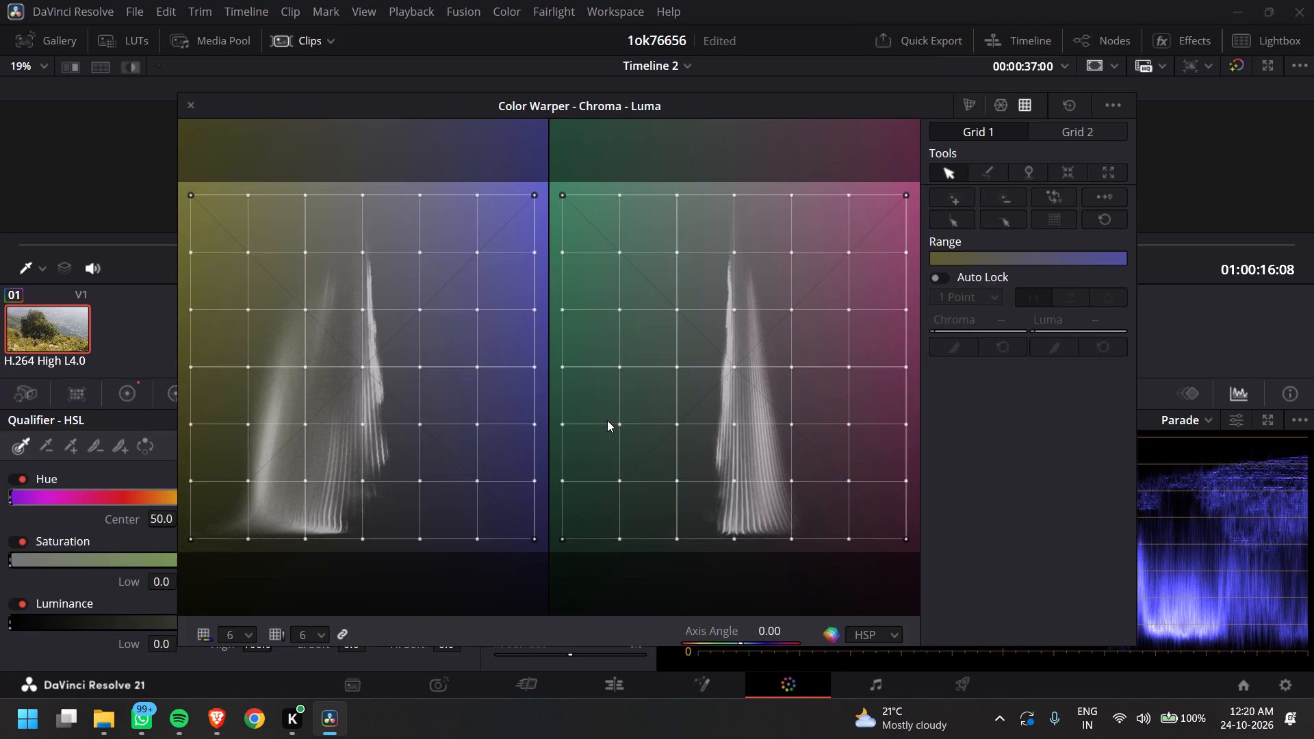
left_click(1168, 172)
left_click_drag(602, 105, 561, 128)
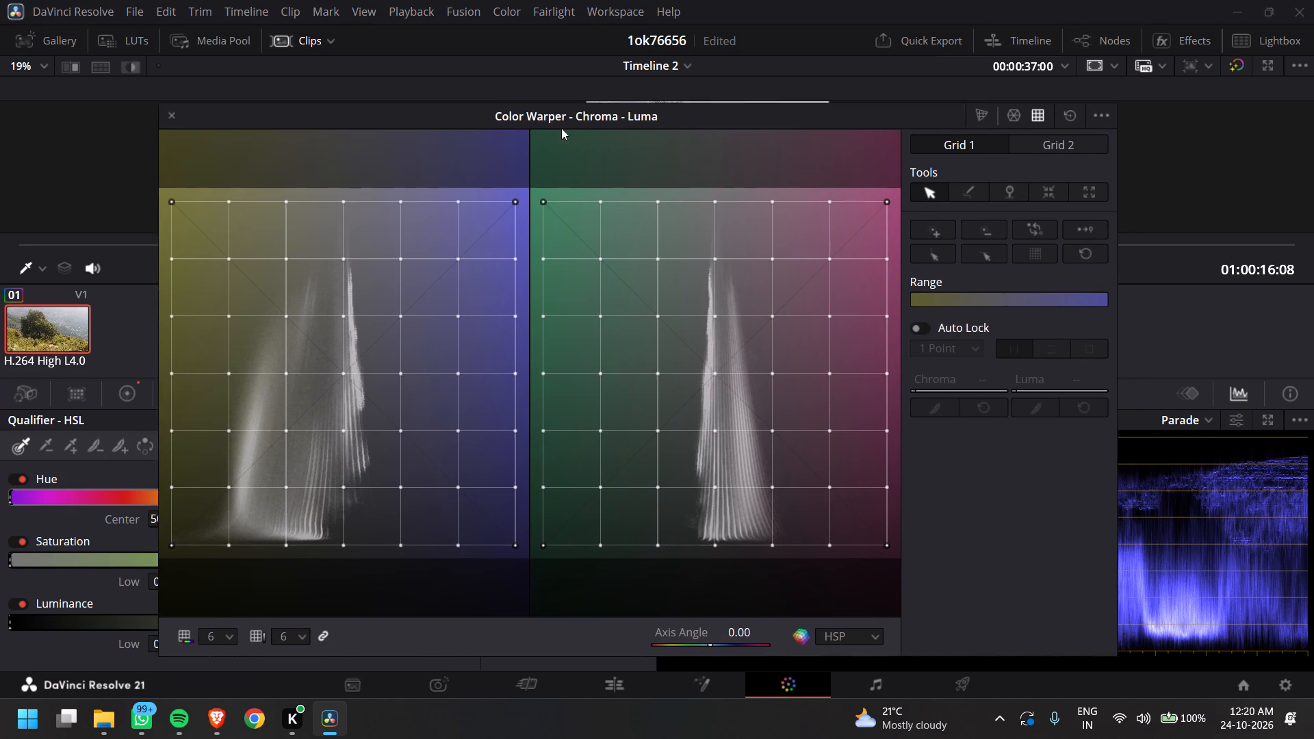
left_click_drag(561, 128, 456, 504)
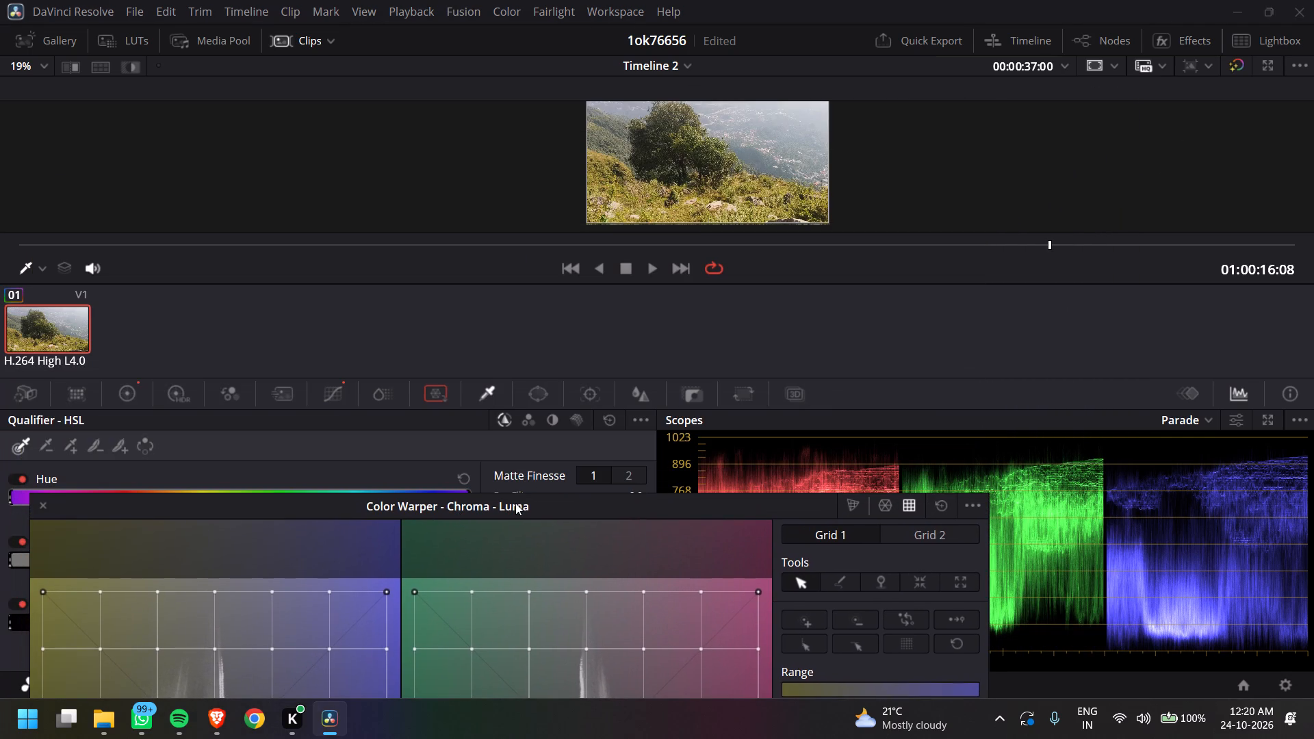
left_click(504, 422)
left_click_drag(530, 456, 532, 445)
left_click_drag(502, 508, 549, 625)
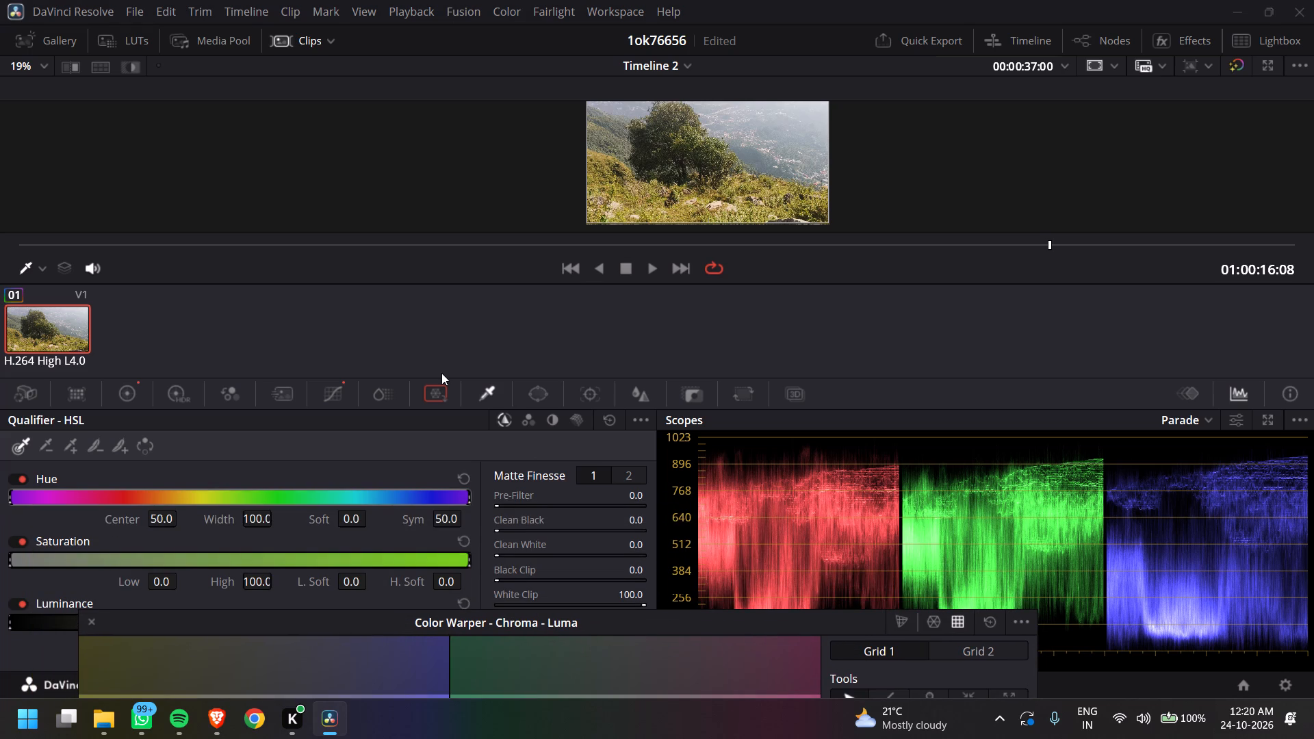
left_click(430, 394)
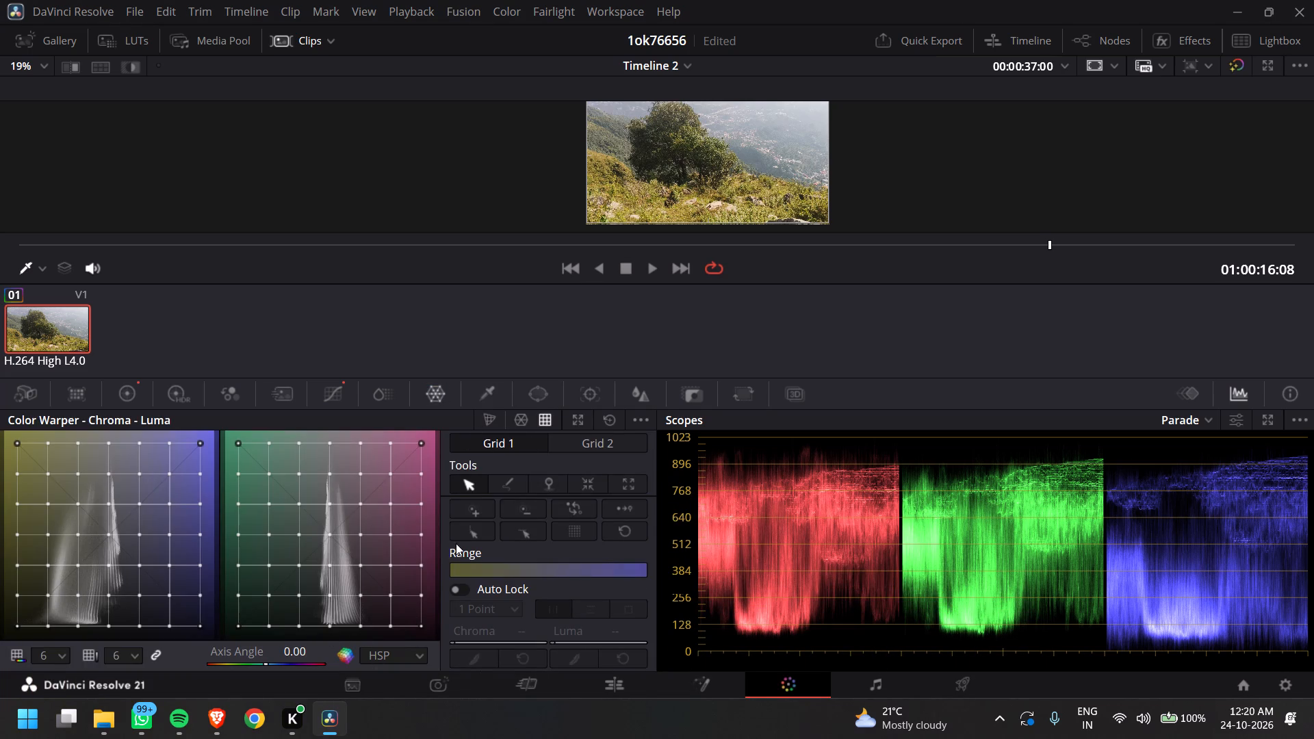
scroll(472, 509, "down", 3)
left_click(478, 422)
left_click(484, 418)
left_click(473, 461)
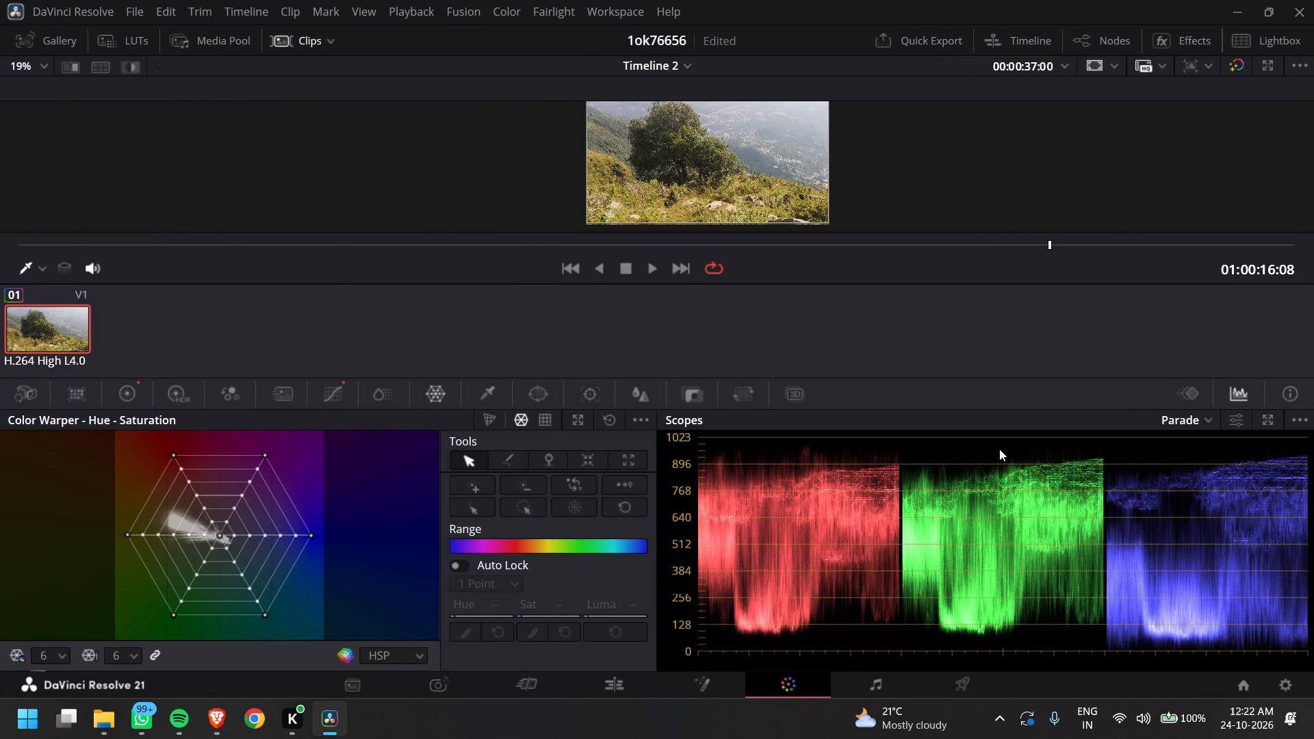
Switch to Spotify and sample several parts of the playing song Woh.
left_click(180, 720)
left_click(517, 678)
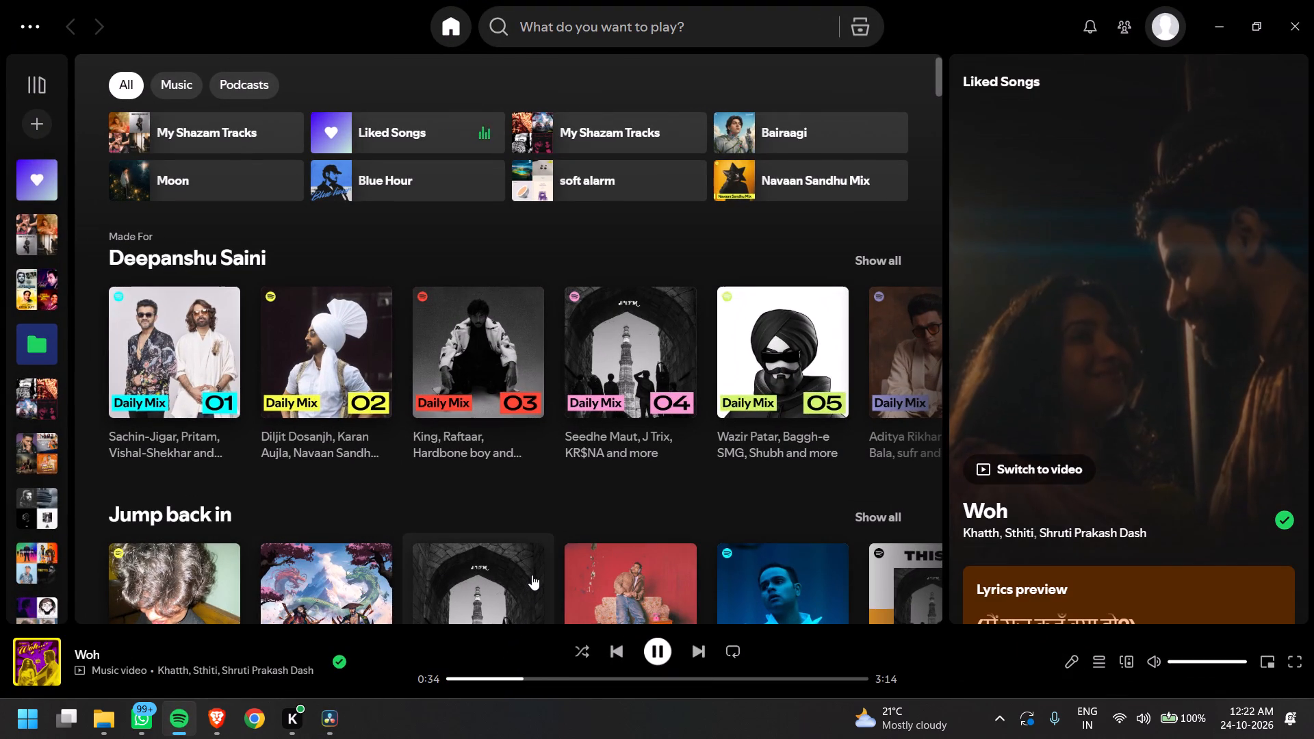
left_click(589, 676)
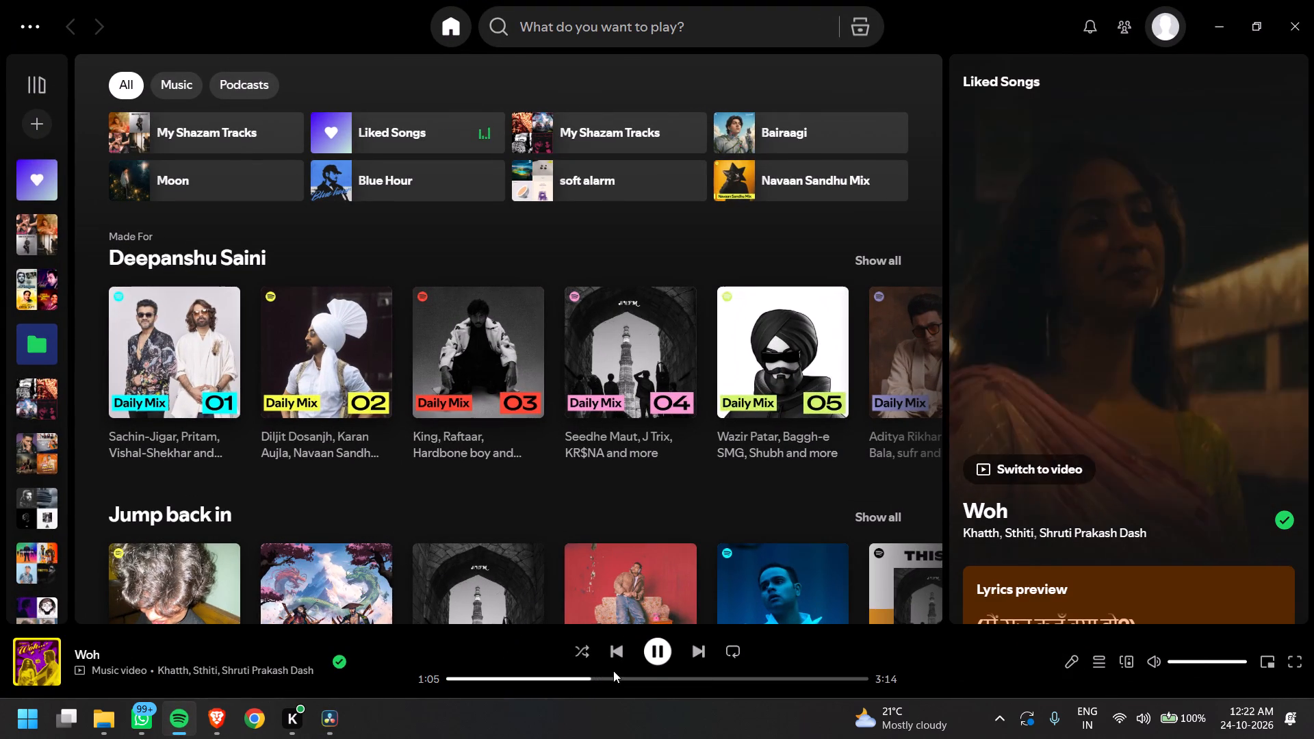
left_click(668, 677)
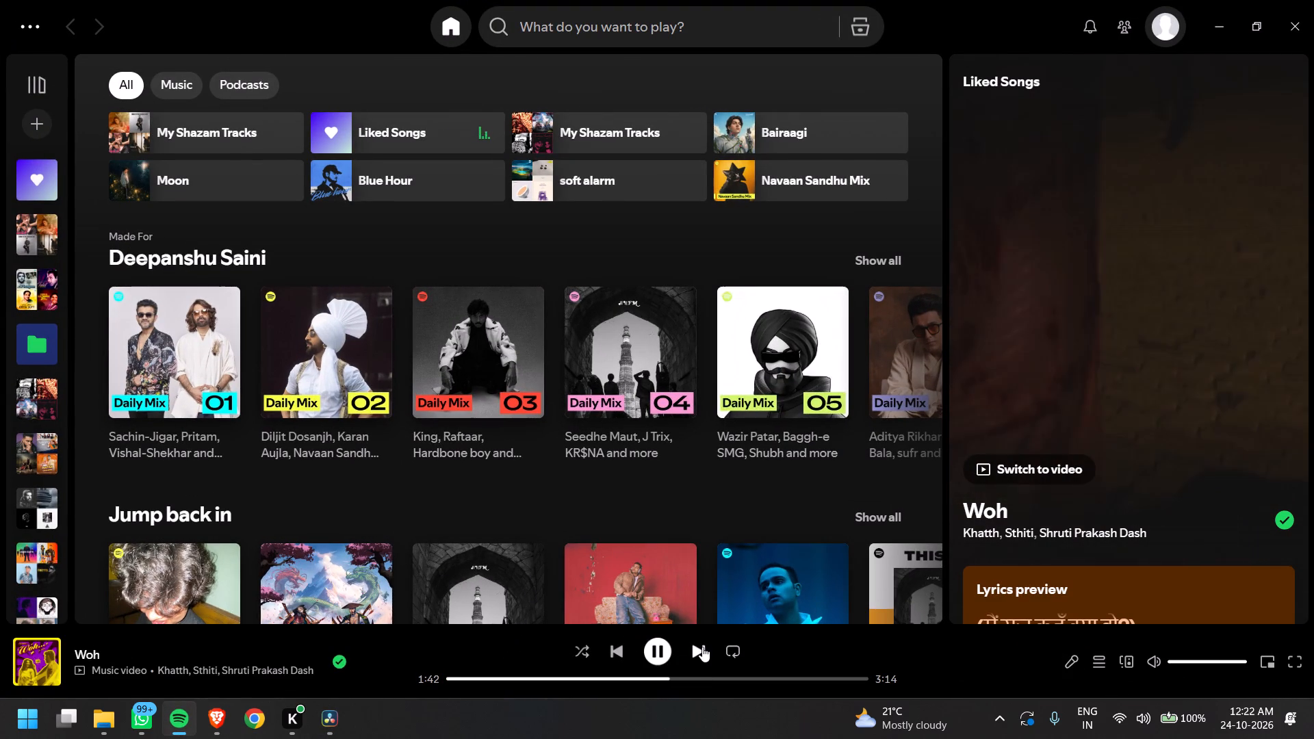
Move on to Painkiller by Ruel in Liked Songs and sample different parts of it, briefly trying Rasputin in between.
left_click(702, 647)
left_click(598, 681)
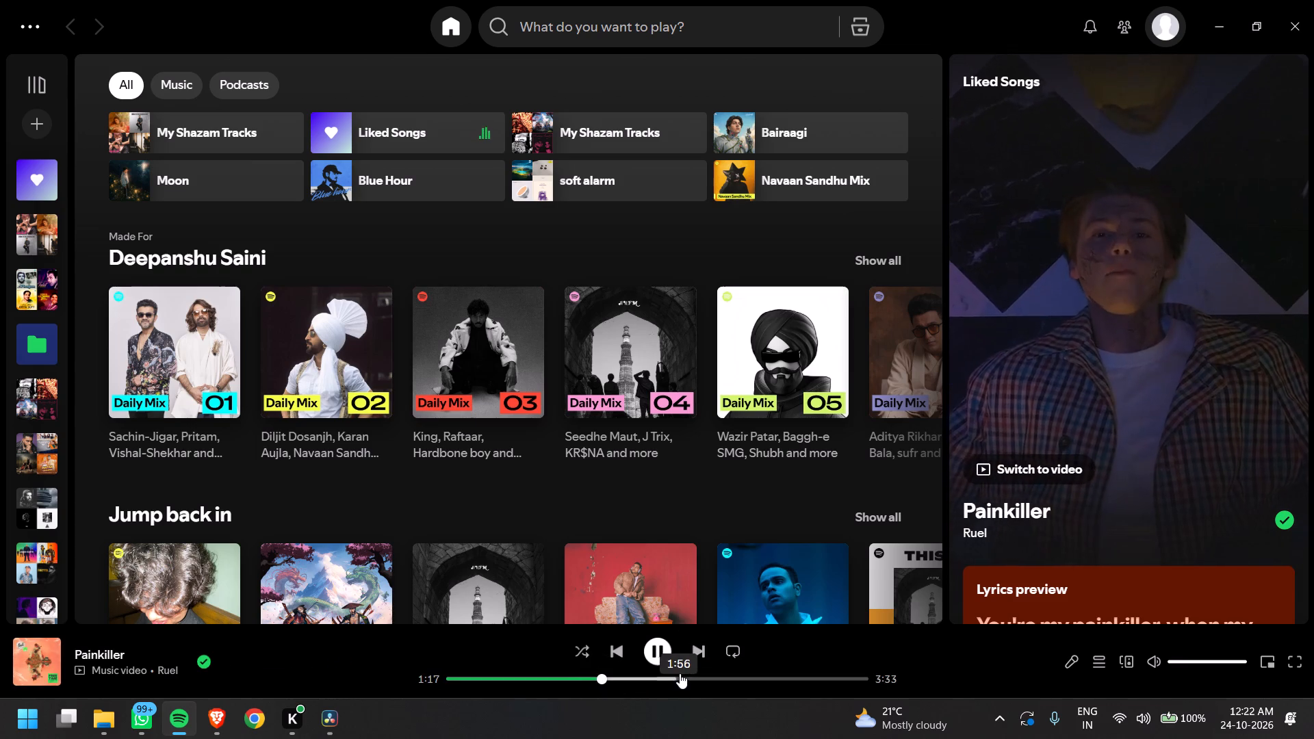
left_click(692, 647)
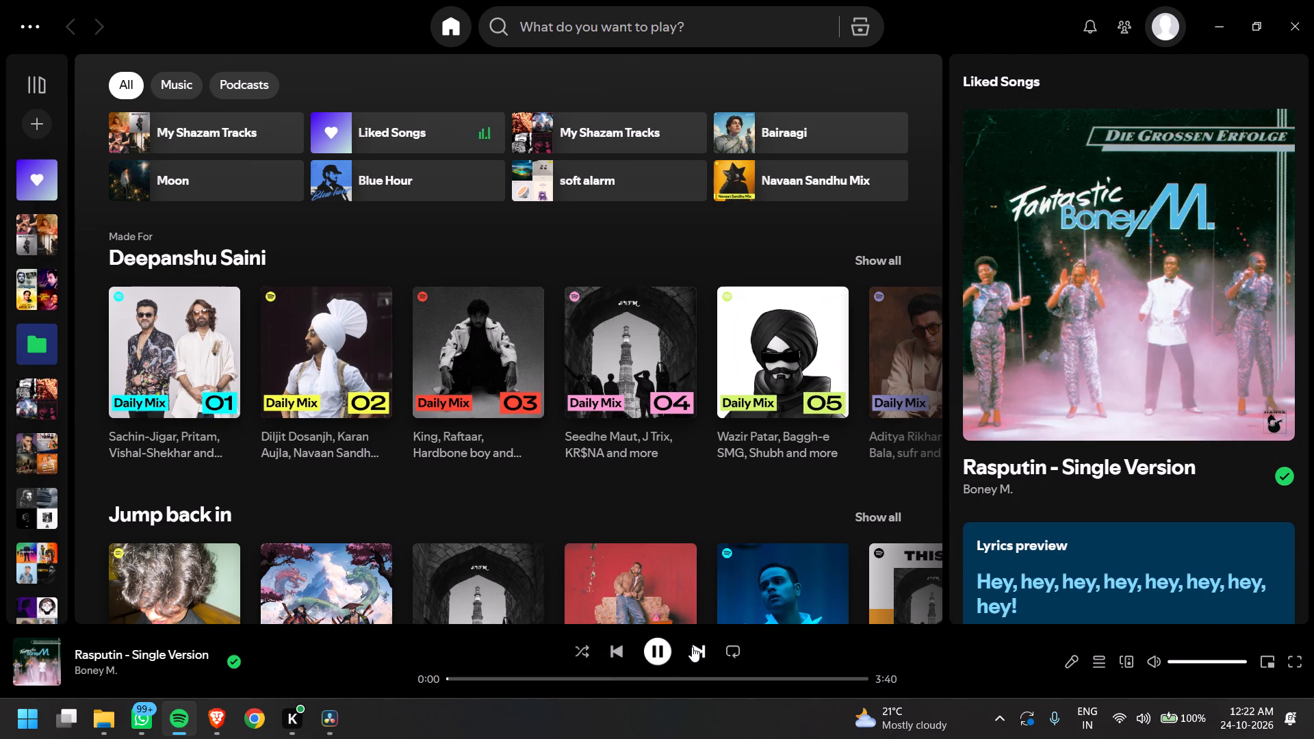
left_click(626, 645)
left_click(577, 683)
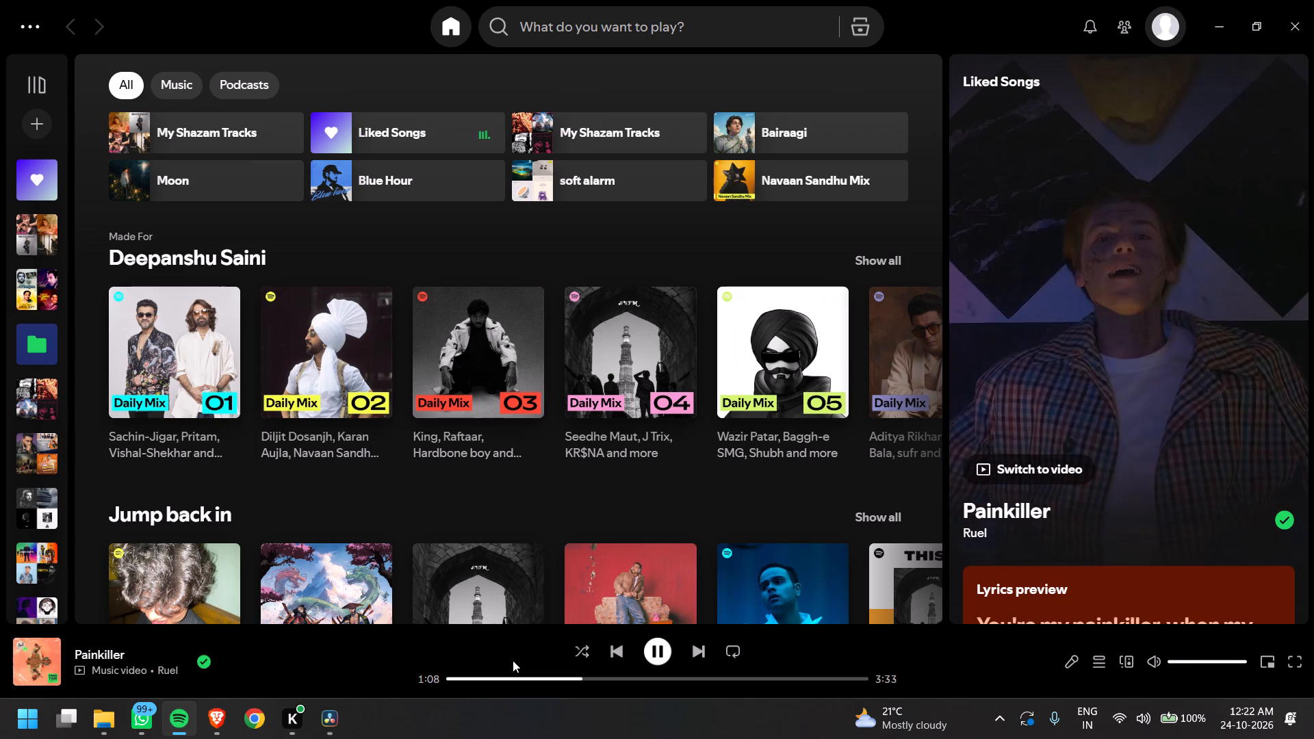
left_click(597, 674)
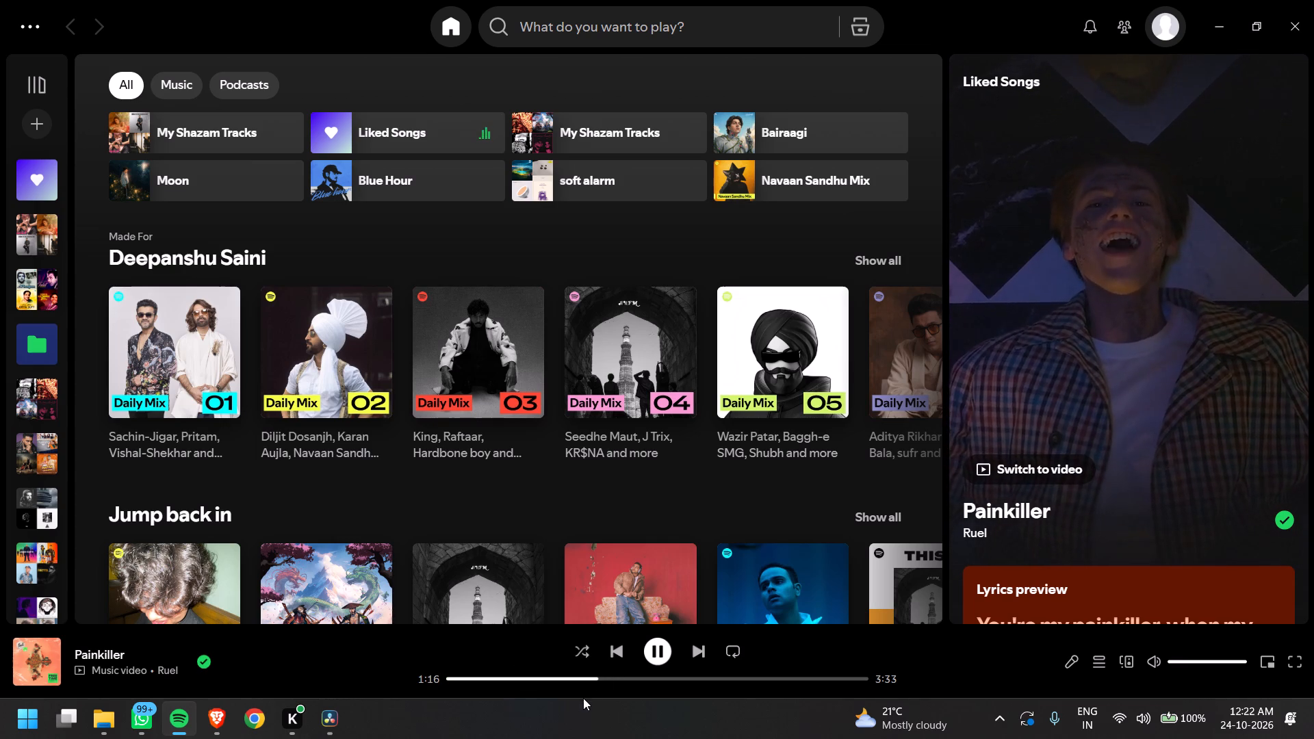
left_click(699, 651)
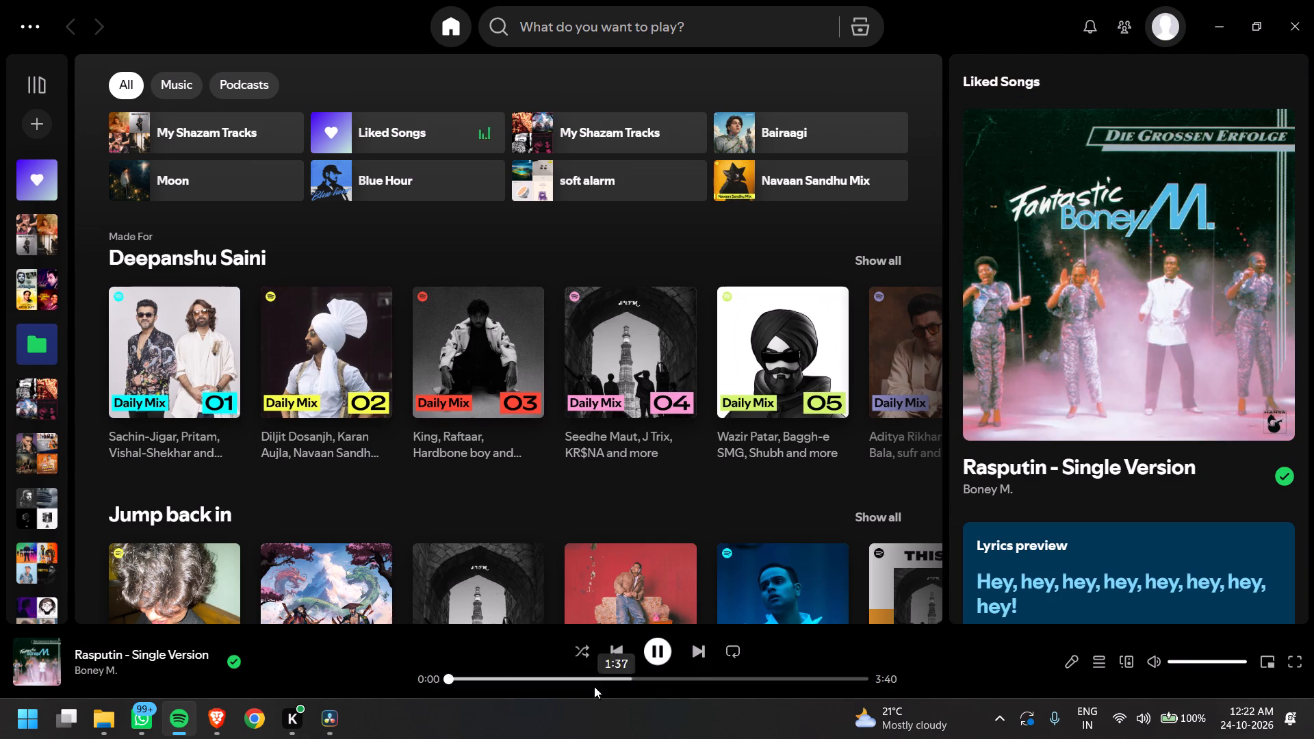
left_click(621, 652)
left_click(606, 676)
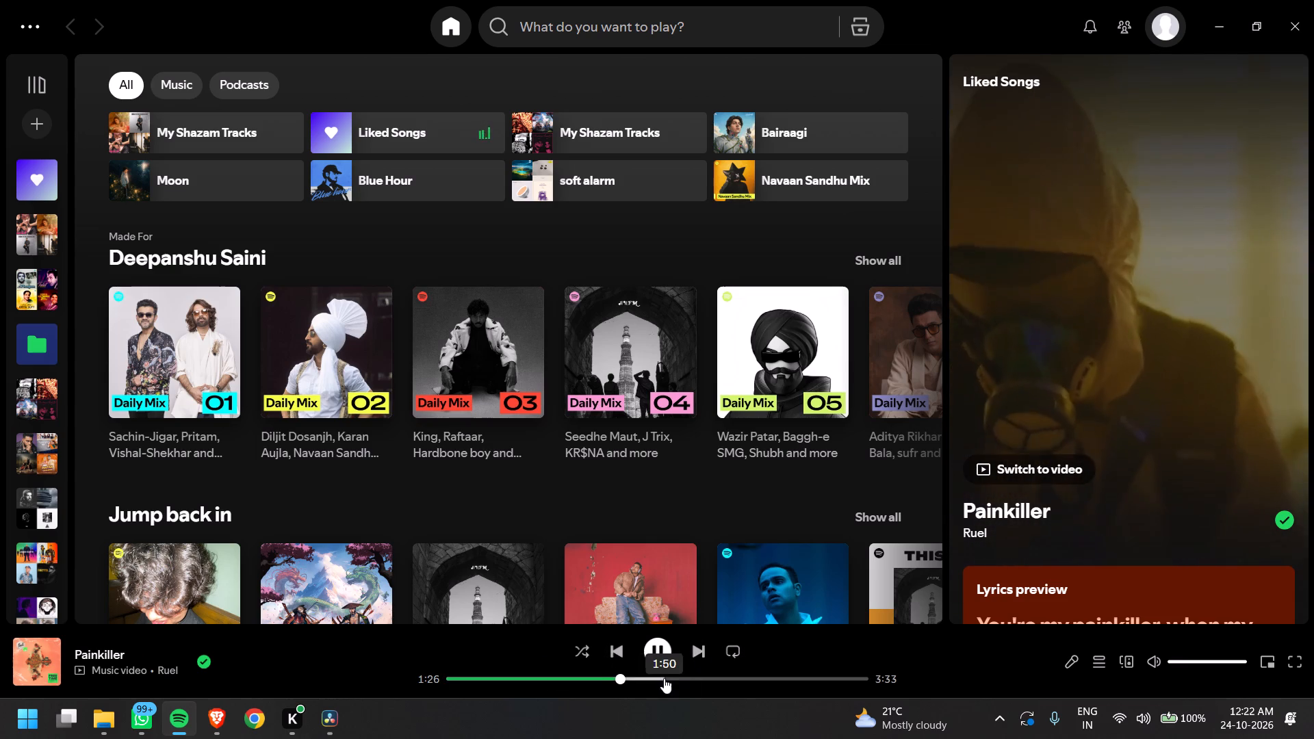
left_click(632, 680)
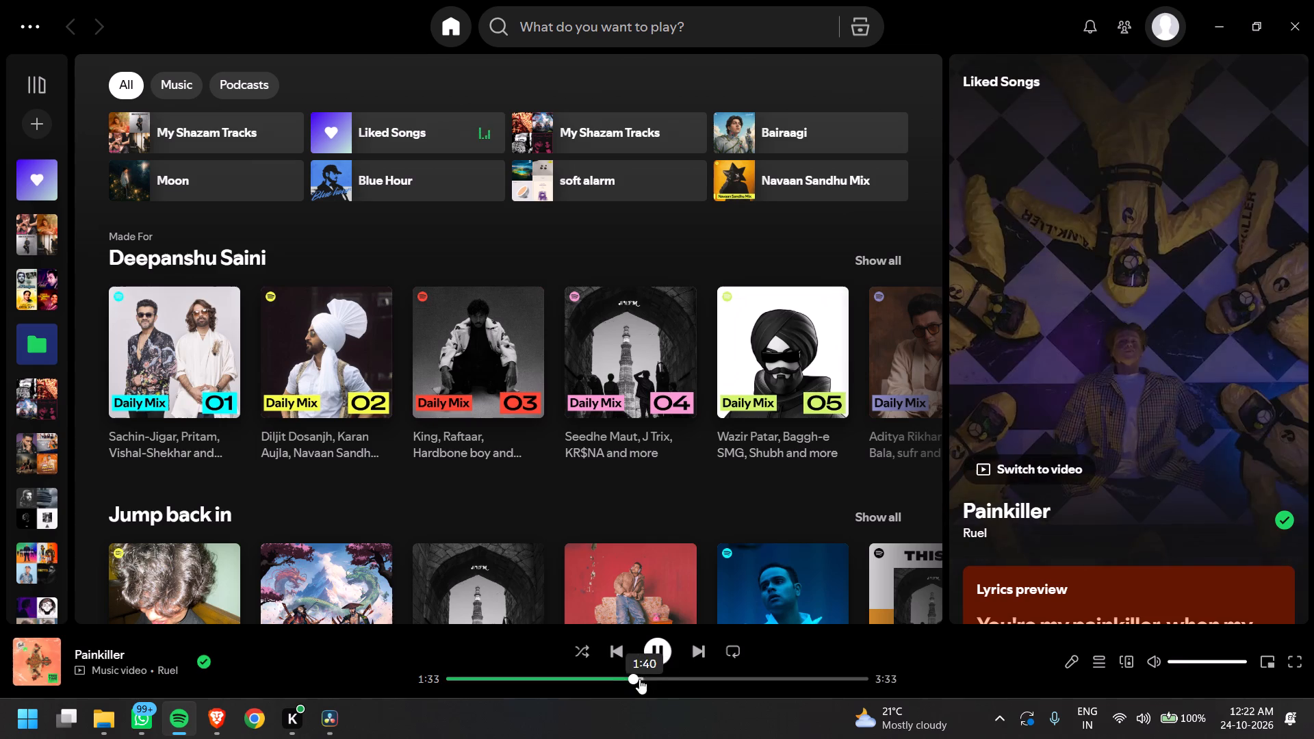
left_click(607, 684)
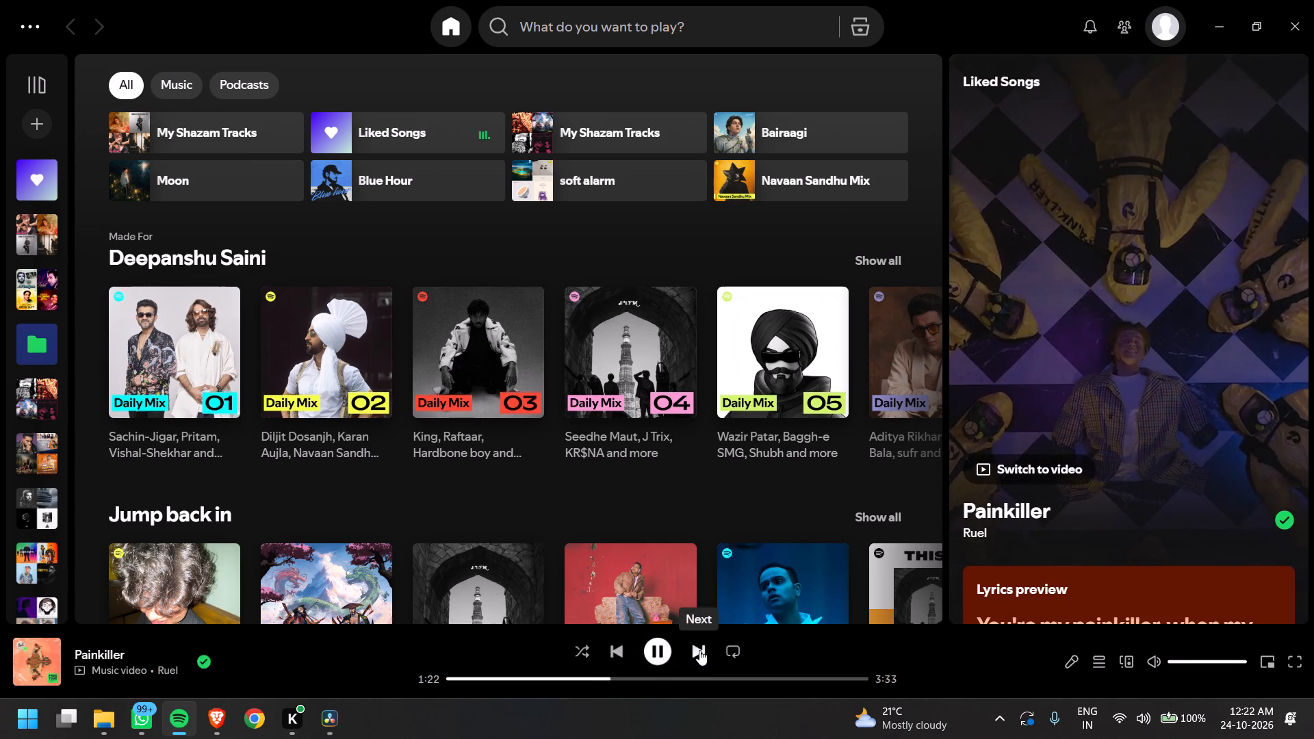
Skip through Liked Songs to play Wo Ajnabee, and return to DaVinci Resolve with the music running.
left_click(699, 650)
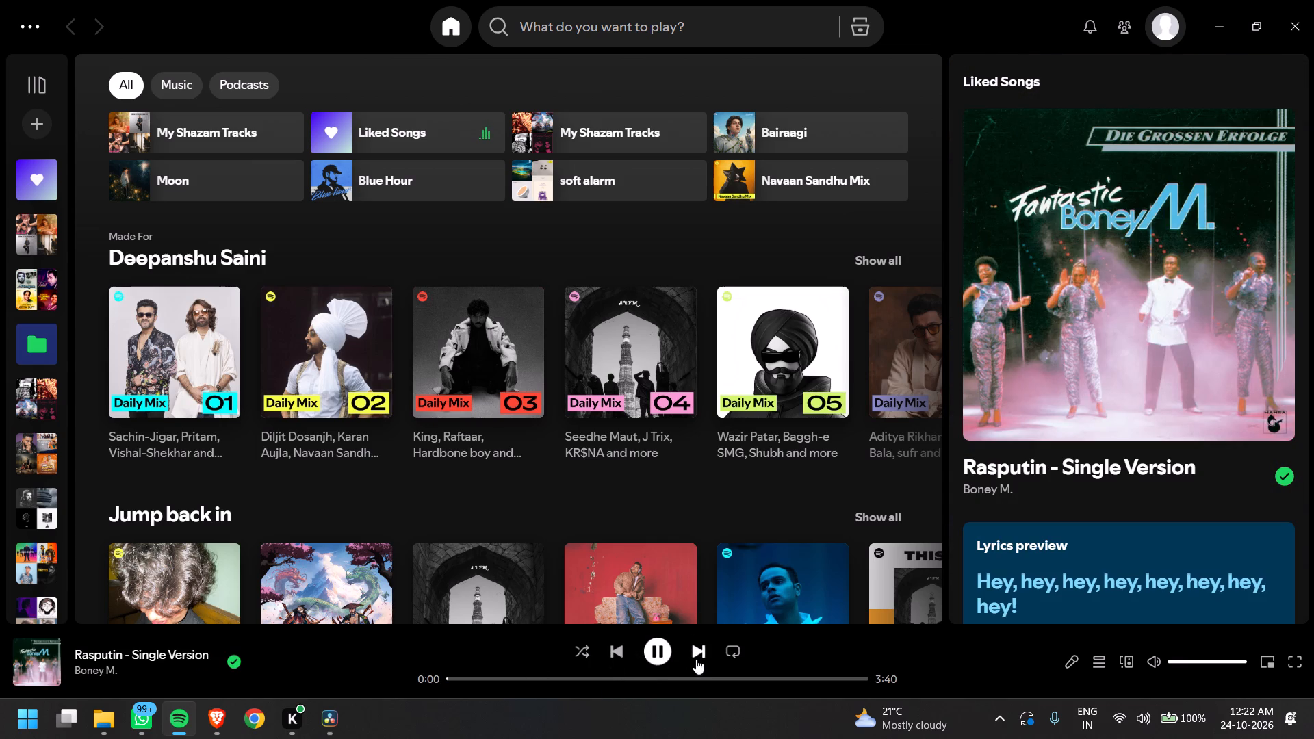
left_click(696, 656)
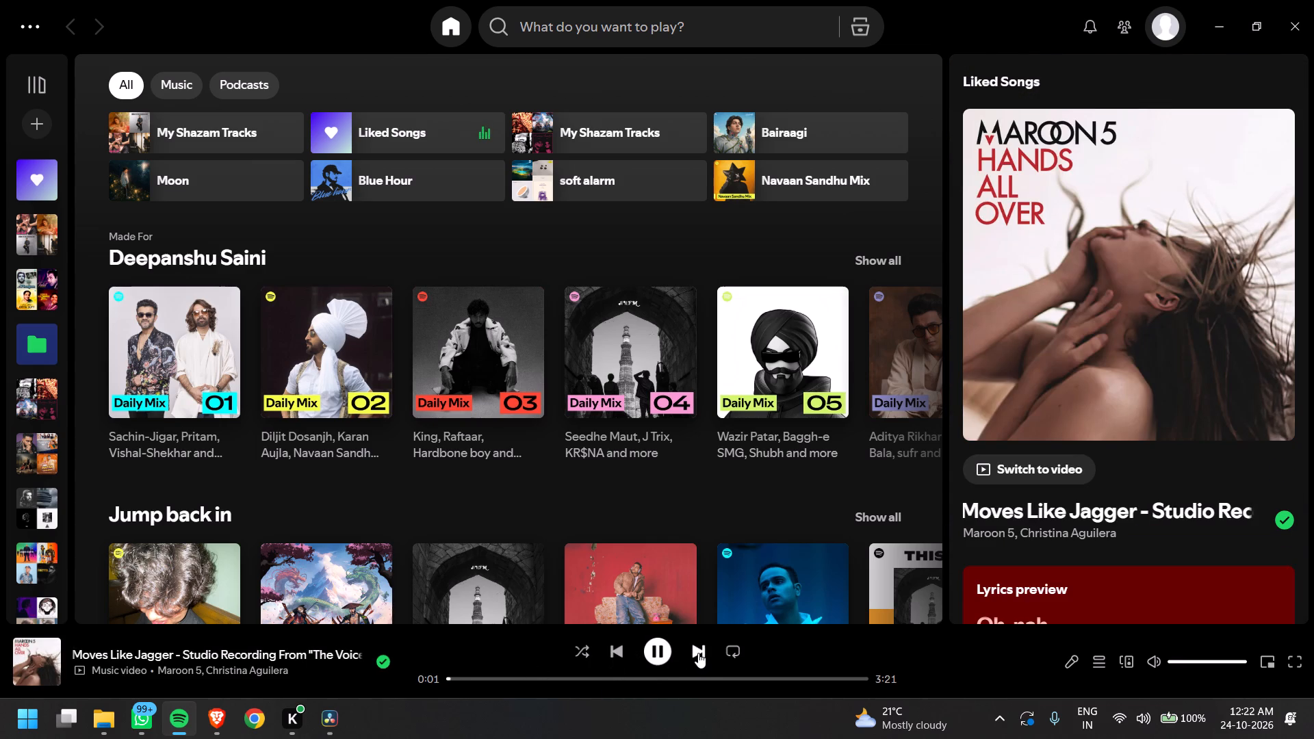
left_click(698, 653)
left_click(698, 653)
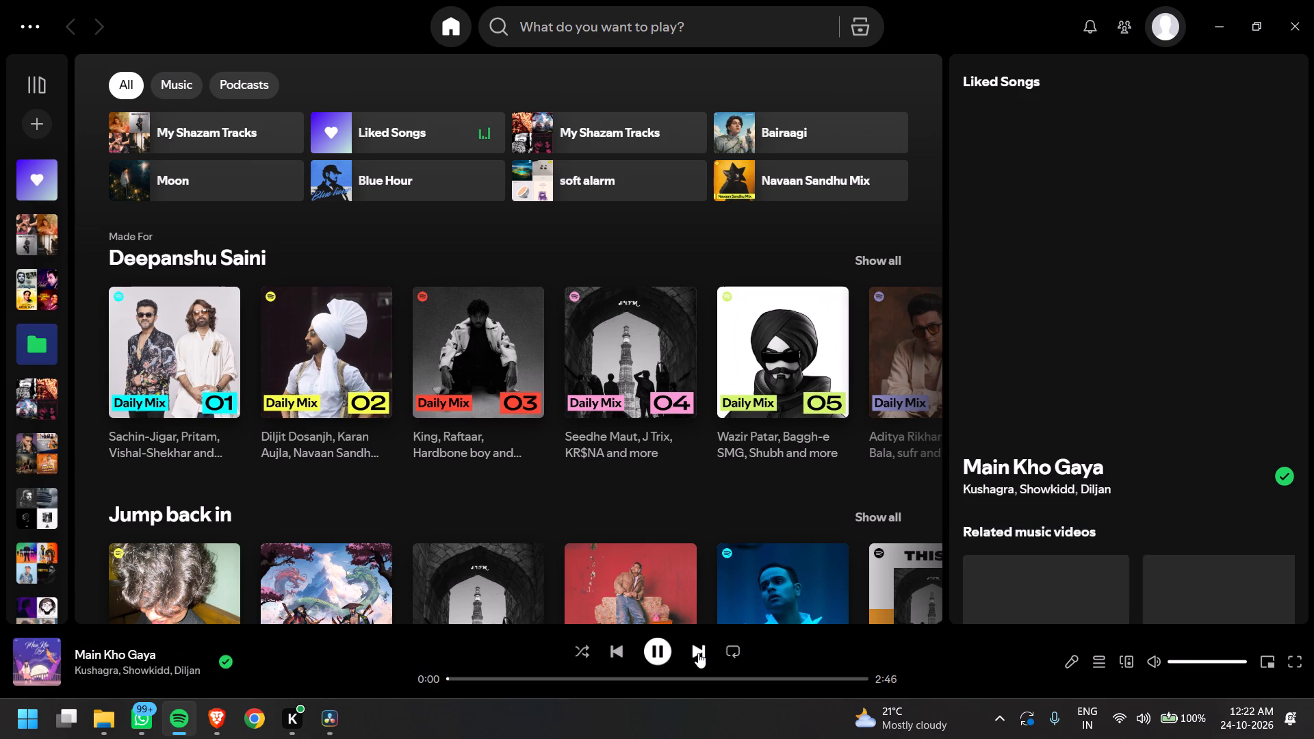
left_click(698, 653)
left_click(698, 653)
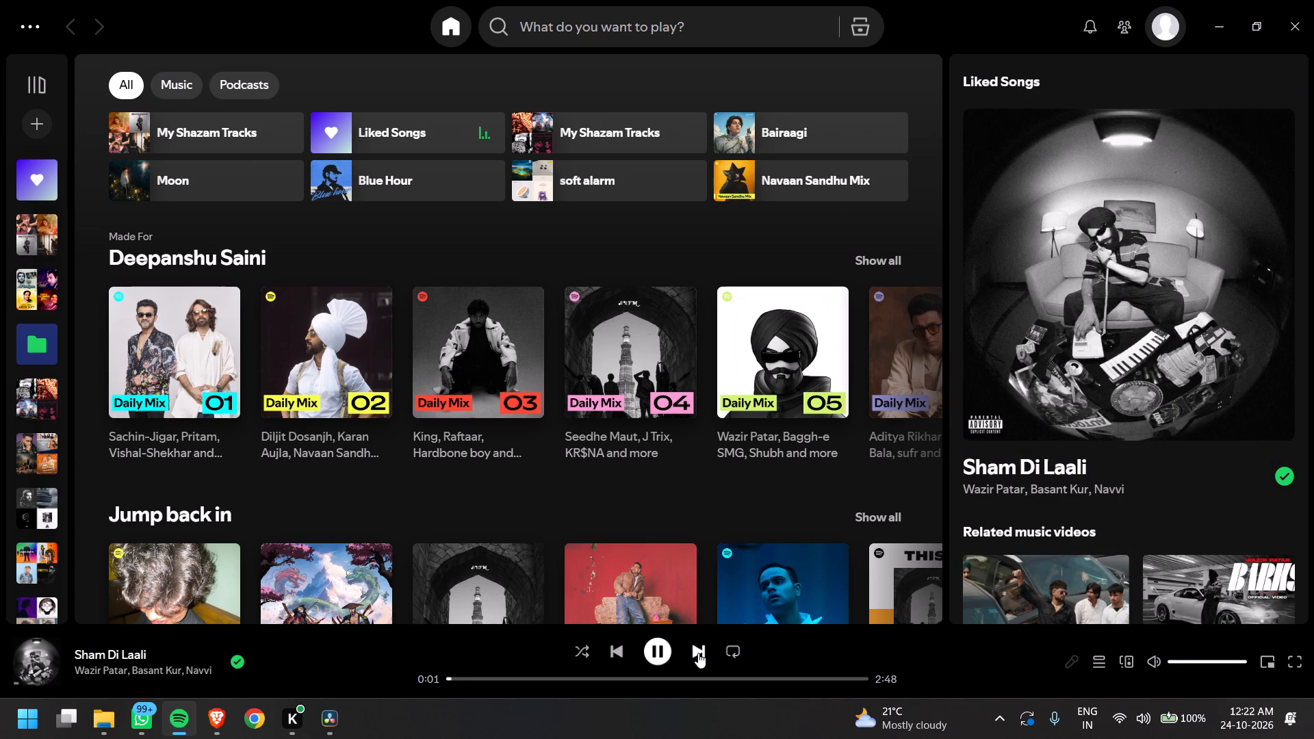
left_click(698, 653)
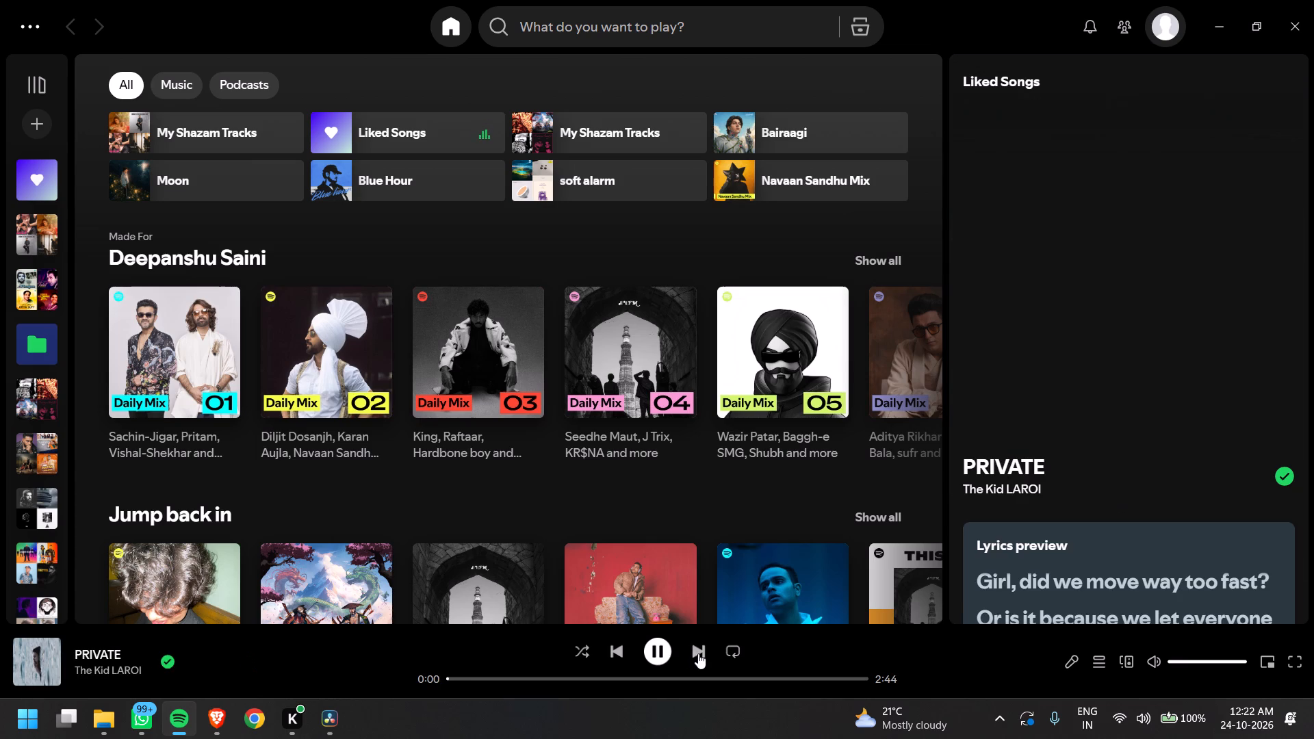
left_click(703, 652)
left_click(703, 652)
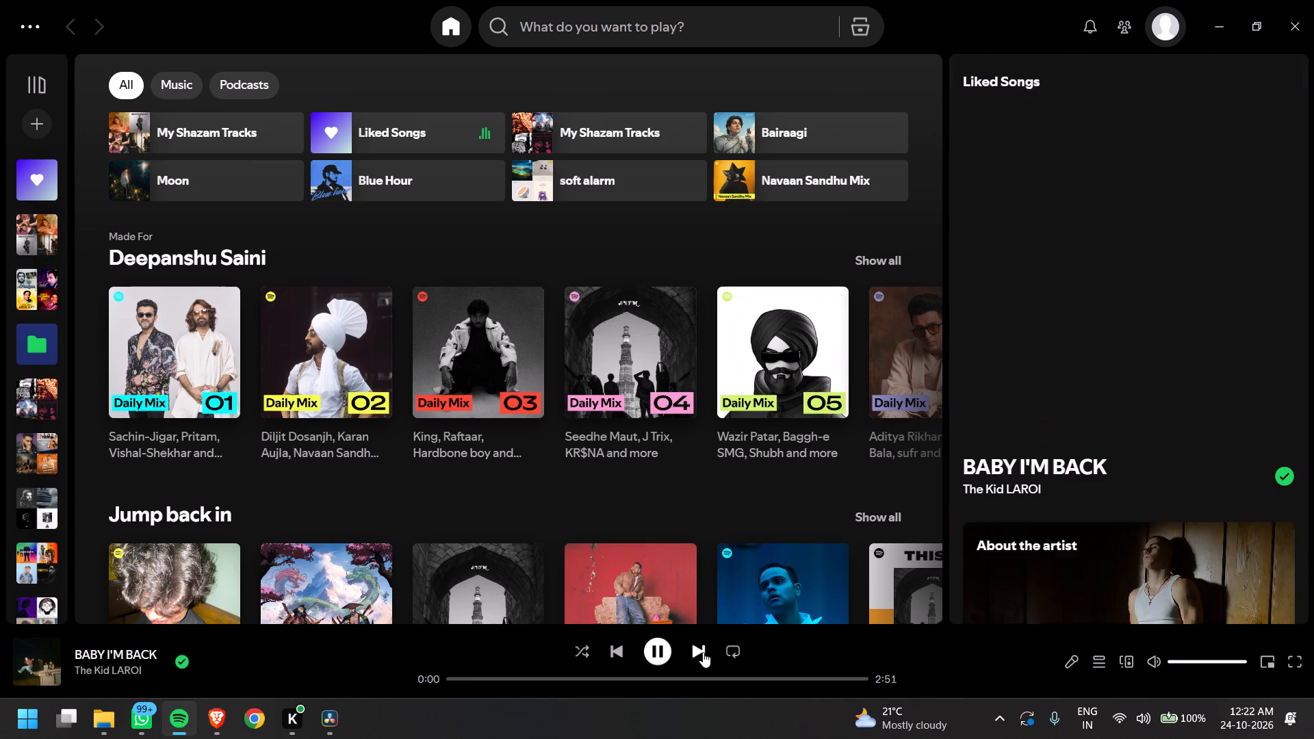
left_click(703, 652)
left_click(703, 652)
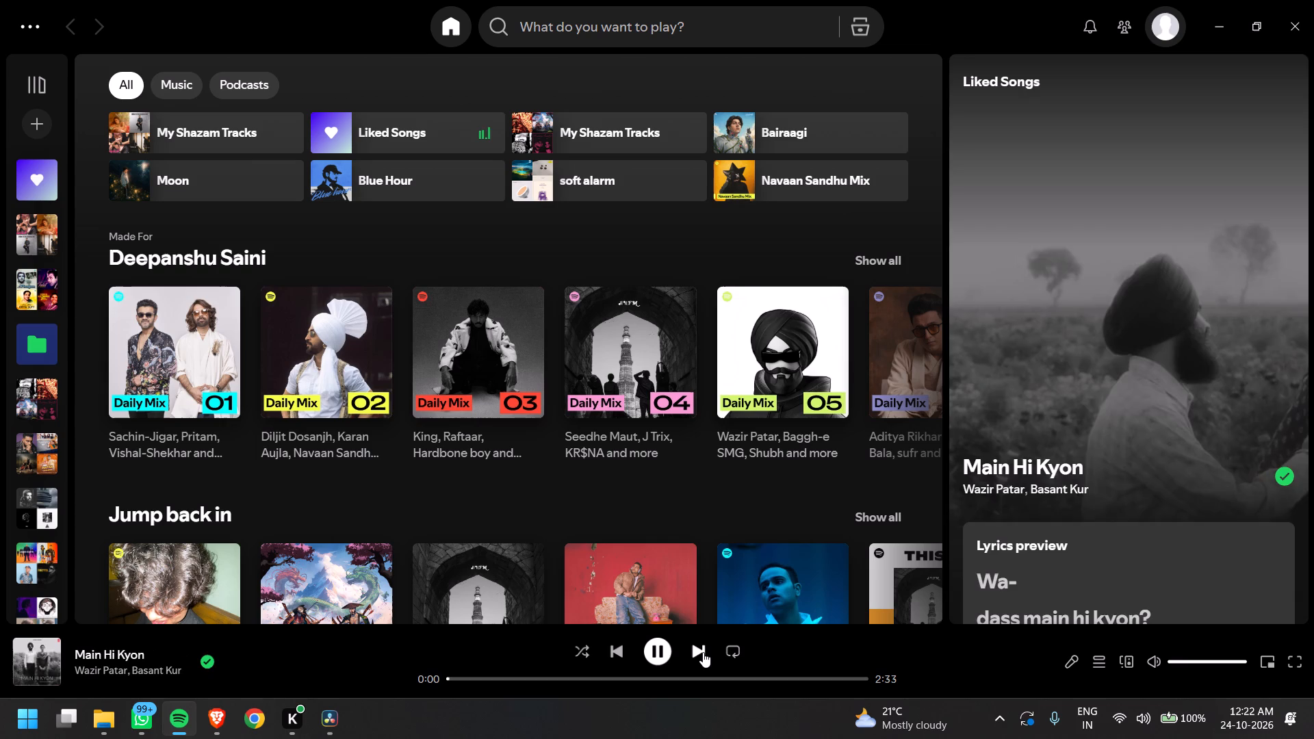
left_click(703, 652)
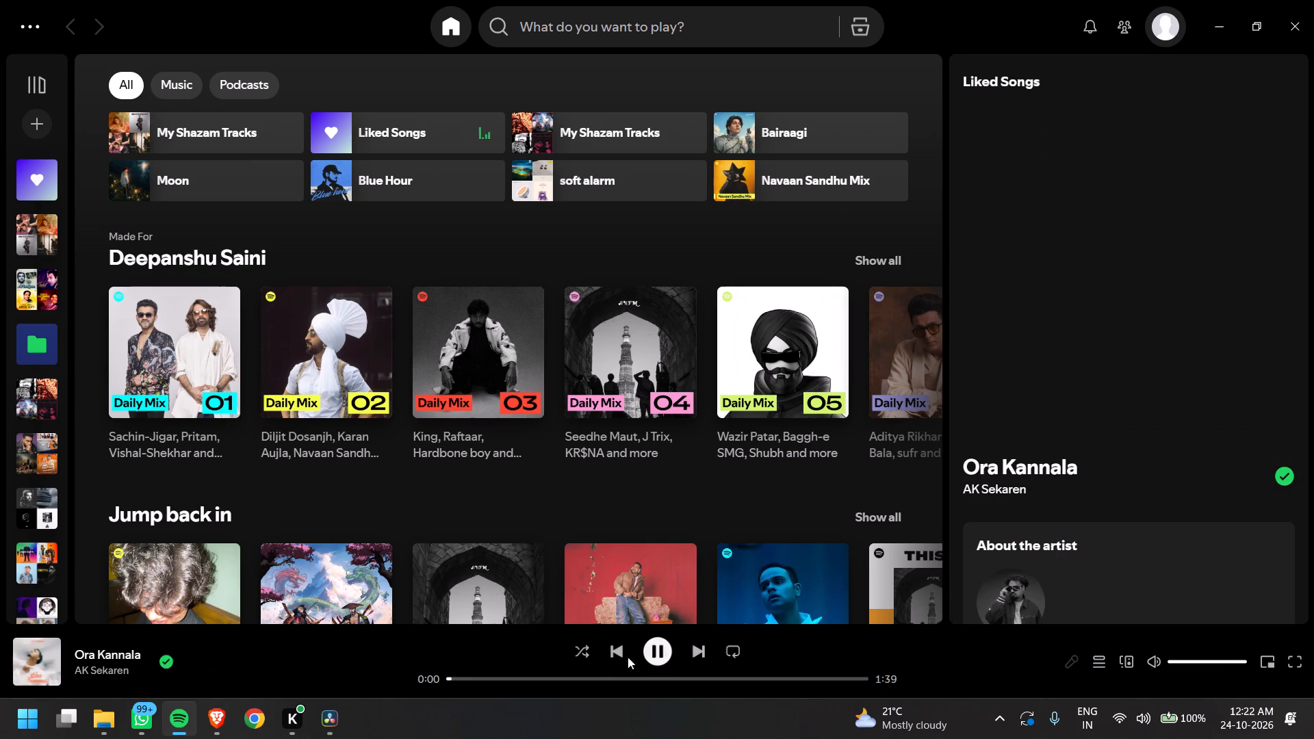
left_click(614, 656)
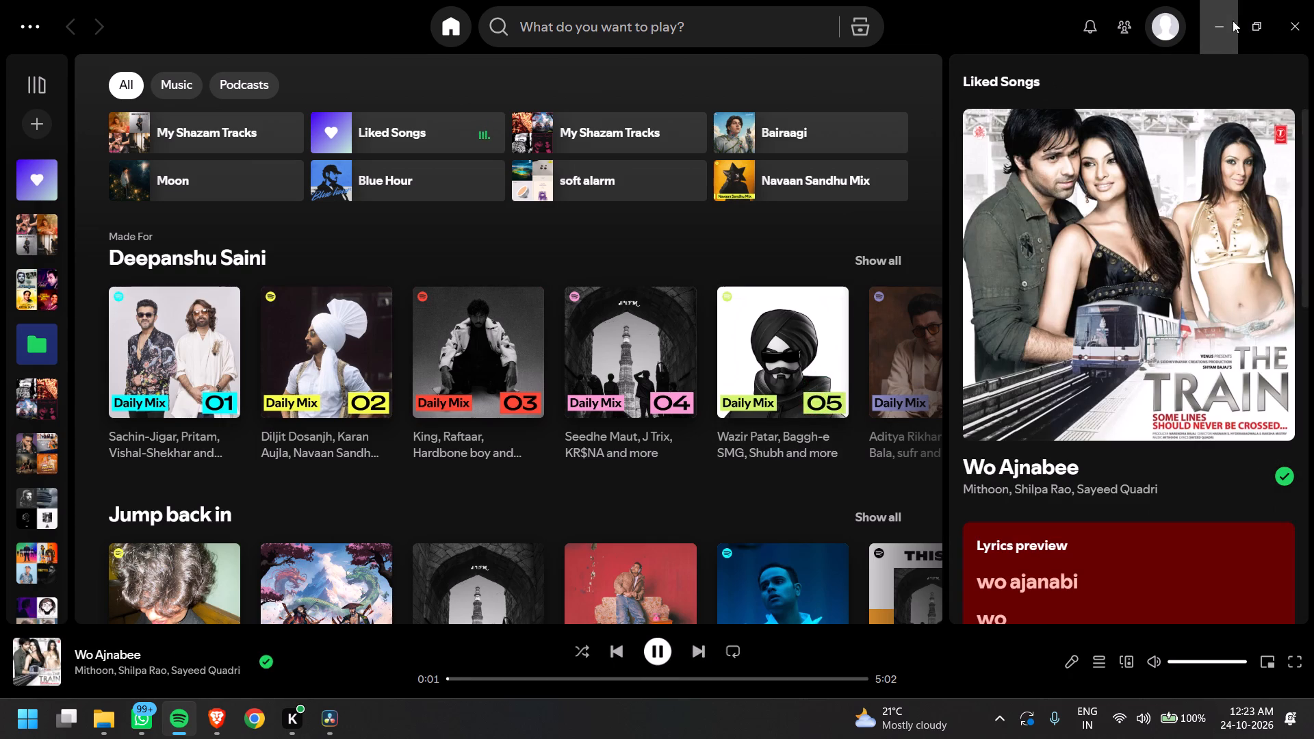
left_click(1226, 18)
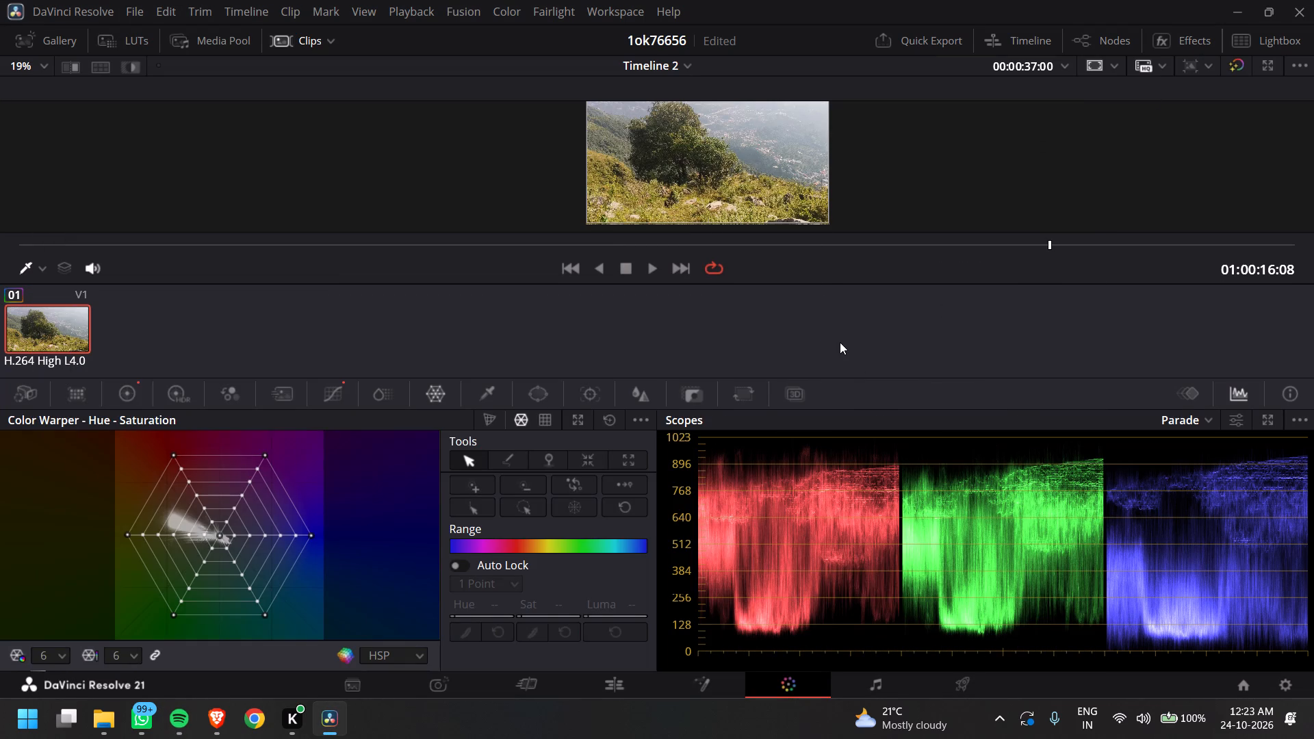
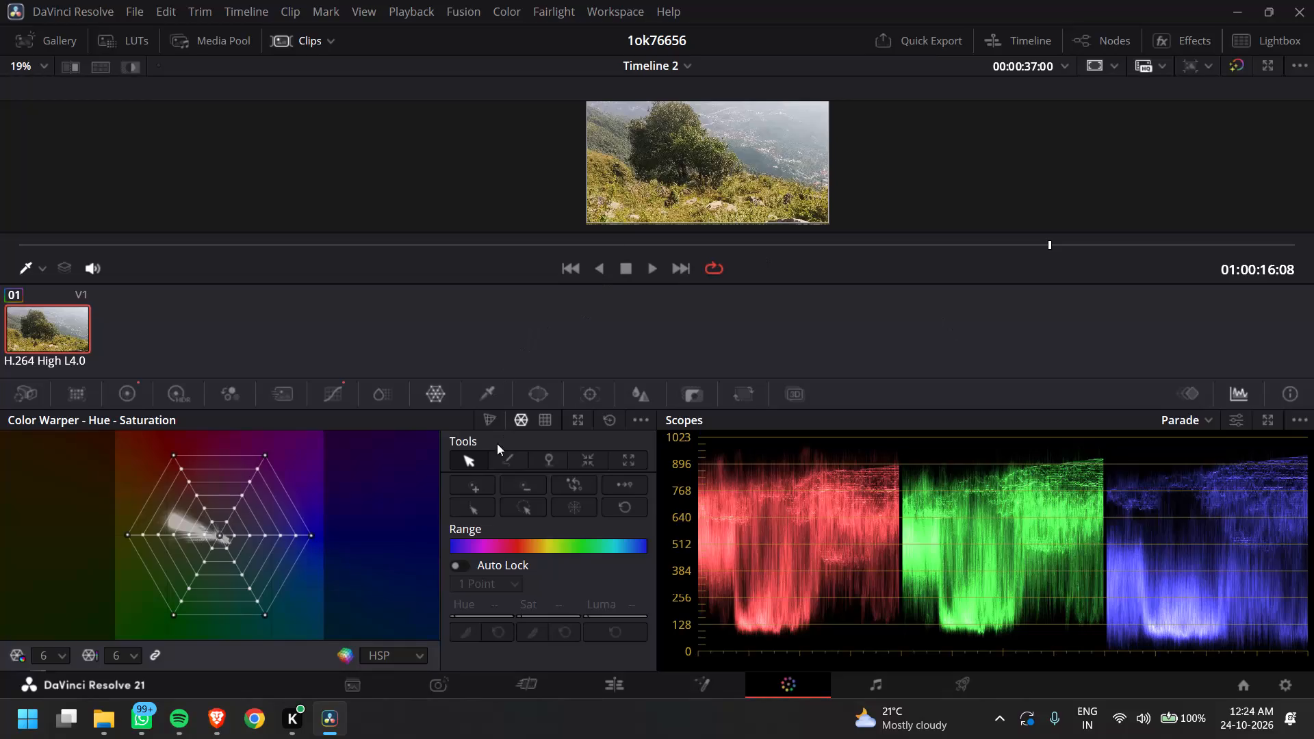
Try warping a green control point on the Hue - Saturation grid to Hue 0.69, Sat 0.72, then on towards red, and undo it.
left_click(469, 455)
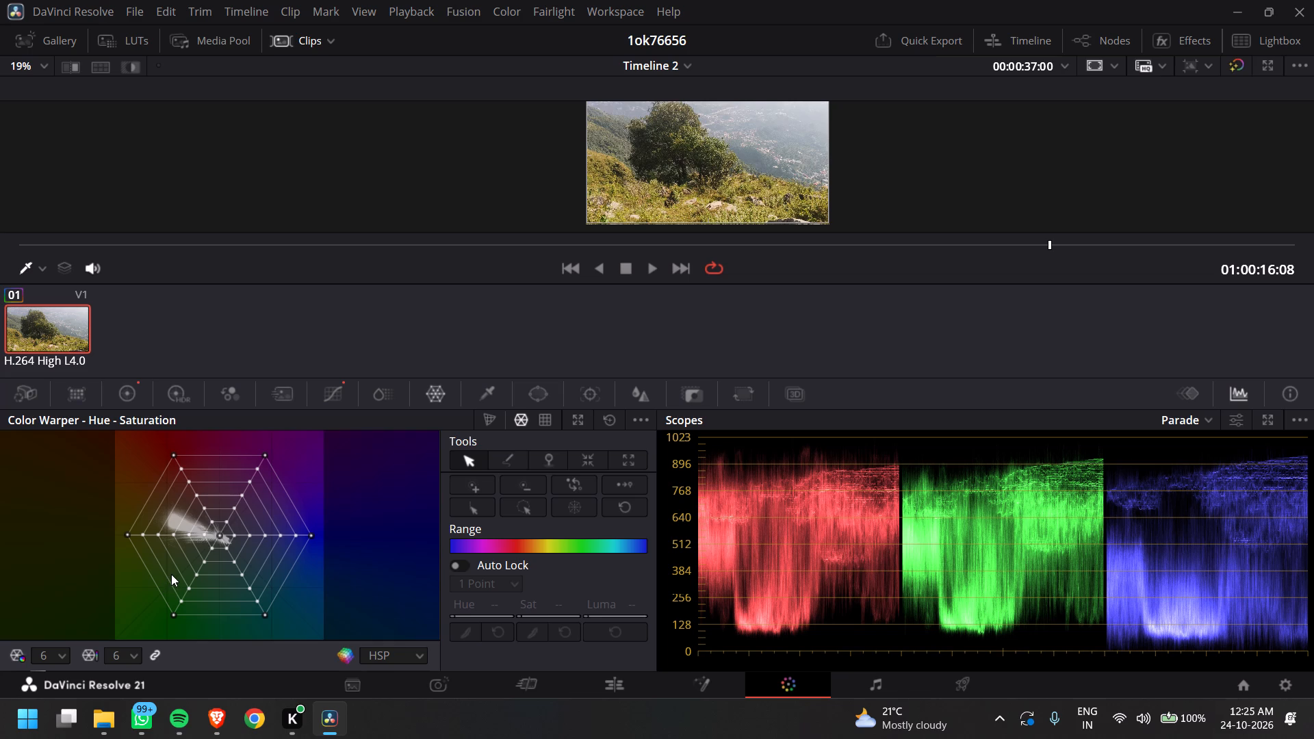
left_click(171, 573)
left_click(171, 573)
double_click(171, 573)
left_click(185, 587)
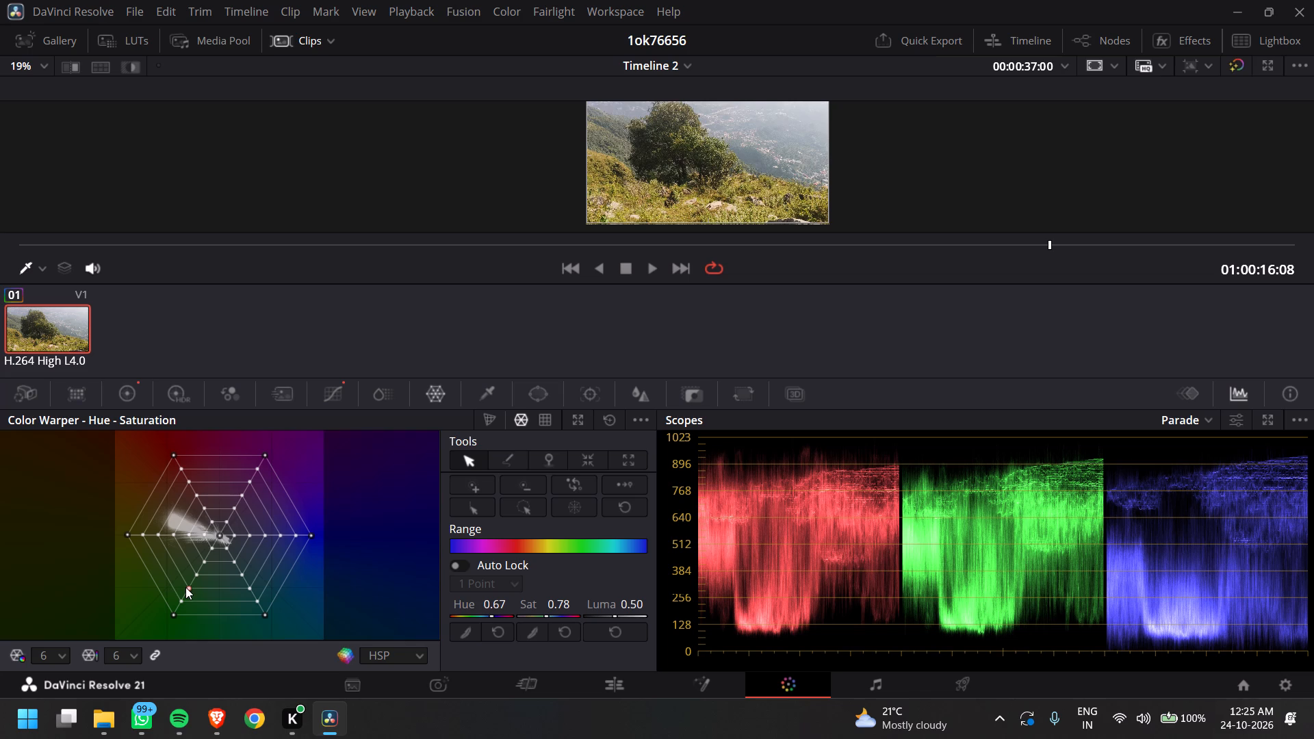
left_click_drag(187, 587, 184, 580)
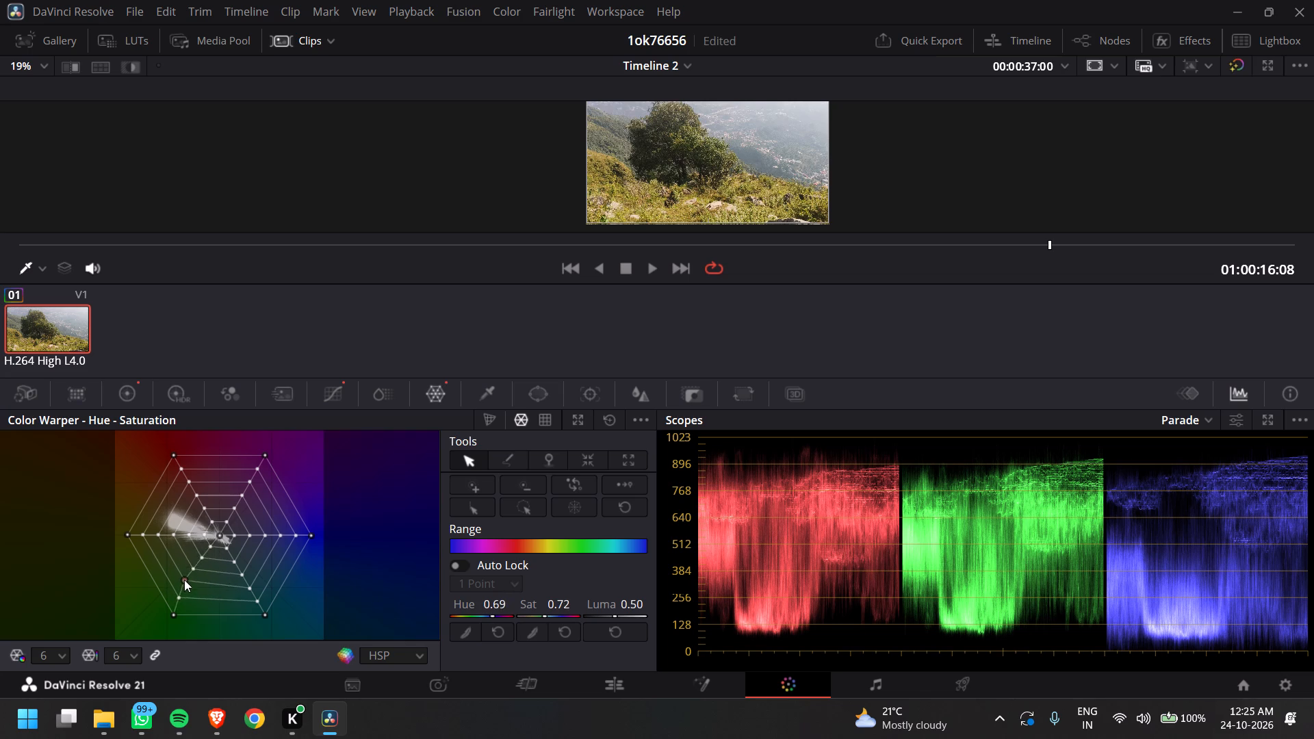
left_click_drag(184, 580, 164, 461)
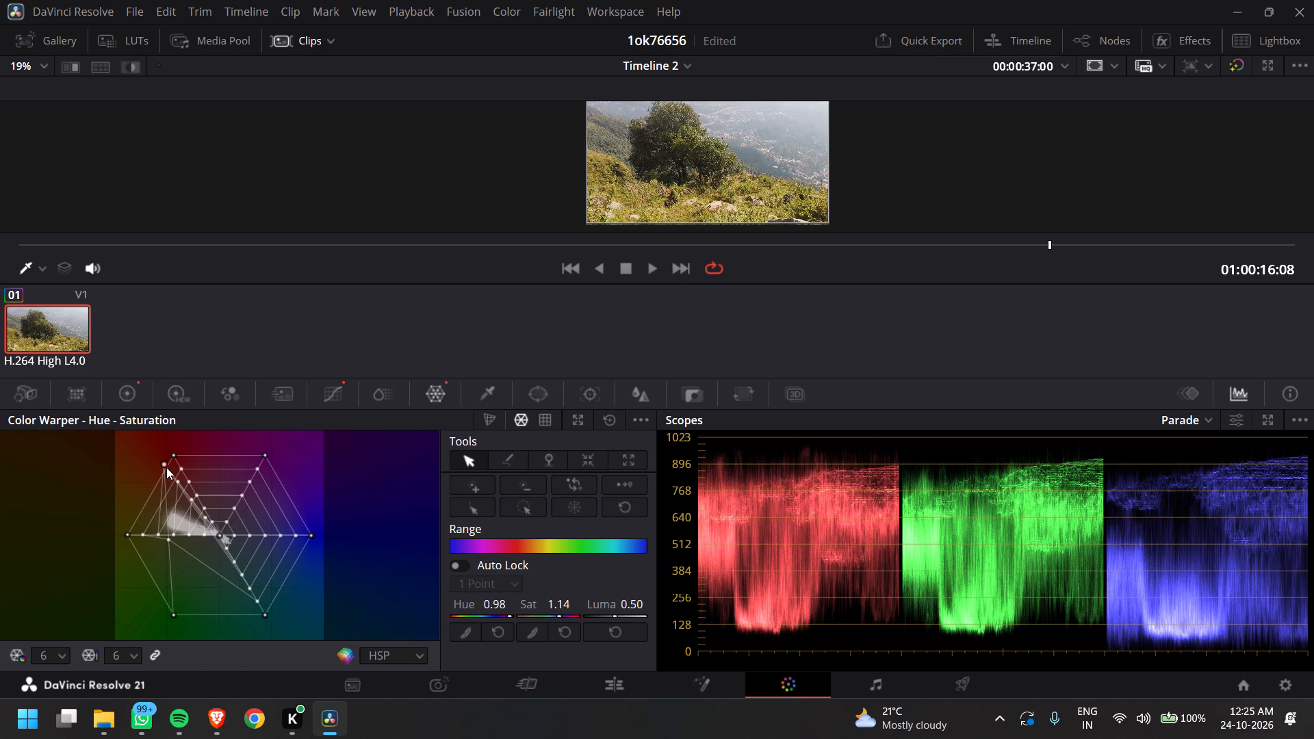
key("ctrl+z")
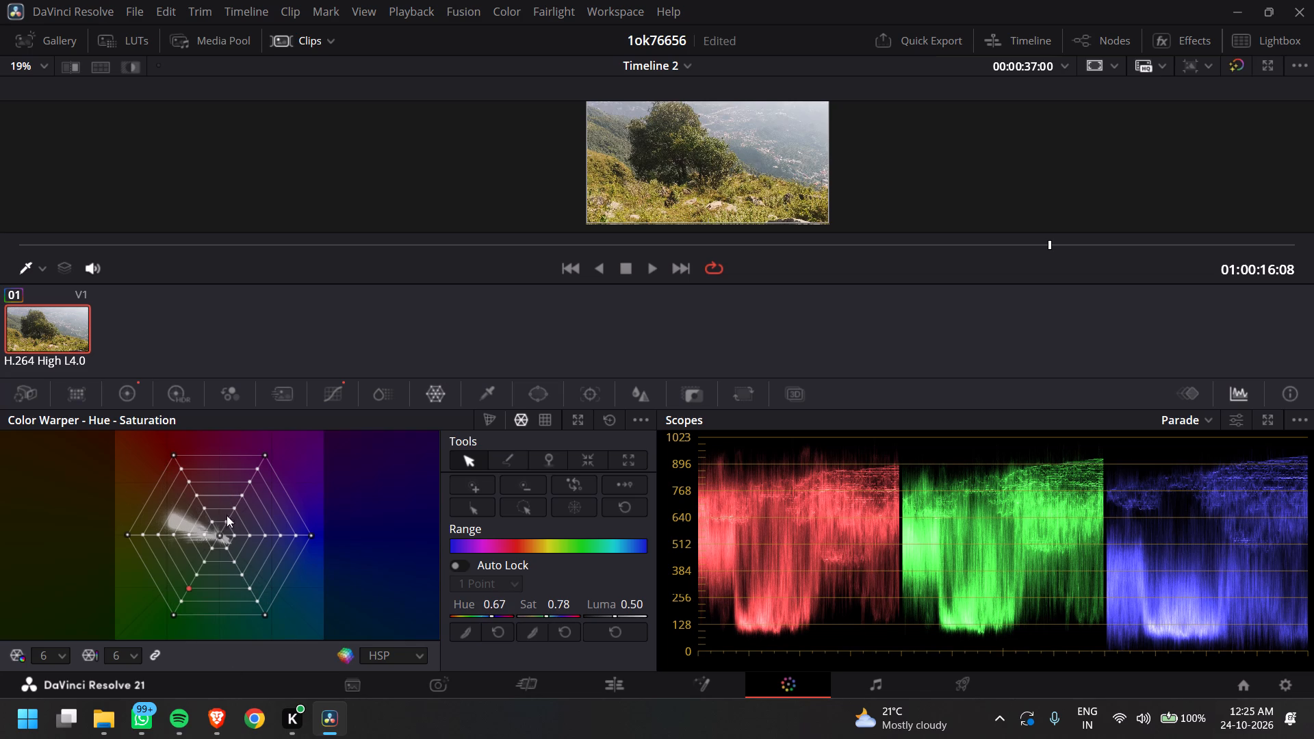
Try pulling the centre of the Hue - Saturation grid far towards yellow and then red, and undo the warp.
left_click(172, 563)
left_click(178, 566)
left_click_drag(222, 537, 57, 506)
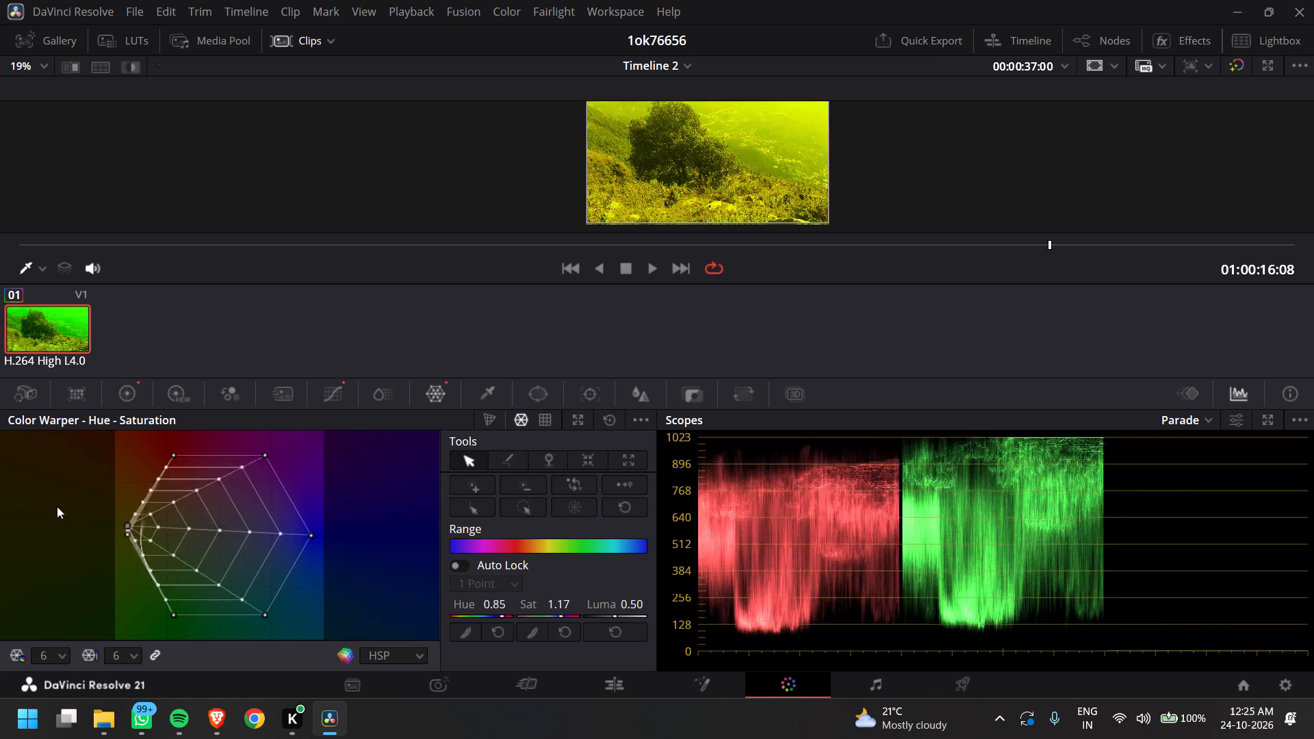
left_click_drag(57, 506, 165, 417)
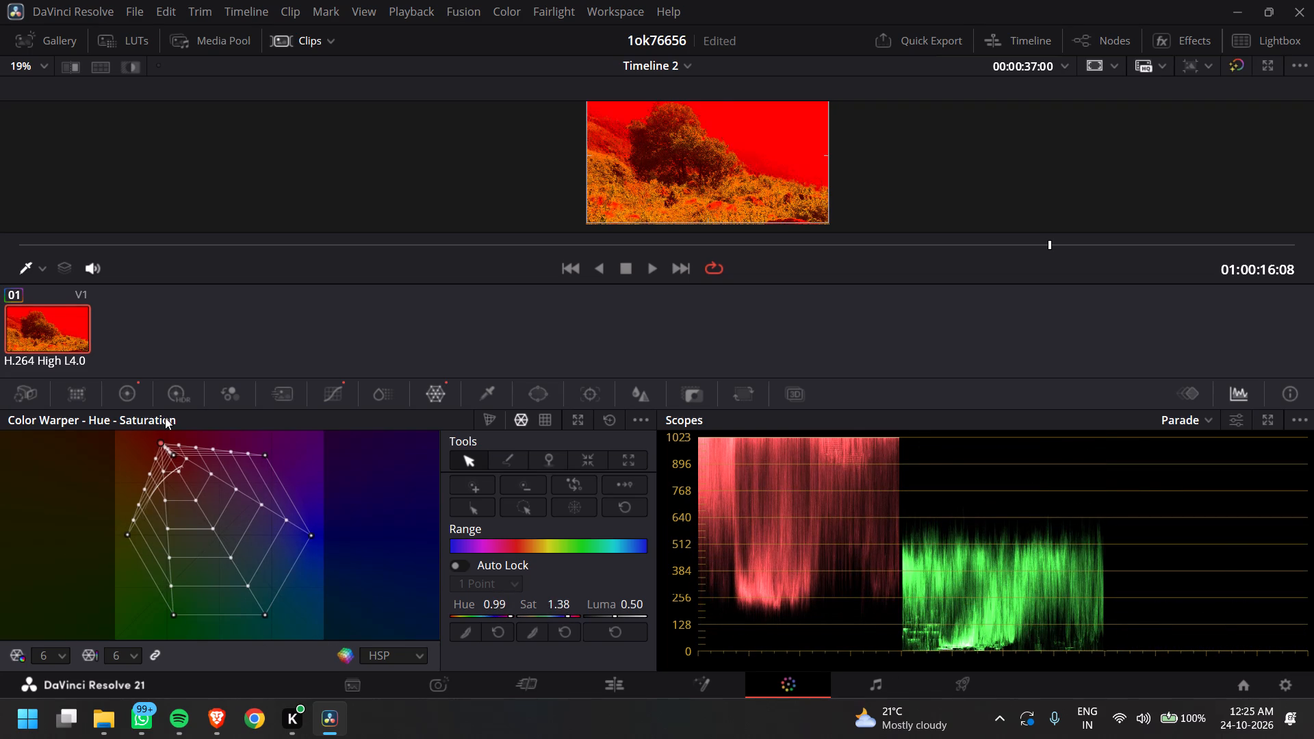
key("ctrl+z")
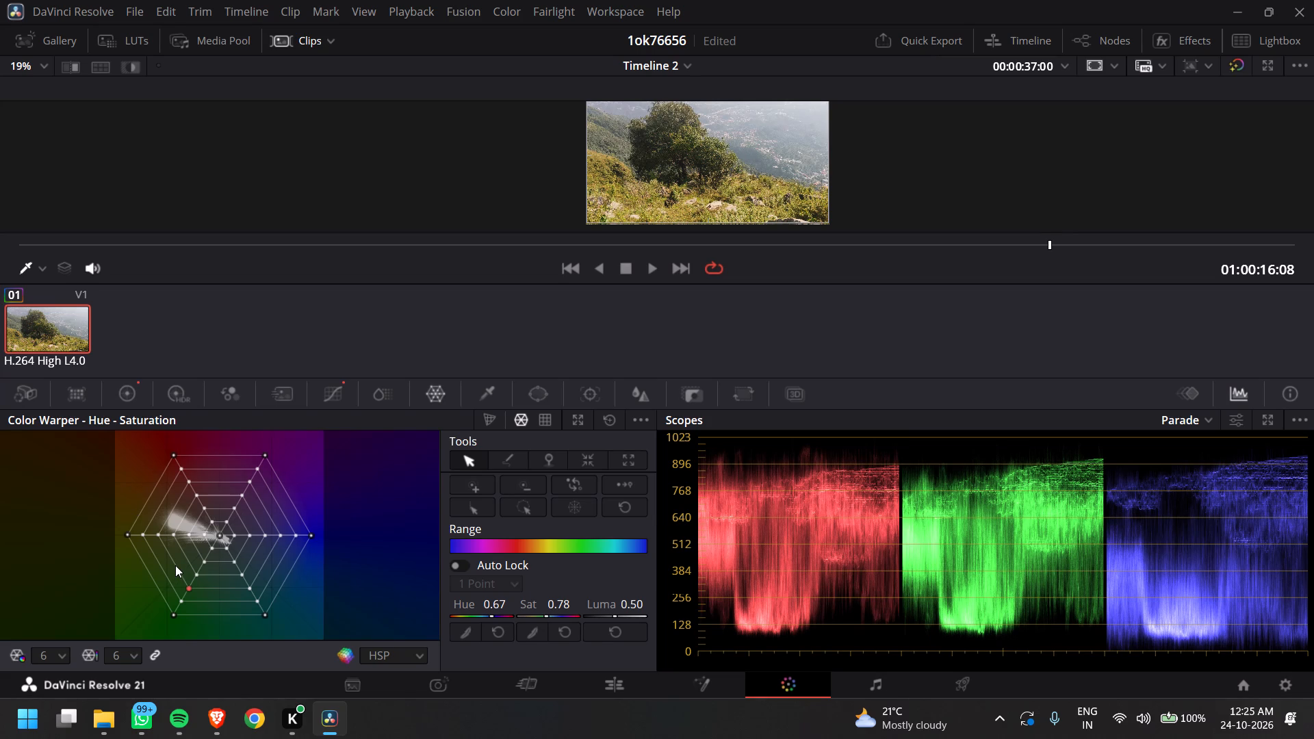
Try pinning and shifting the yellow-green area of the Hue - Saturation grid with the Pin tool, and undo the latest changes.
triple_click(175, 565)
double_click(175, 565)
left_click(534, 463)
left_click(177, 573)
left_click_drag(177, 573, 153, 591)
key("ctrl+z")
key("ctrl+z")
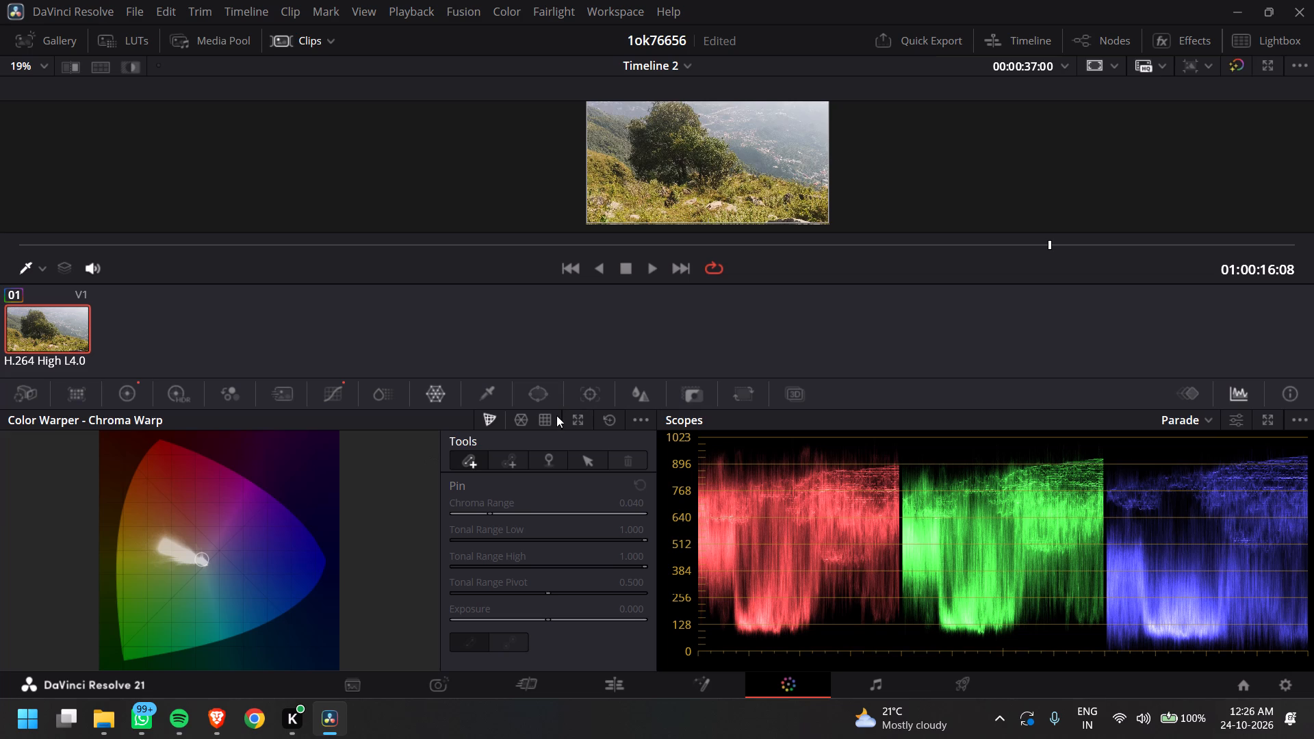
Switch the Color Warper back to the Hue - Saturation grid and activate its selection tool.
left_click(519, 422)
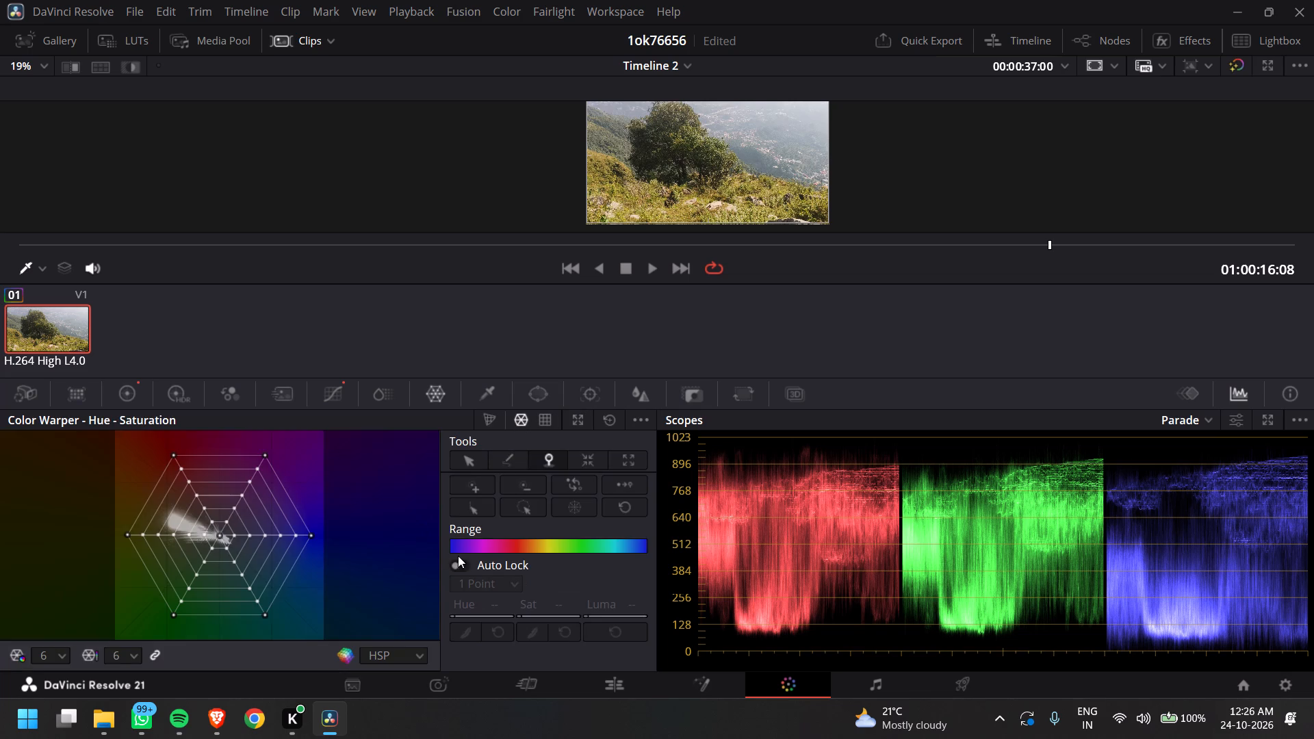
left_click(474, 457)
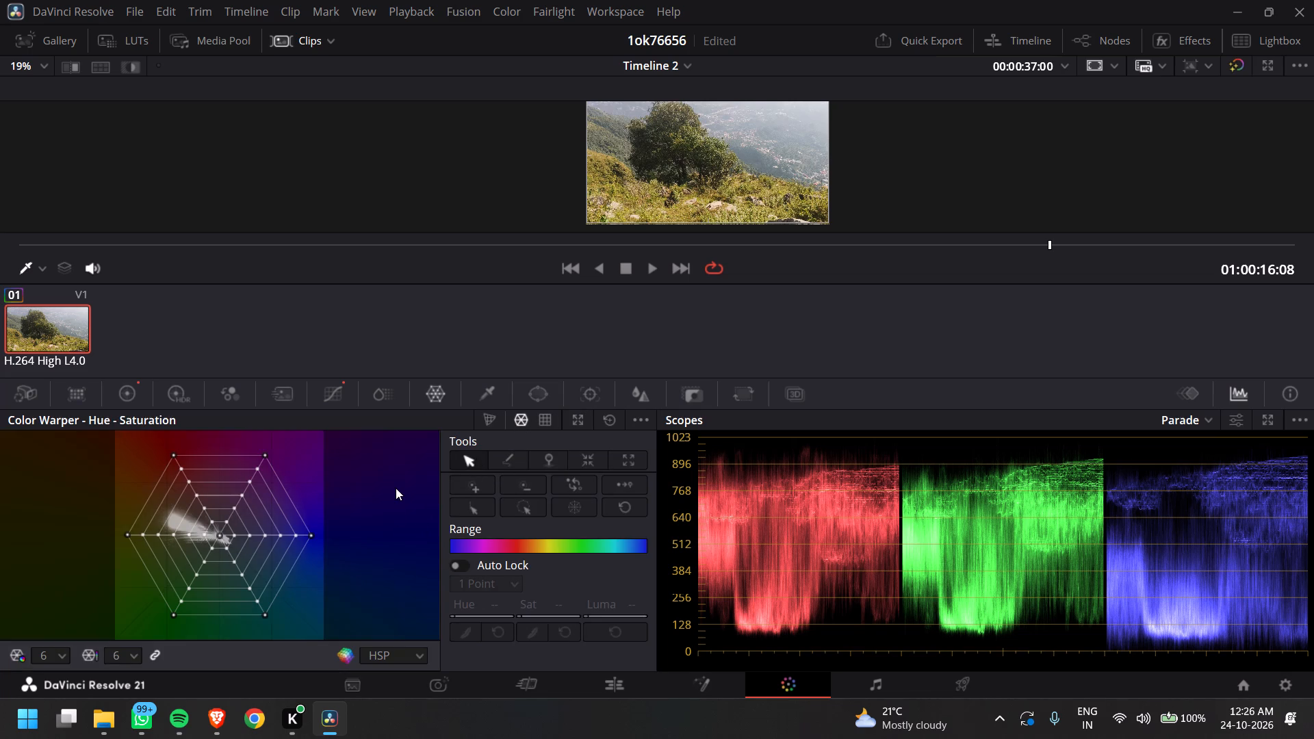
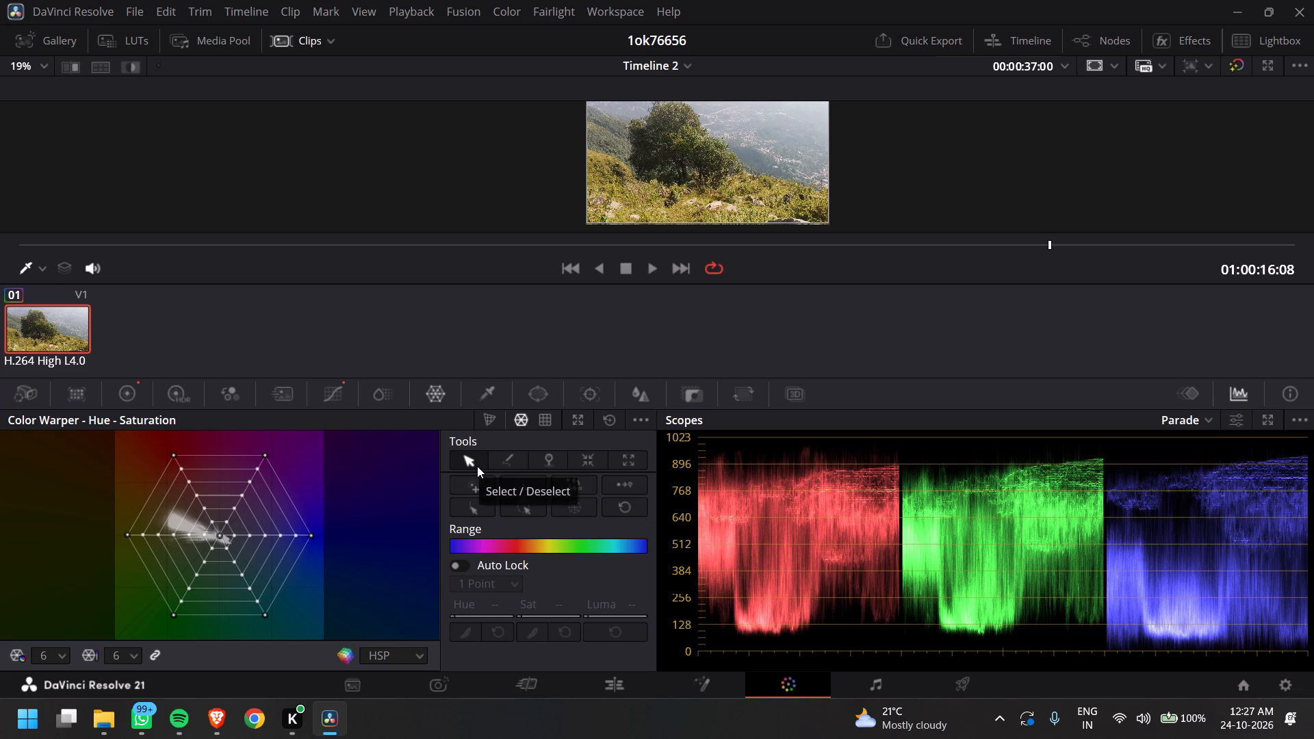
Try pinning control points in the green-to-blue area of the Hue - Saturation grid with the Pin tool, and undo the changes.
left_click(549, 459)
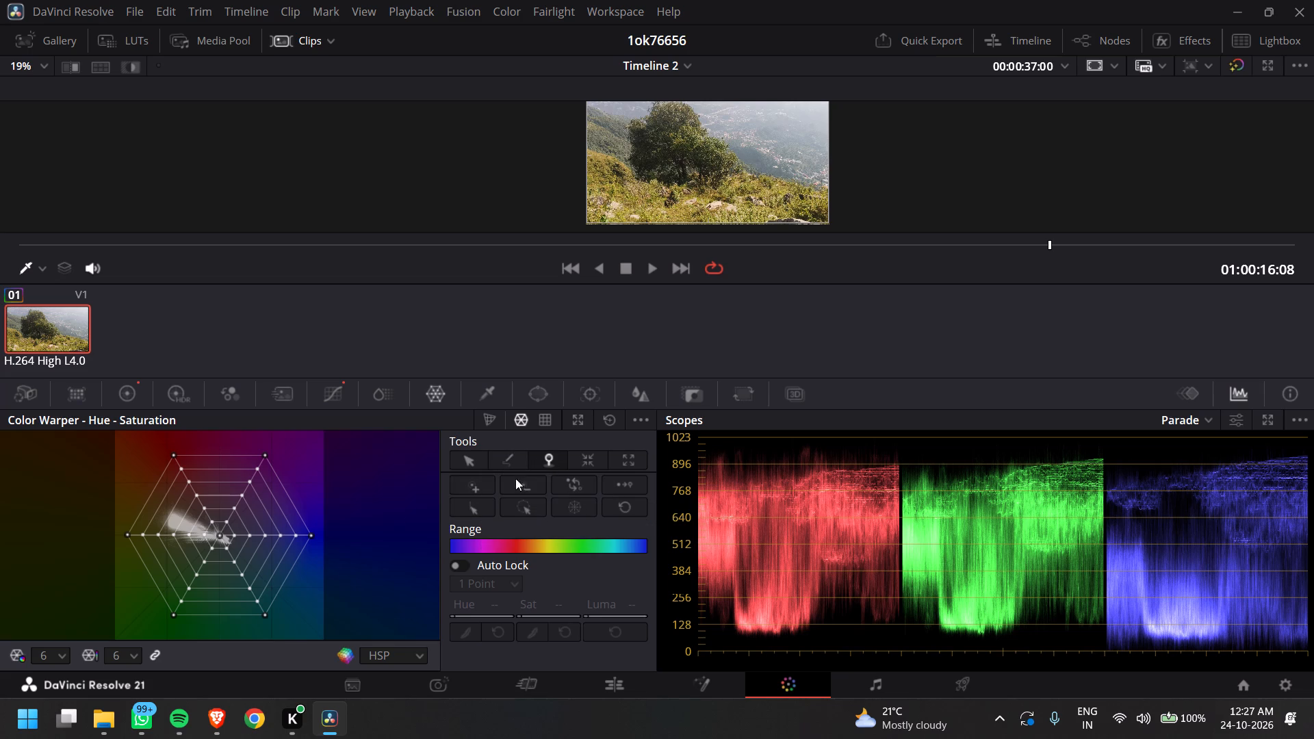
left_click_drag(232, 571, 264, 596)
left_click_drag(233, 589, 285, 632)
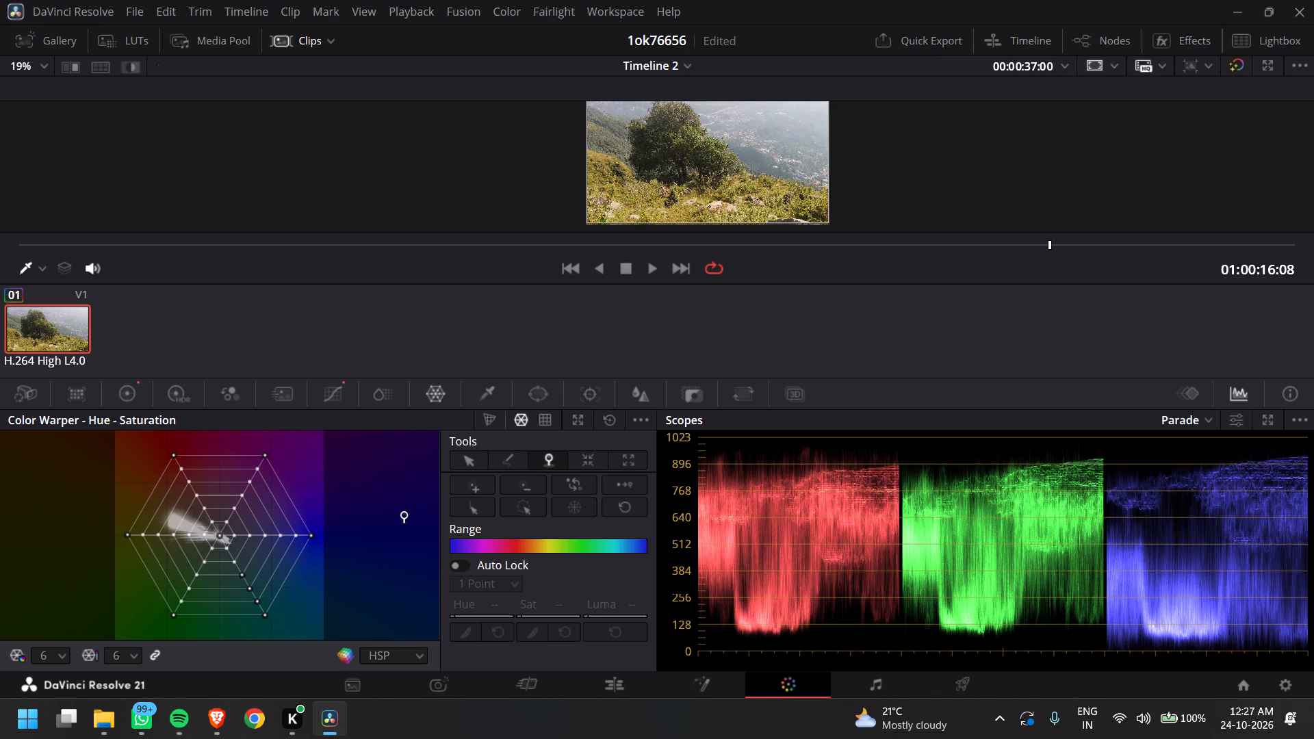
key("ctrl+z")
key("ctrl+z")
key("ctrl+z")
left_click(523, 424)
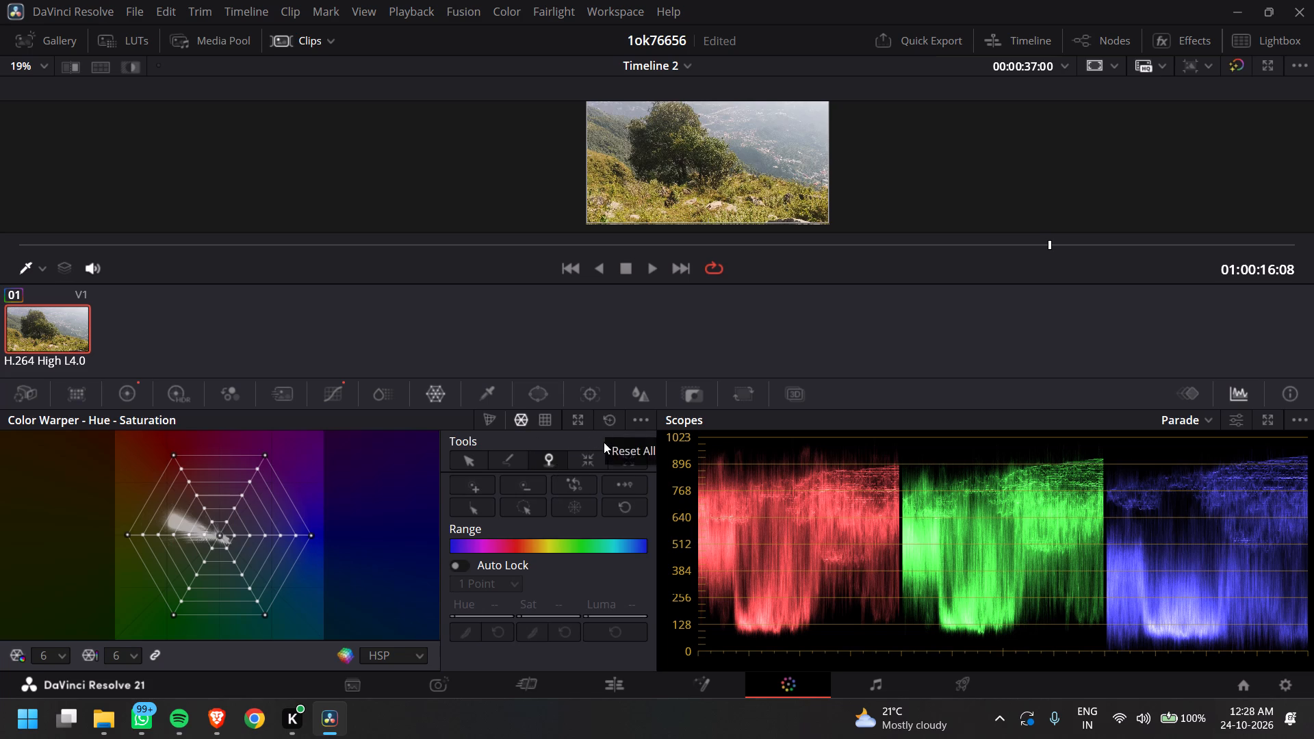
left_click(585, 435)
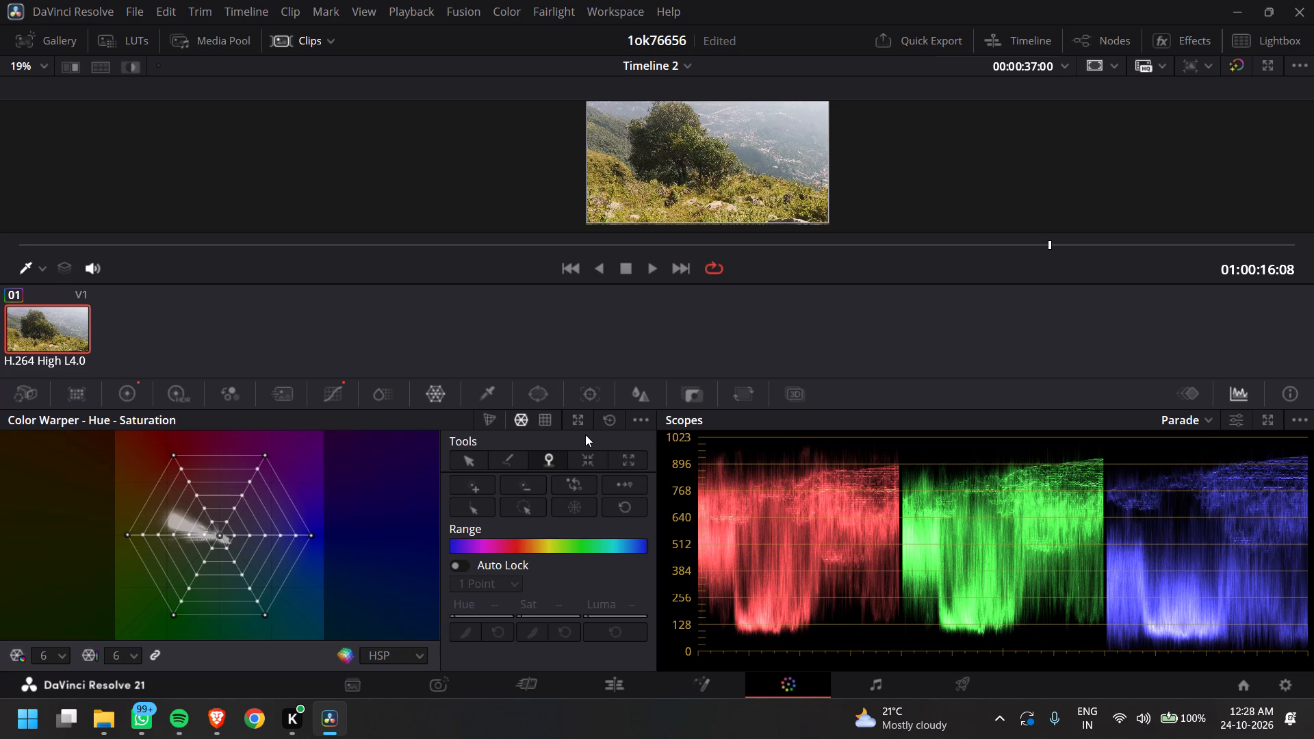
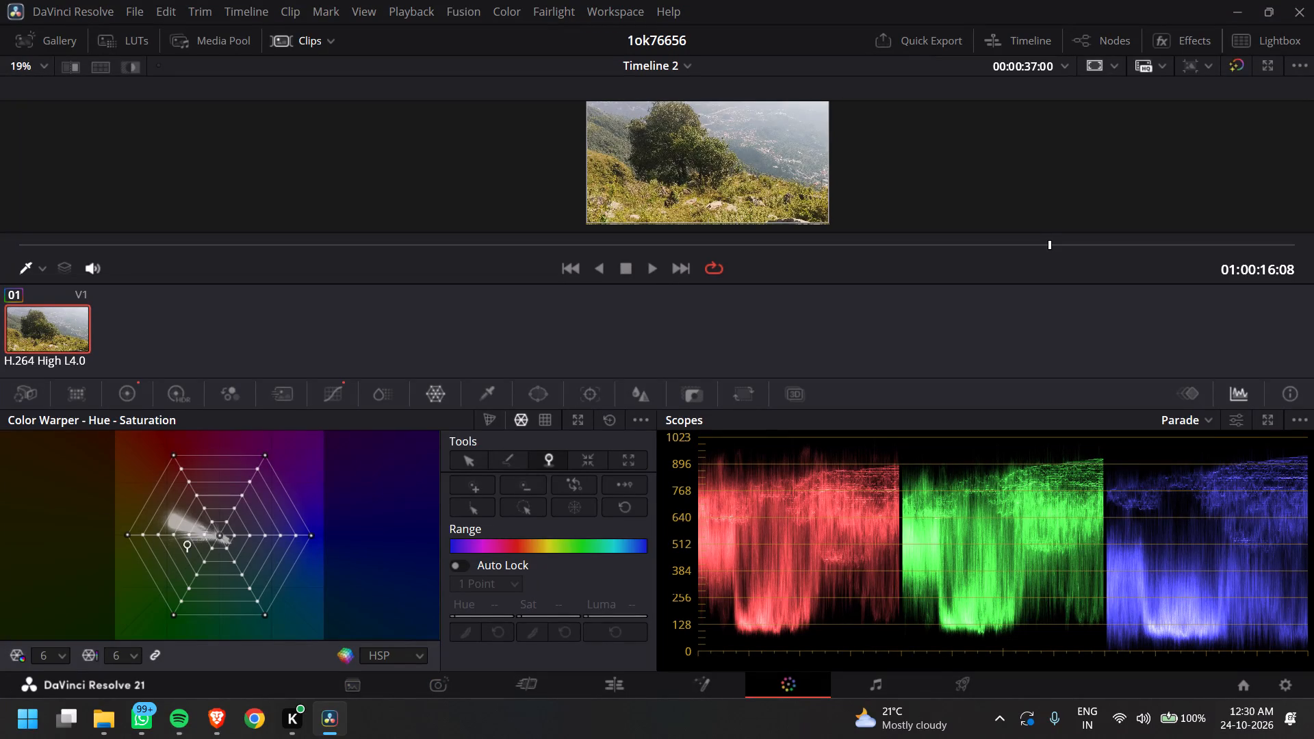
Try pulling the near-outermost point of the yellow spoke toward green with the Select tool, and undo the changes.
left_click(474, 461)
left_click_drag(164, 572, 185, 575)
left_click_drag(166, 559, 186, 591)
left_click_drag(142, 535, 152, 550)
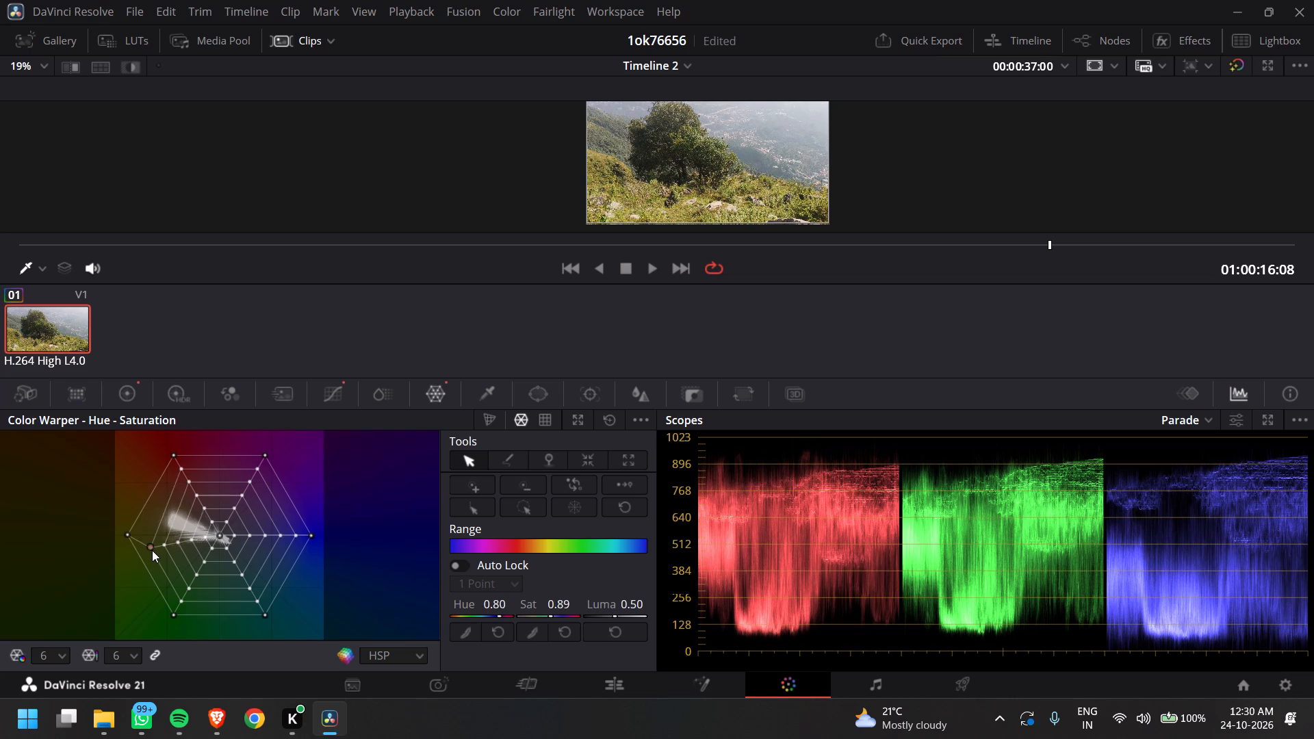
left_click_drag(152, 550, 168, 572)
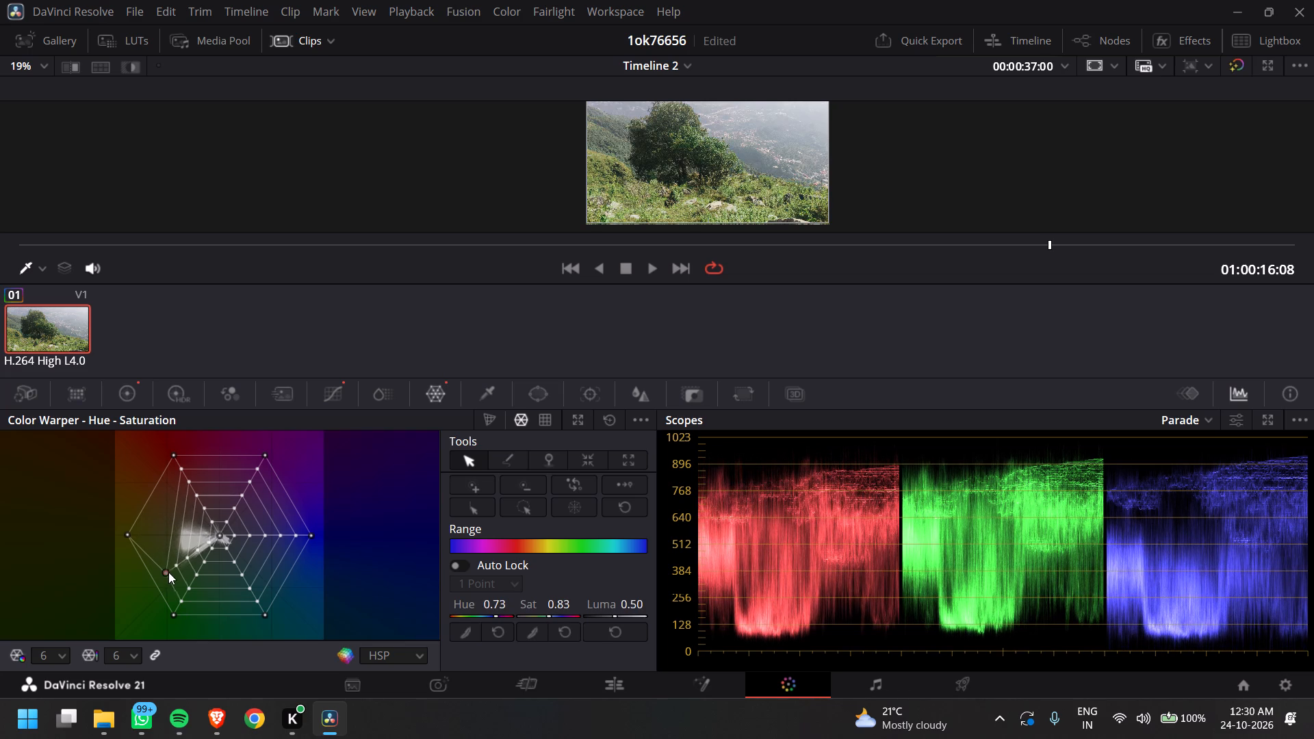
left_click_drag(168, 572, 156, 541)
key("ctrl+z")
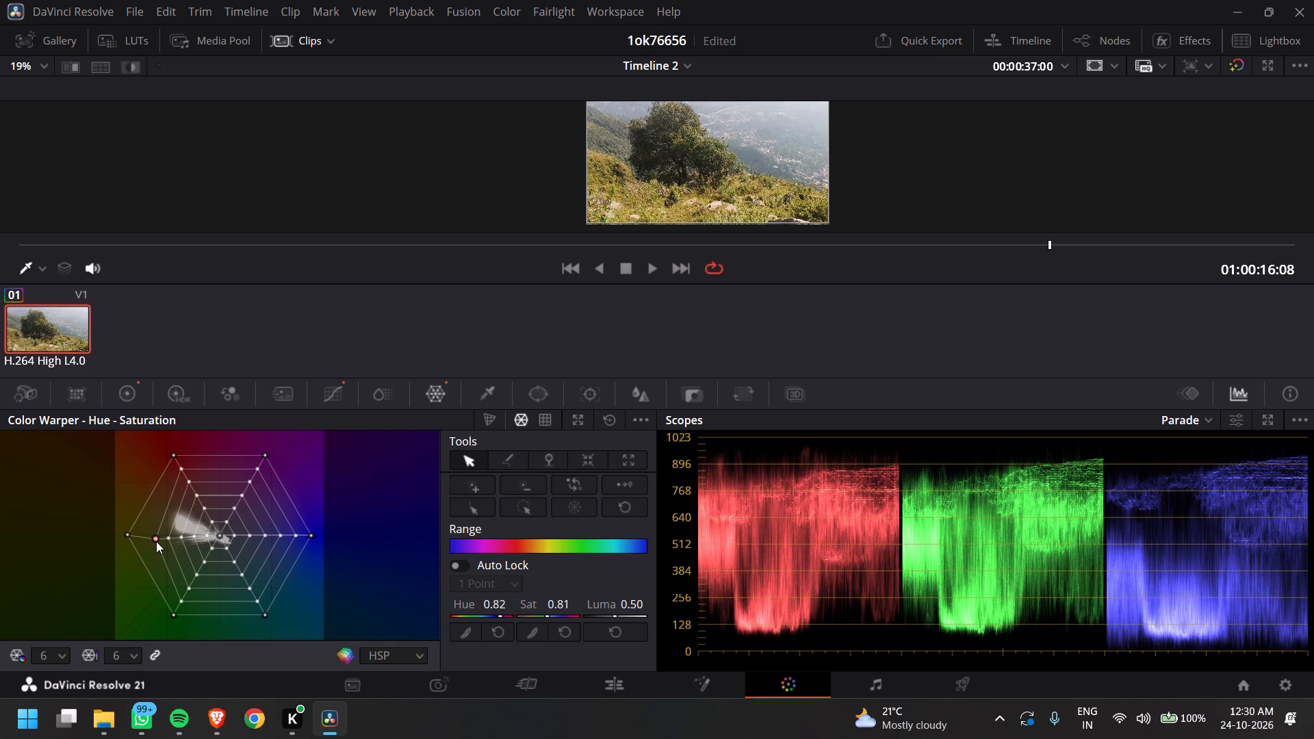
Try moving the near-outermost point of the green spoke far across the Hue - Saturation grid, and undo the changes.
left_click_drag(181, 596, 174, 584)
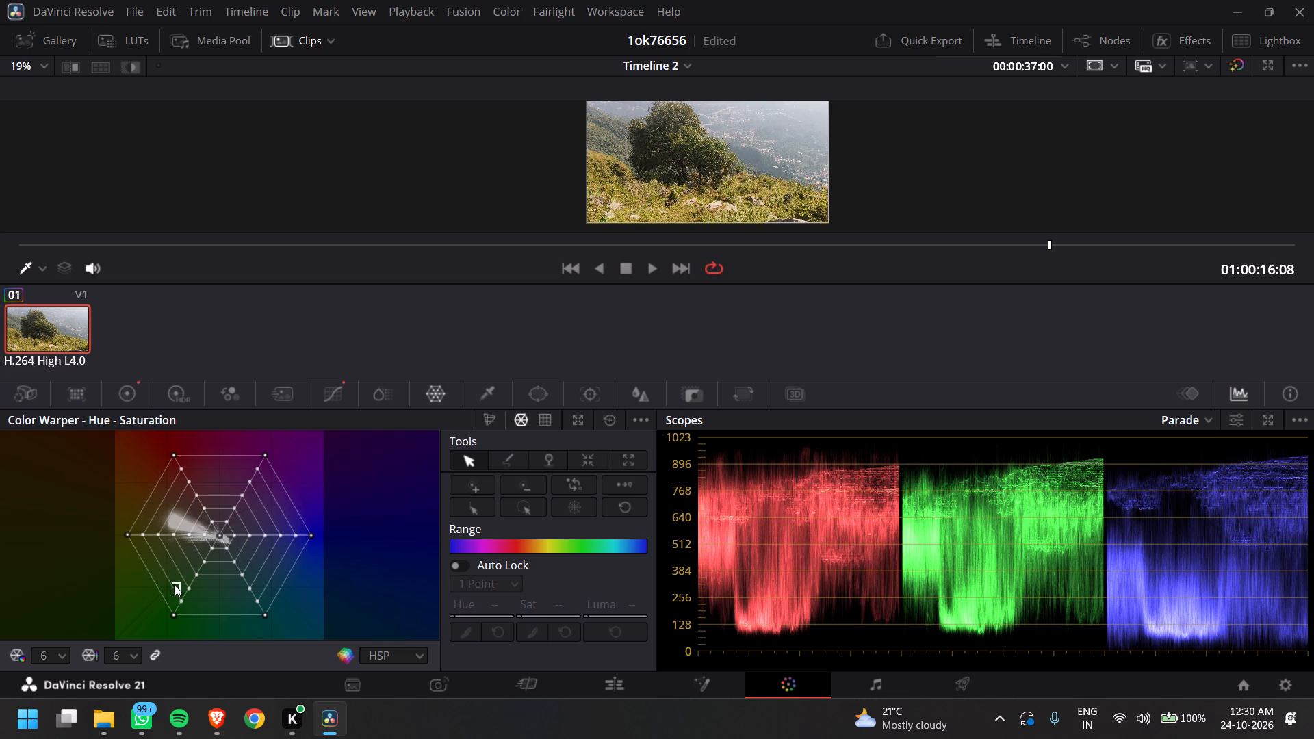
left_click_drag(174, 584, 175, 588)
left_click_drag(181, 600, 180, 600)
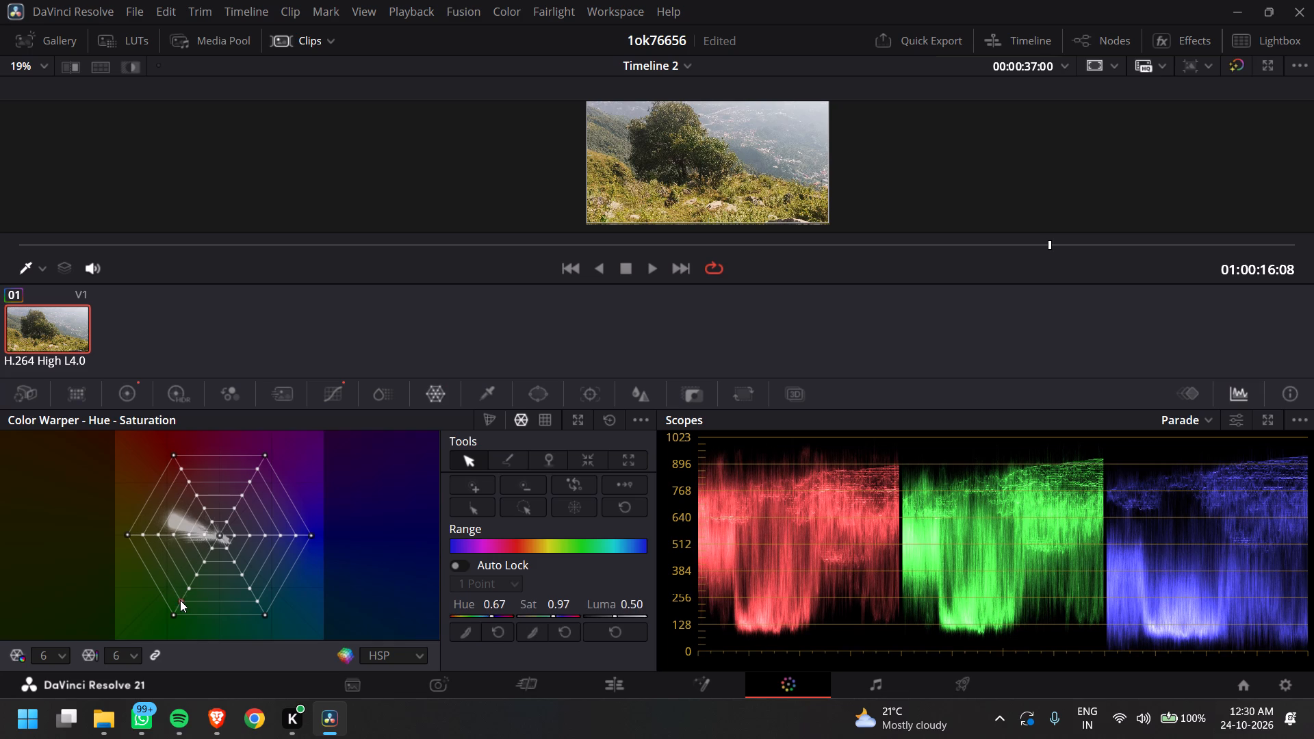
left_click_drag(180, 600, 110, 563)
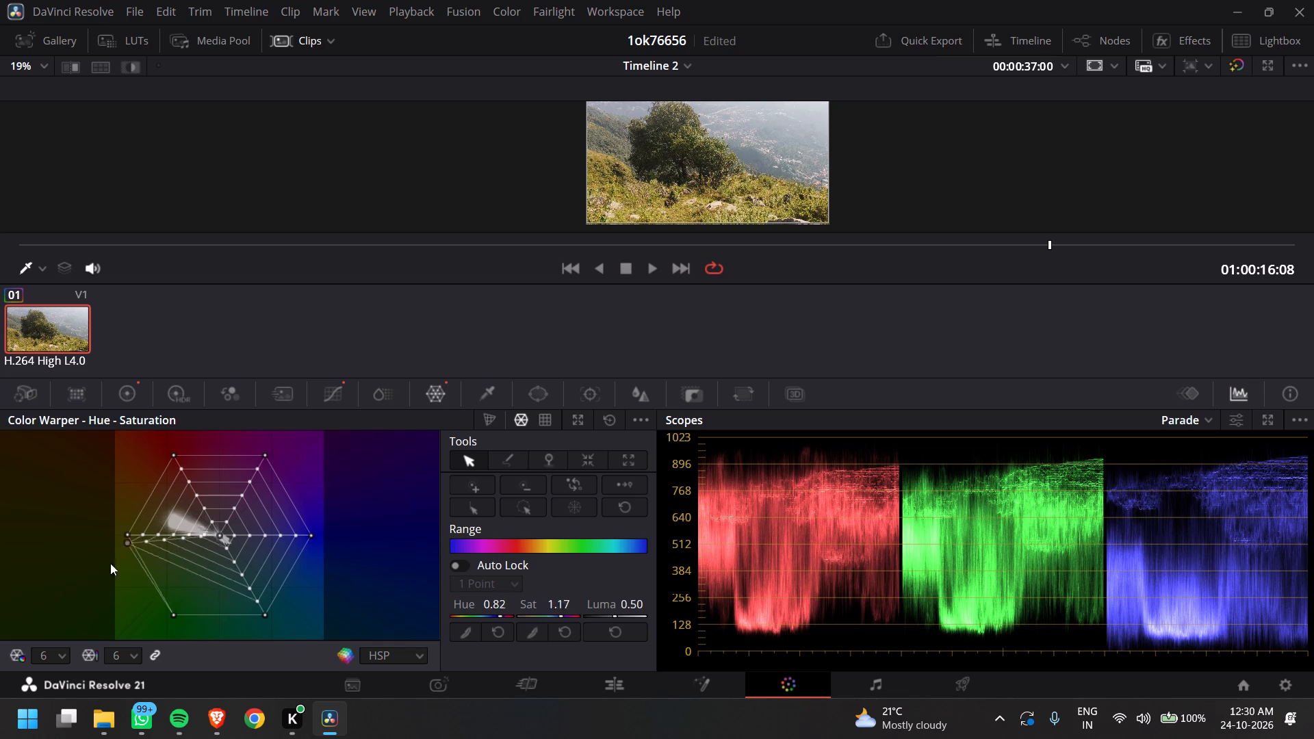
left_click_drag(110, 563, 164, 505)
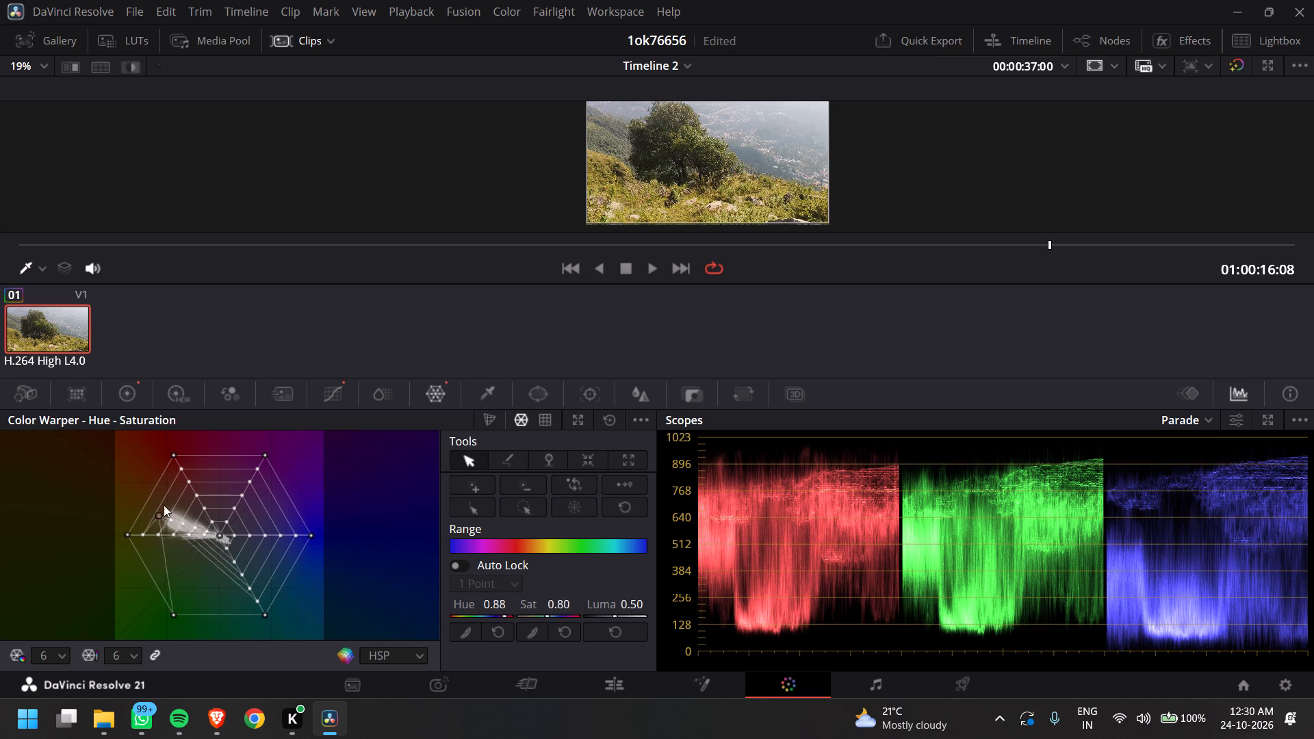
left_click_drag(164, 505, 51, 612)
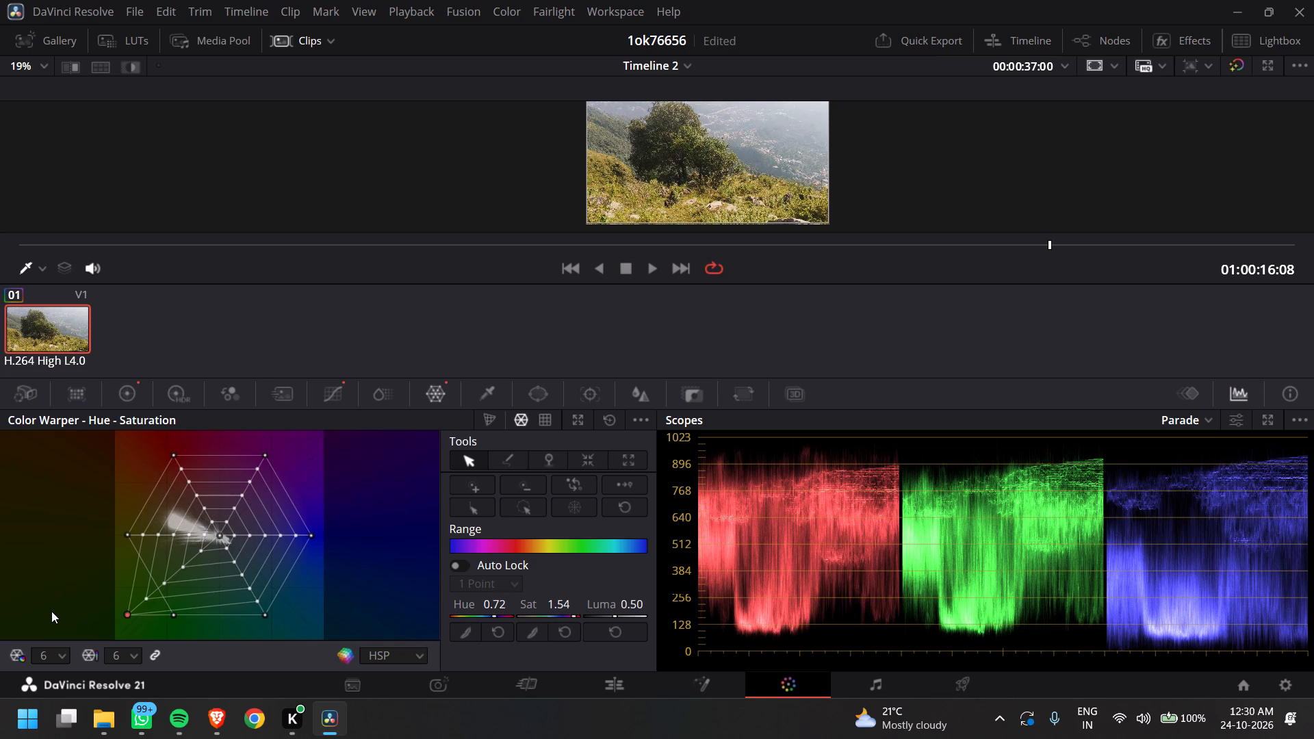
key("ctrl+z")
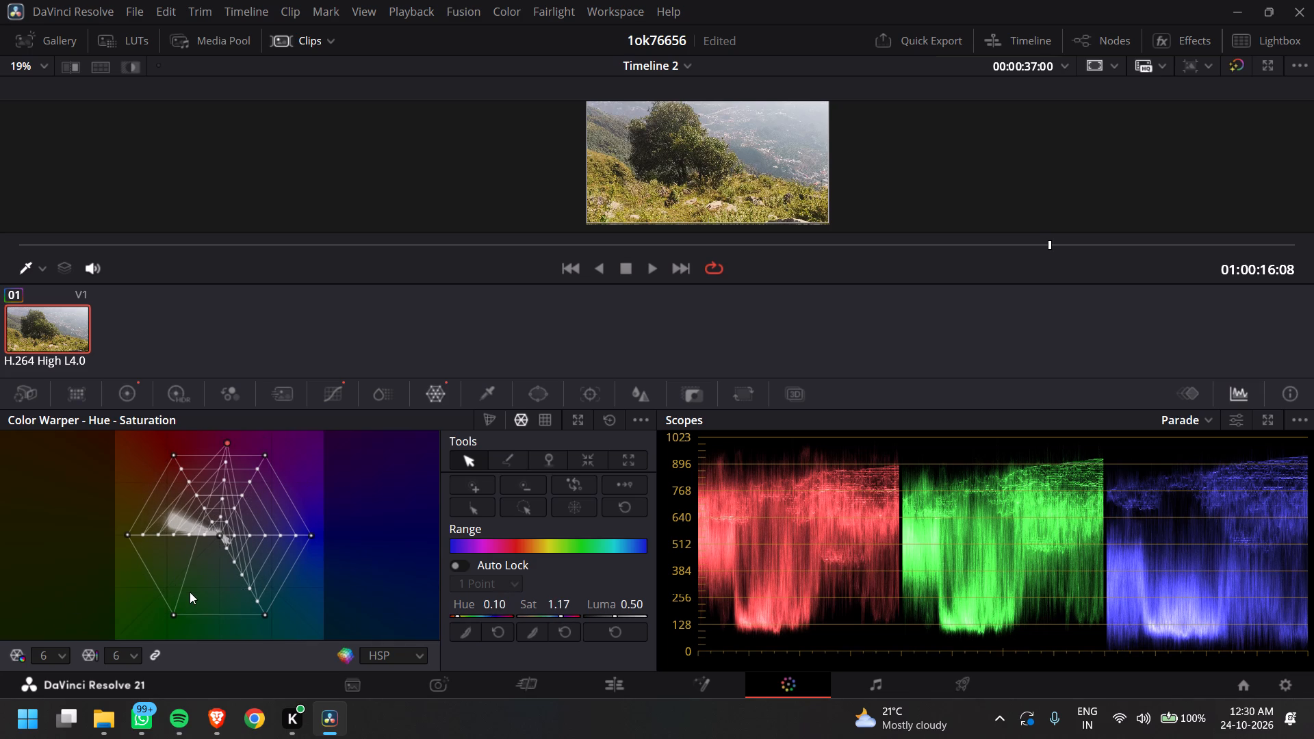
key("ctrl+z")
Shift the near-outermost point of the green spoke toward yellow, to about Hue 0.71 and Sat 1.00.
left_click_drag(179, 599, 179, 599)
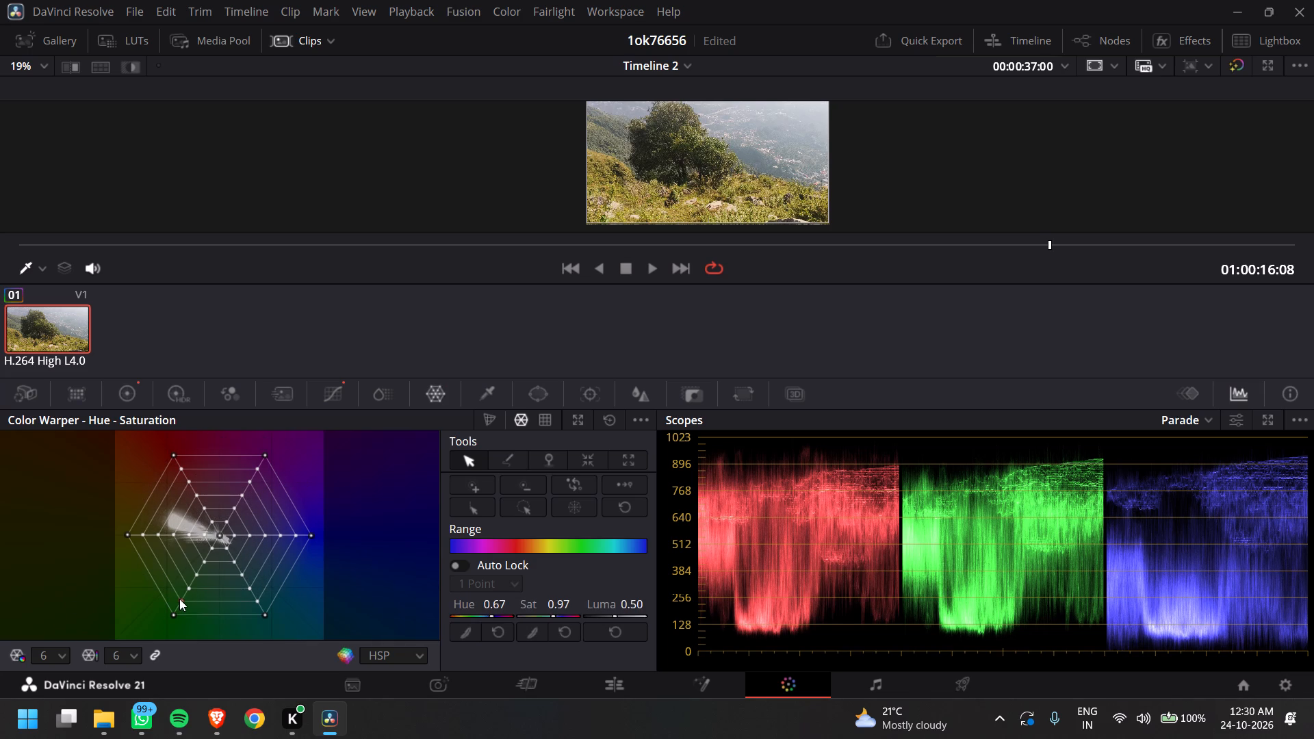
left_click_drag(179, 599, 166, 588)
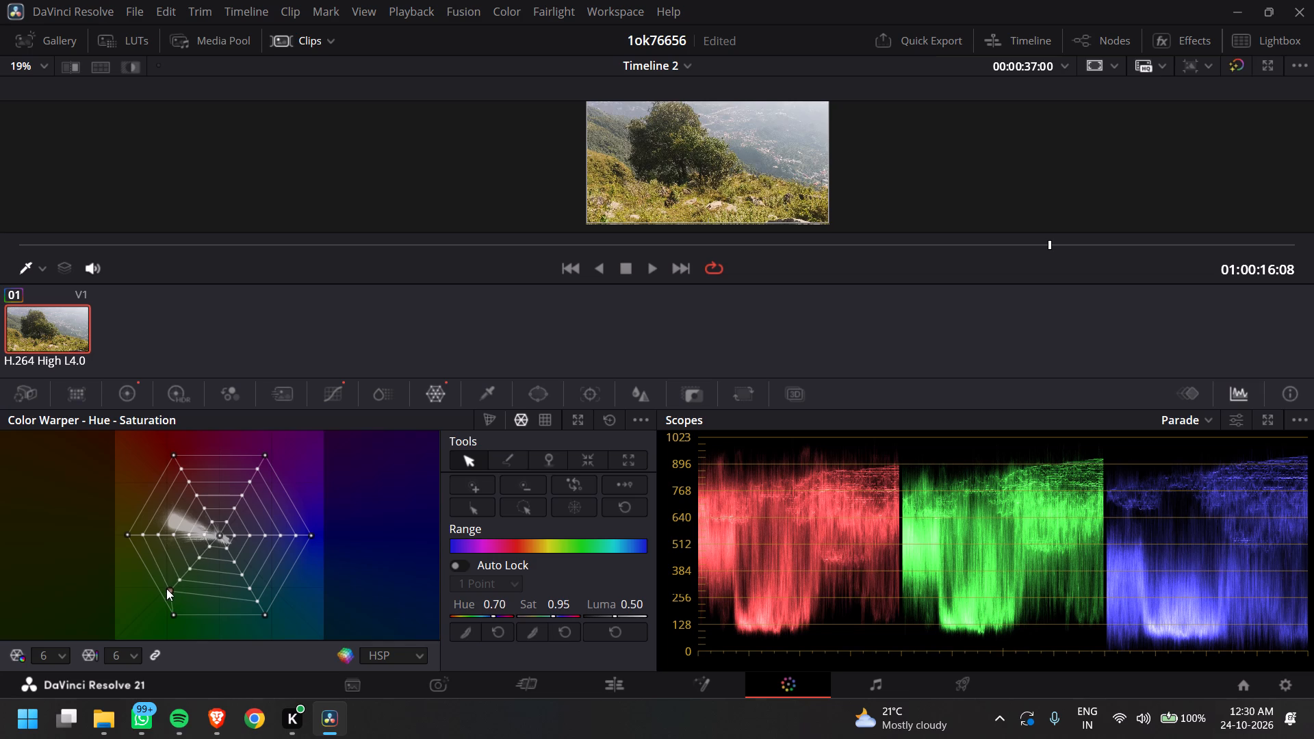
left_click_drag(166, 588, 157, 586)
Review the clip on the Cut page, comparing it with the grade bypassed and enabled, and play it briefly.
left_click(511, 674)
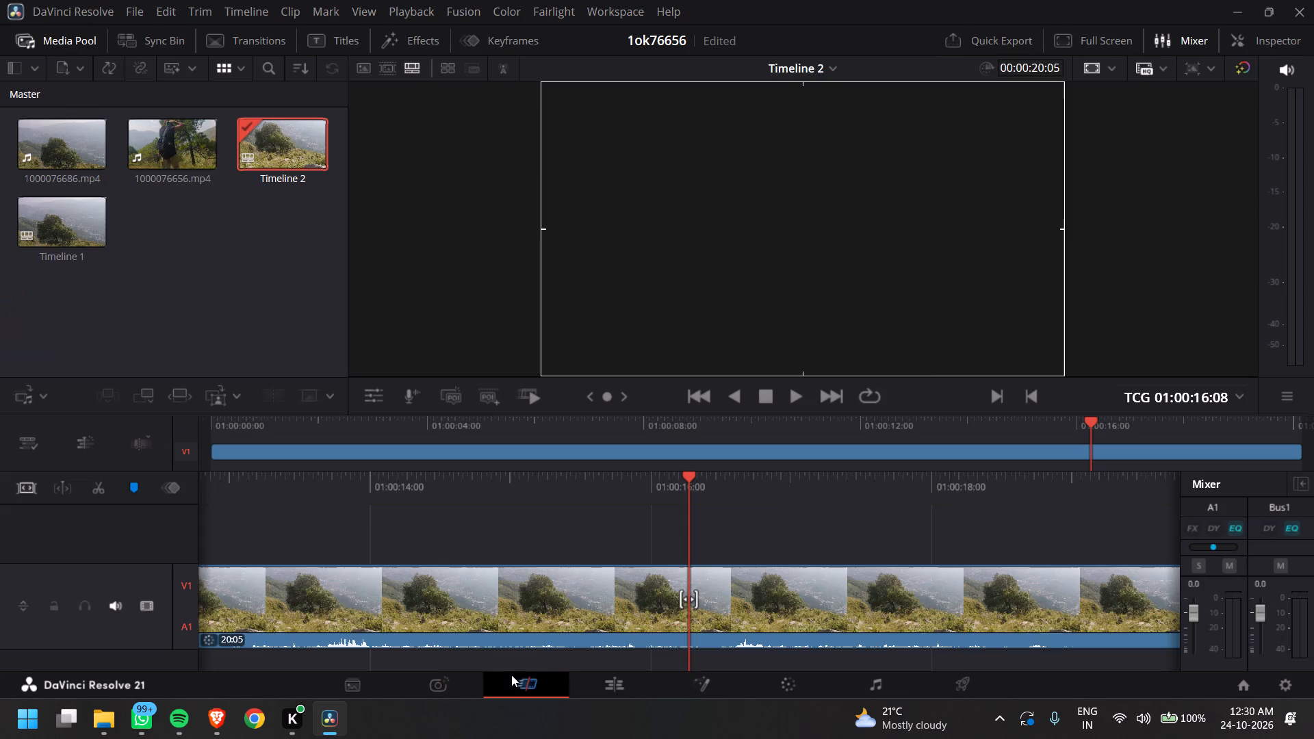
left_click(1242, 66)
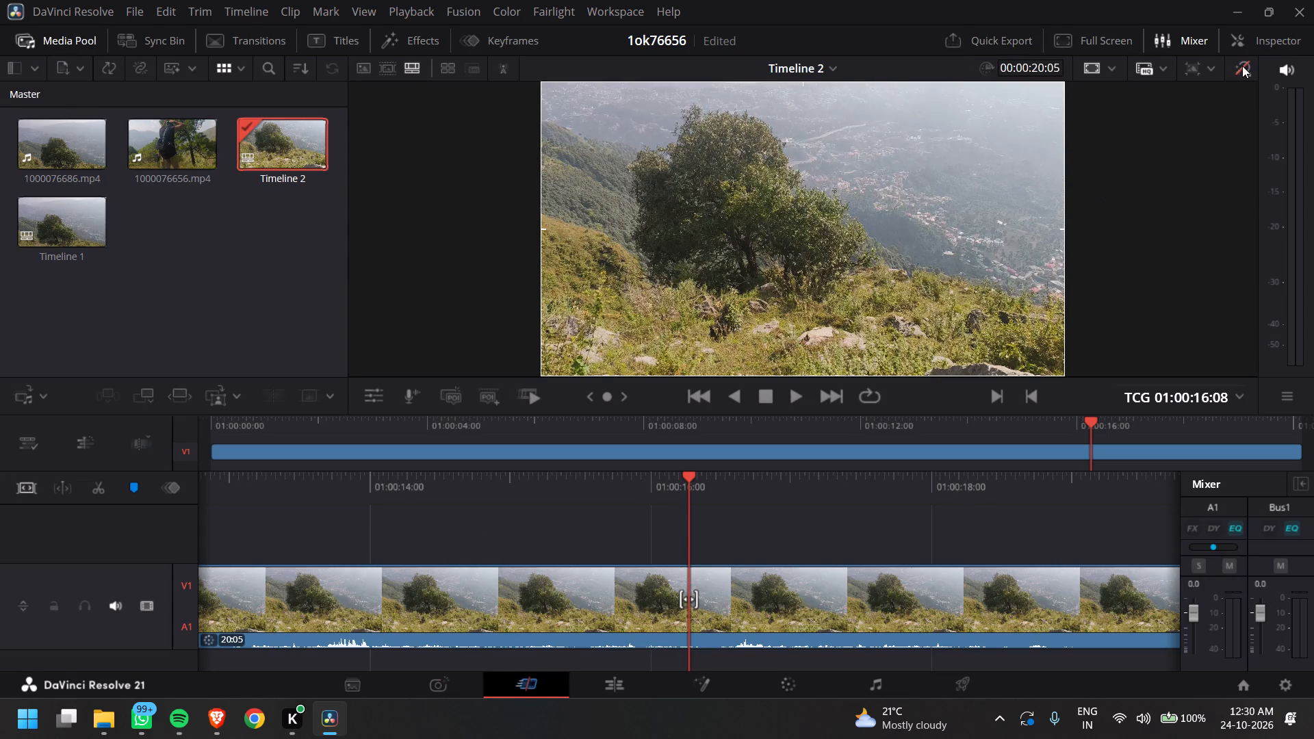
left_click(1242, 66)
key("space")
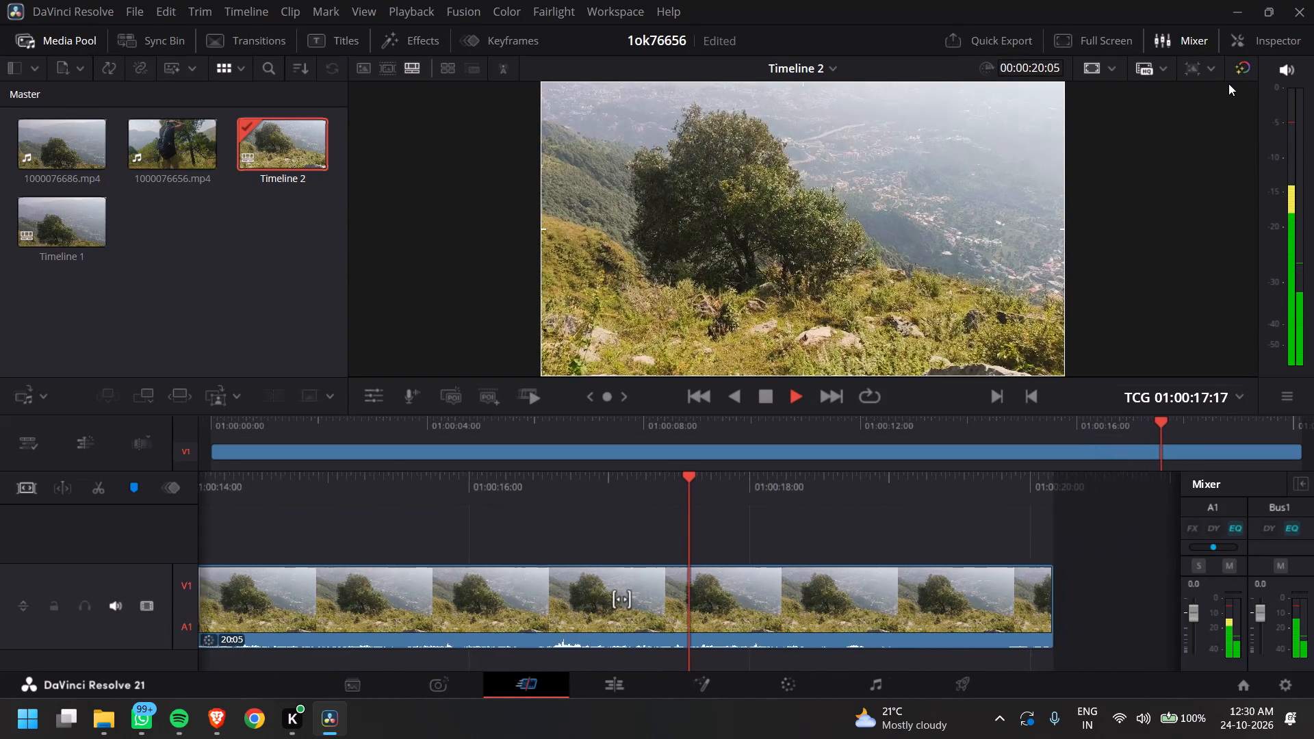
key("space")
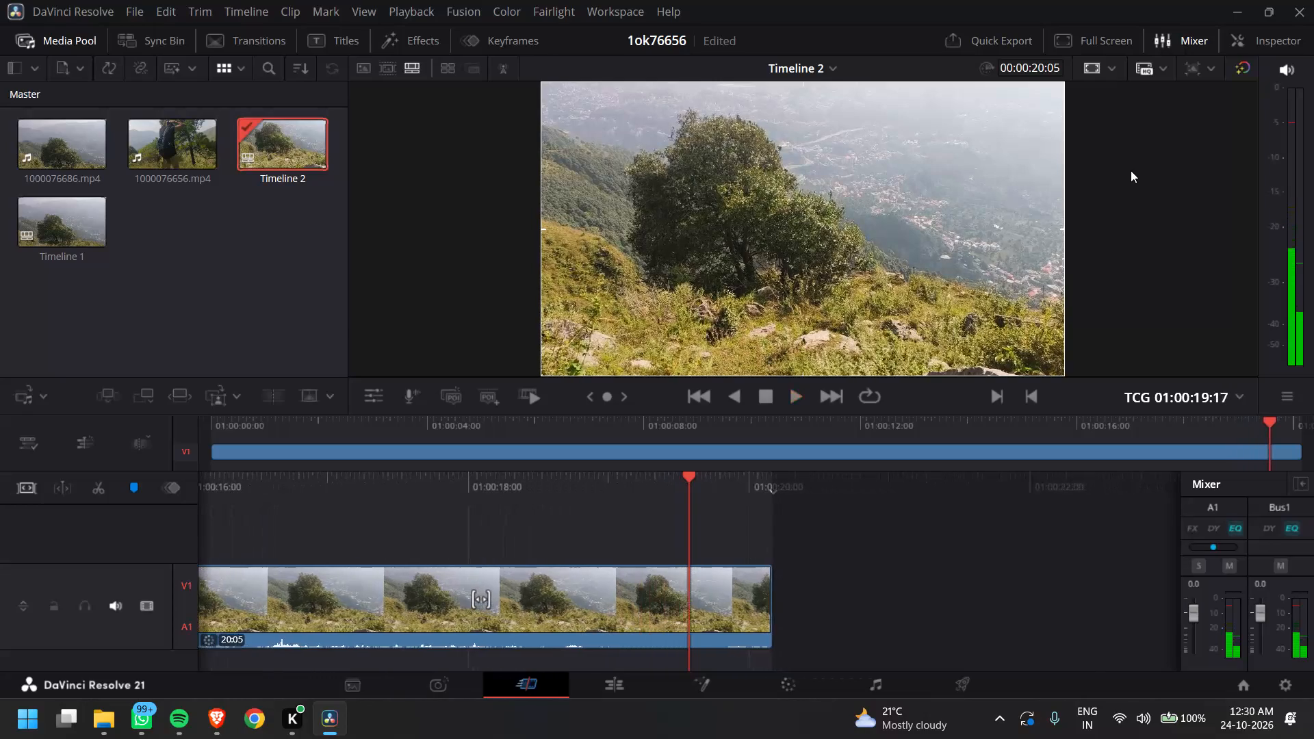
On the Color page, move the adjusted green-spoke point further toward yellow, to Hue 0.76 and Sat 0.91.
left_click(801, 682)
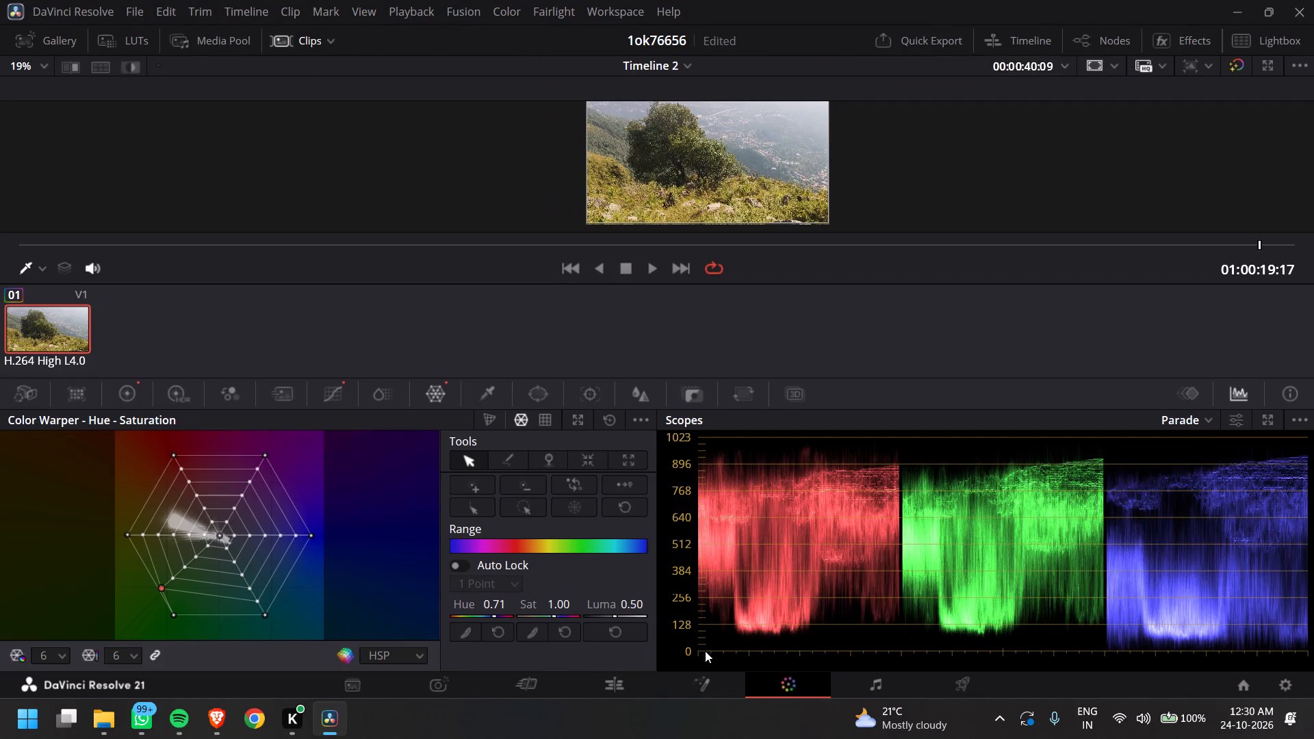
left_click_drag(159, 588, 164, 573)
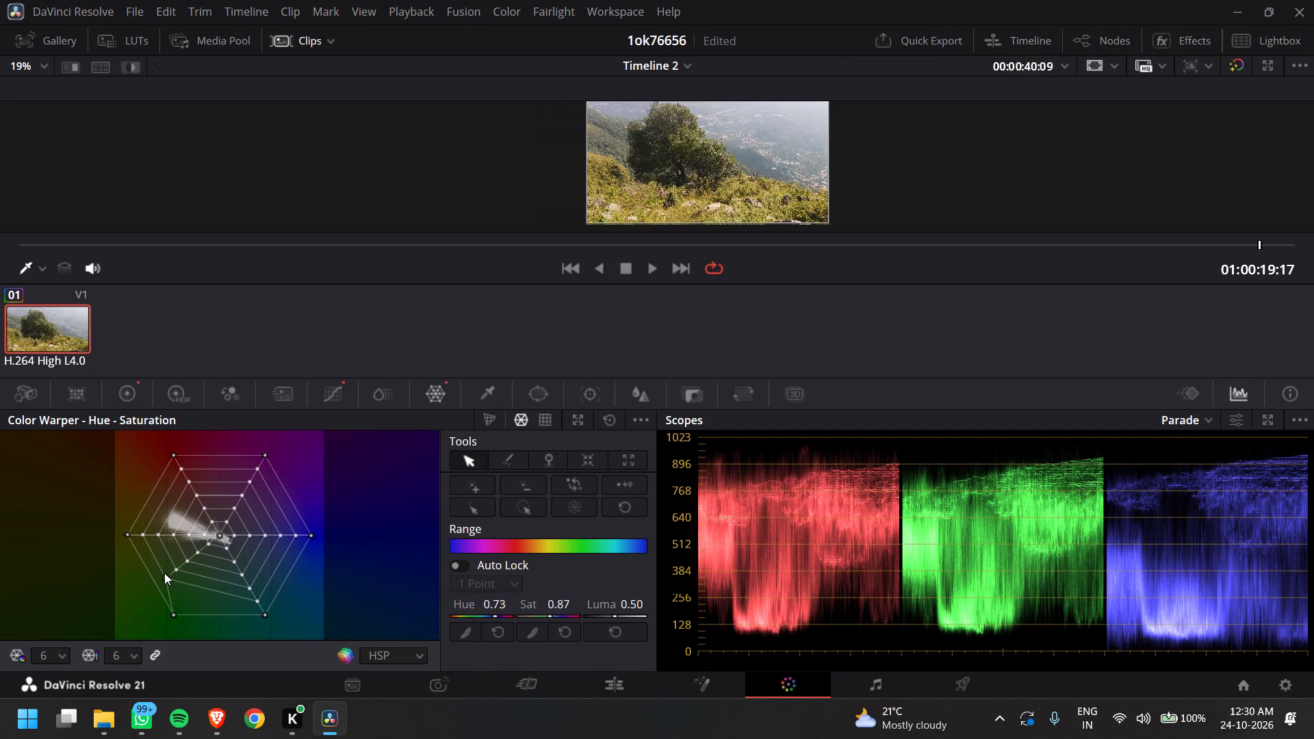
left_click_drag(164, 573, 173, 564)
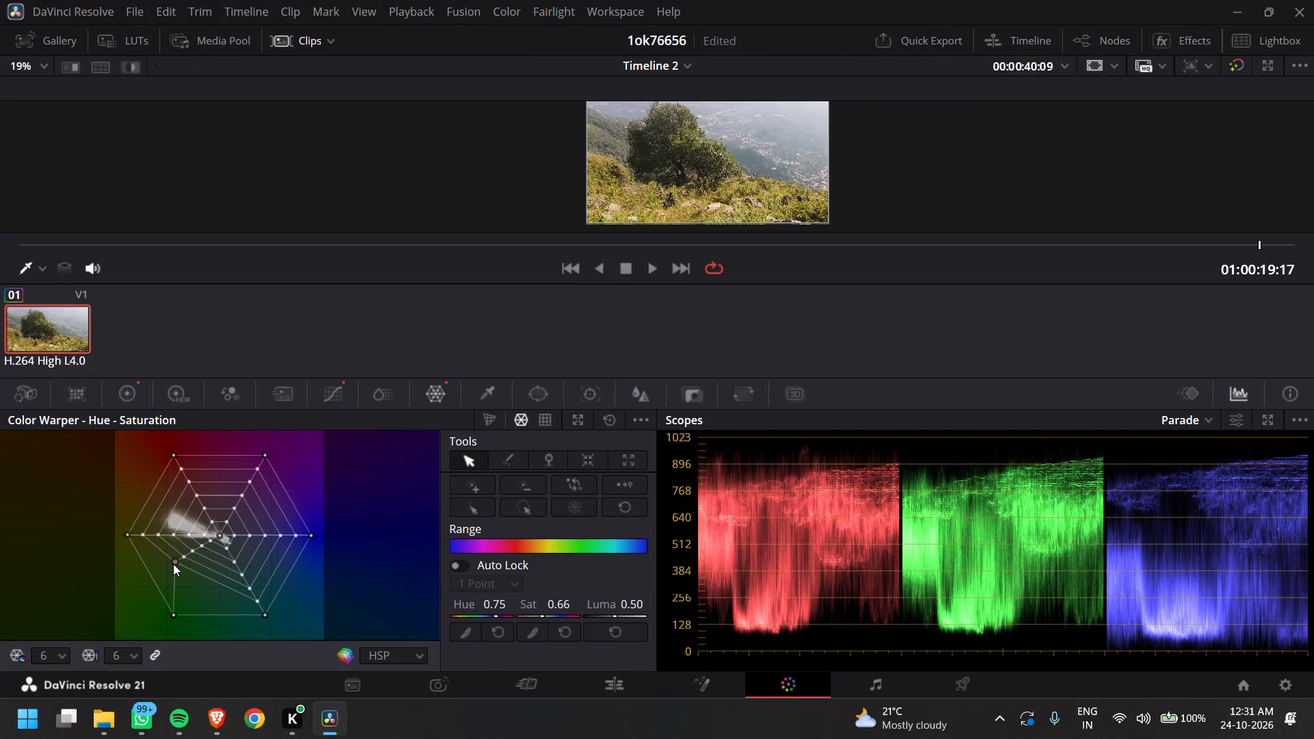
left_click_drag(173, 564, 154, 565)
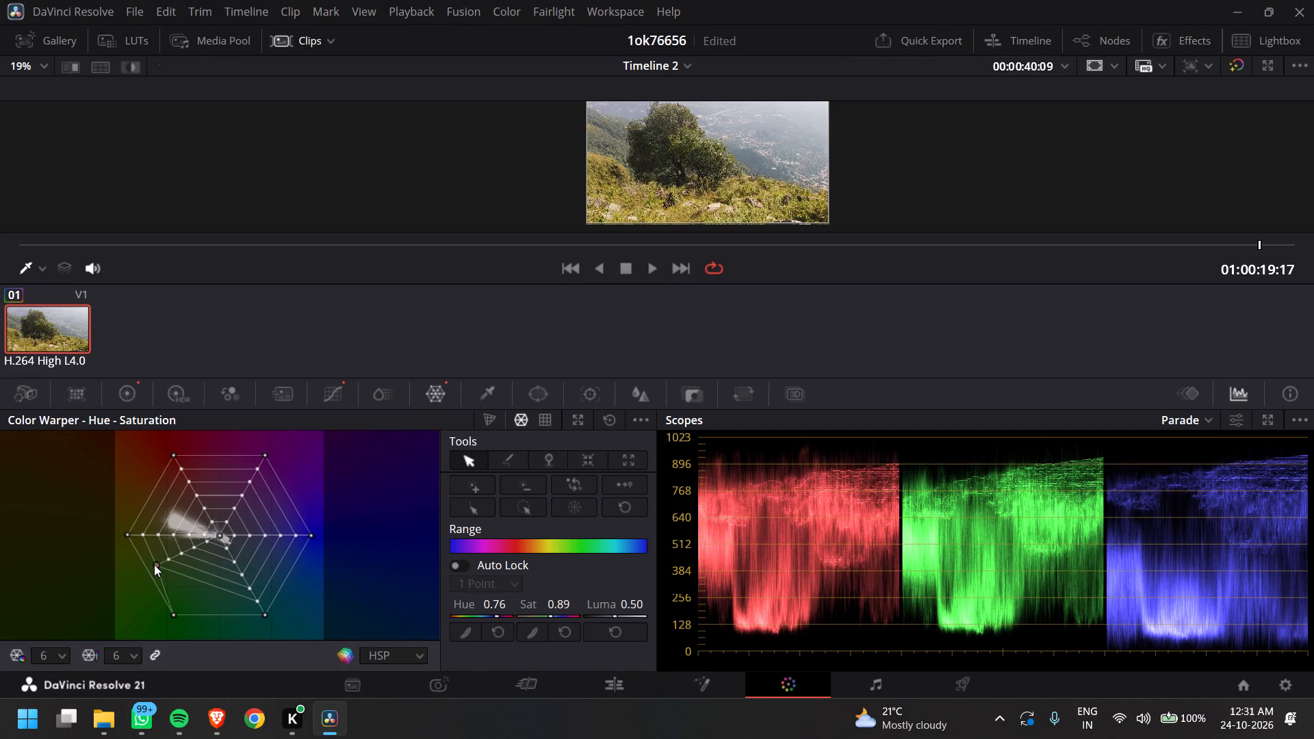
left_click_drag(154, 565, 153, 570)
Play Timeline 2 from its start on the Cut page, comparing the image with the grade bypassed and enabled.
left_click(534, 676)
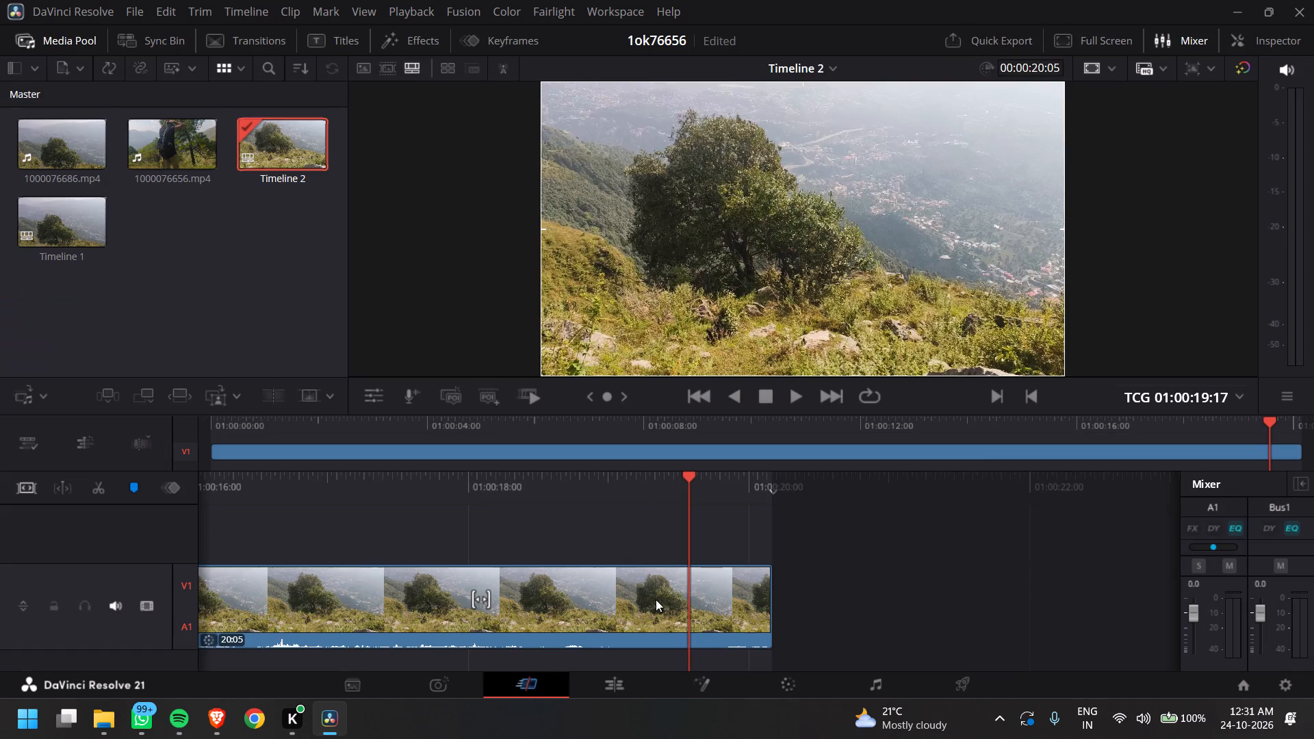
key("space")
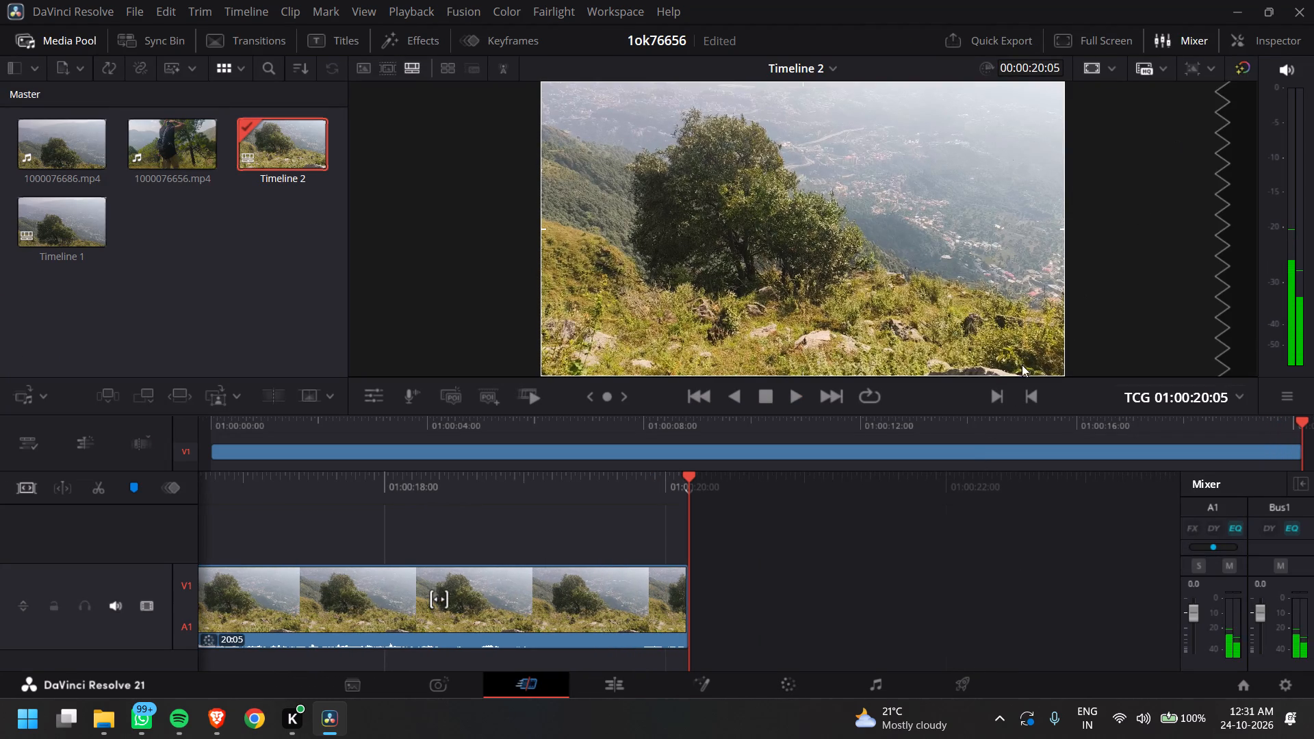
left_click_drag(699, 425, 174, 460)
key("space")
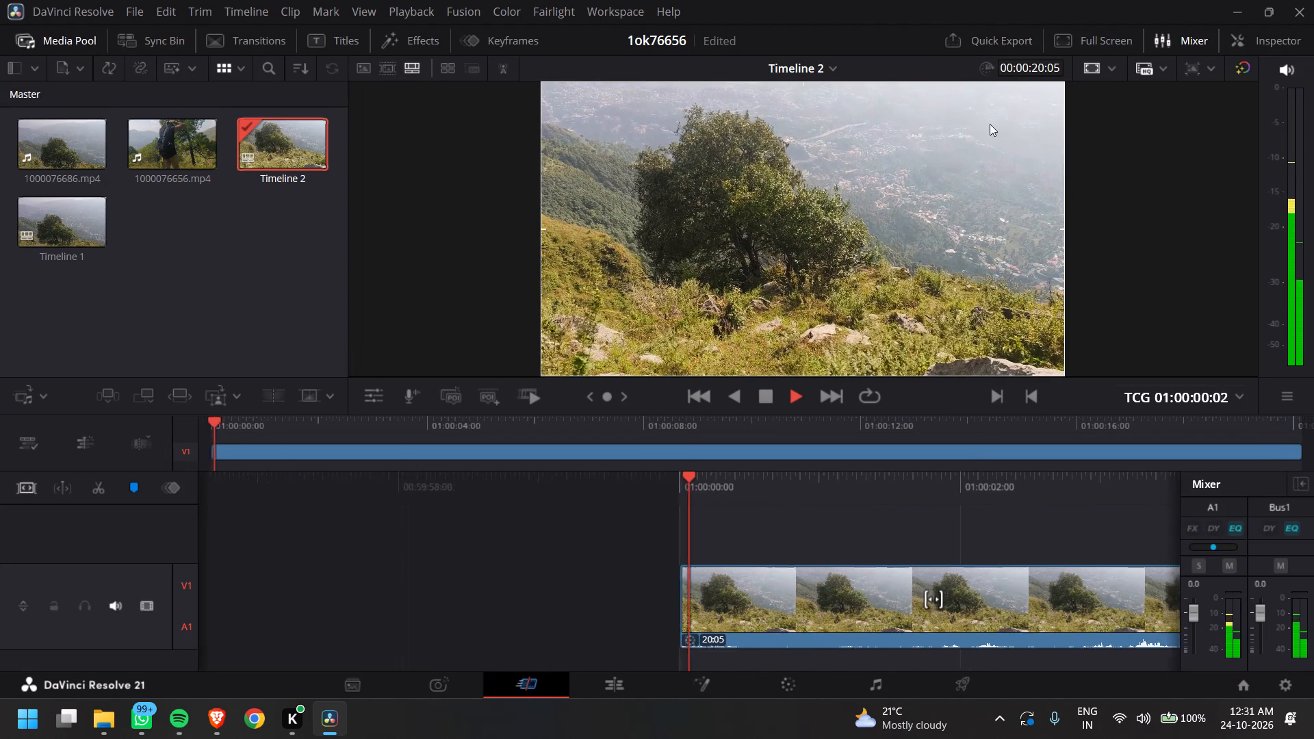
left_click(1241, 75)
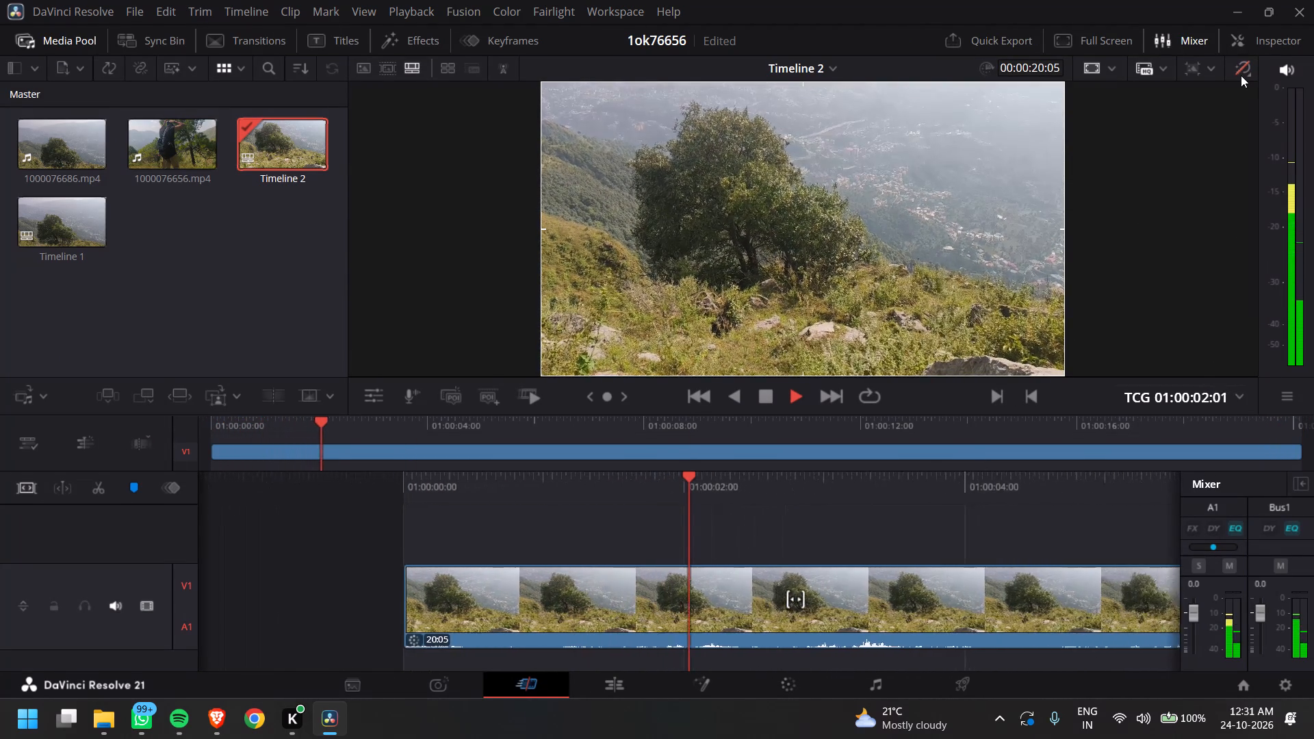
left_click(1241, 75)
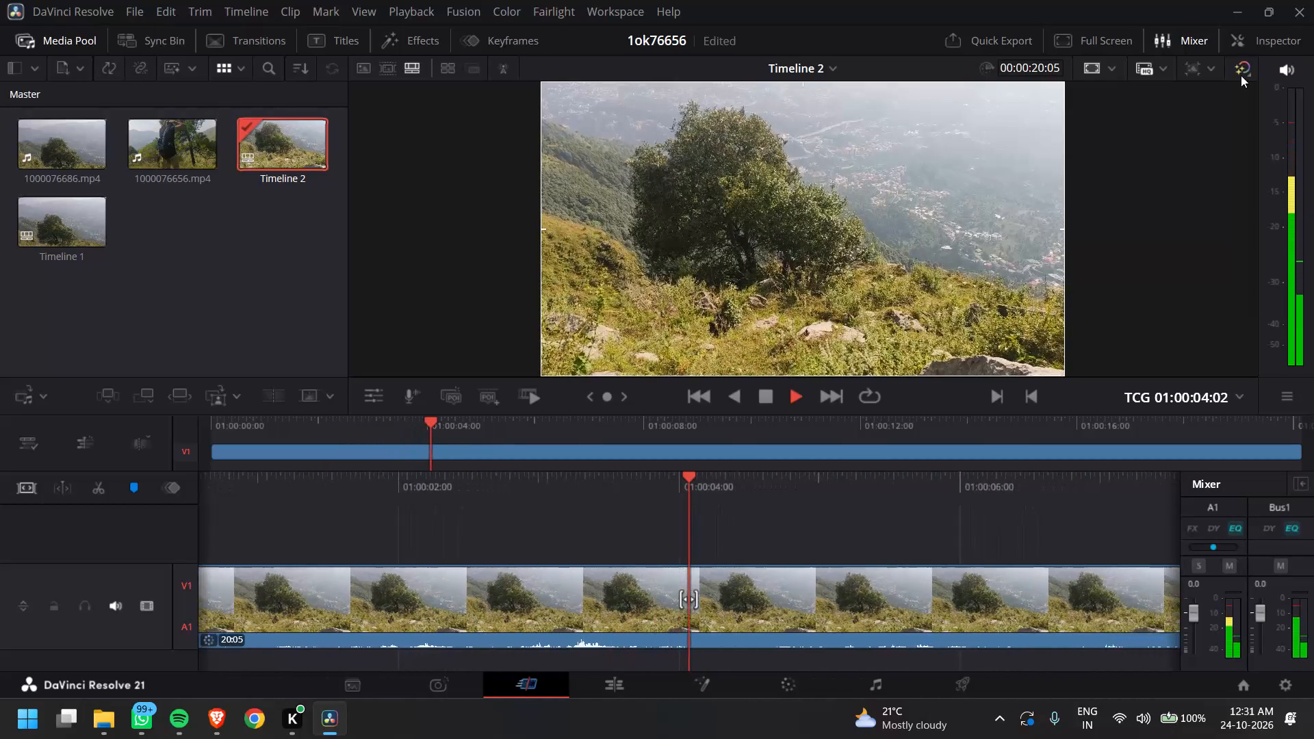
key("space")
left_click(790, 687)
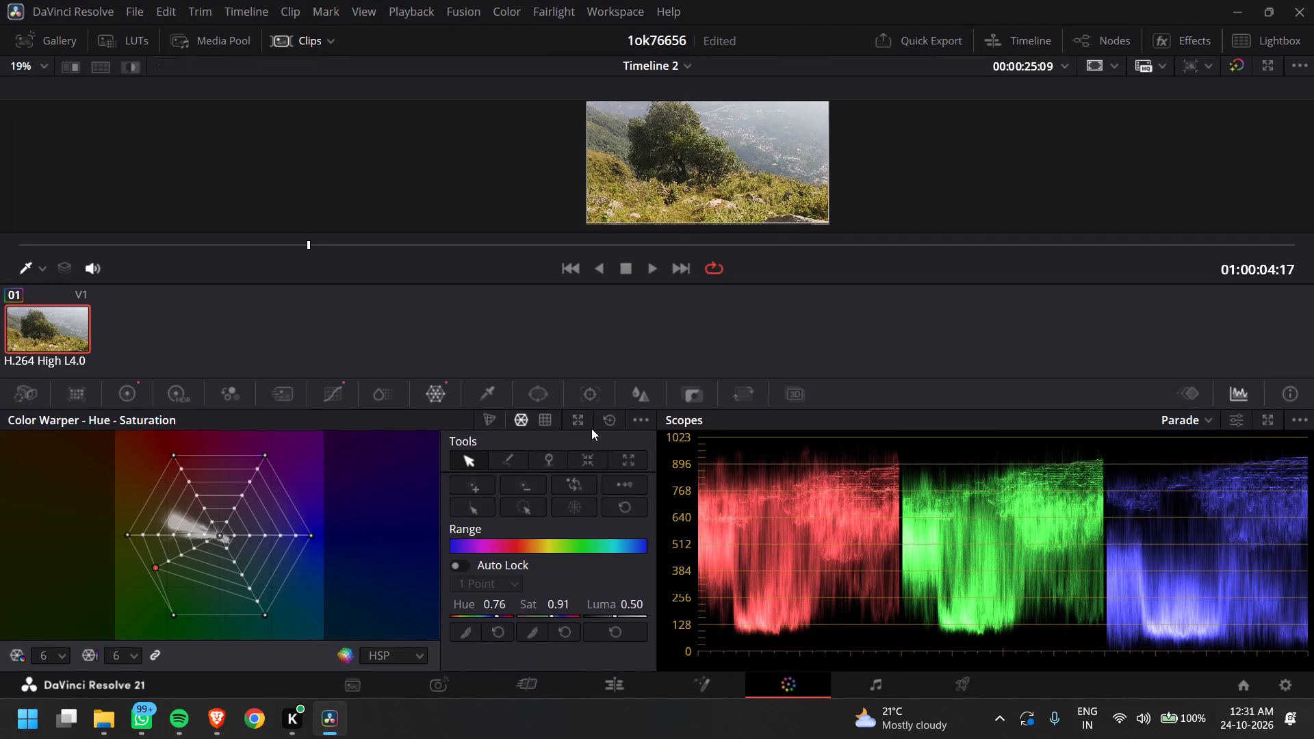
key("Print")
left_click_drag(1, 374, 370, 545)
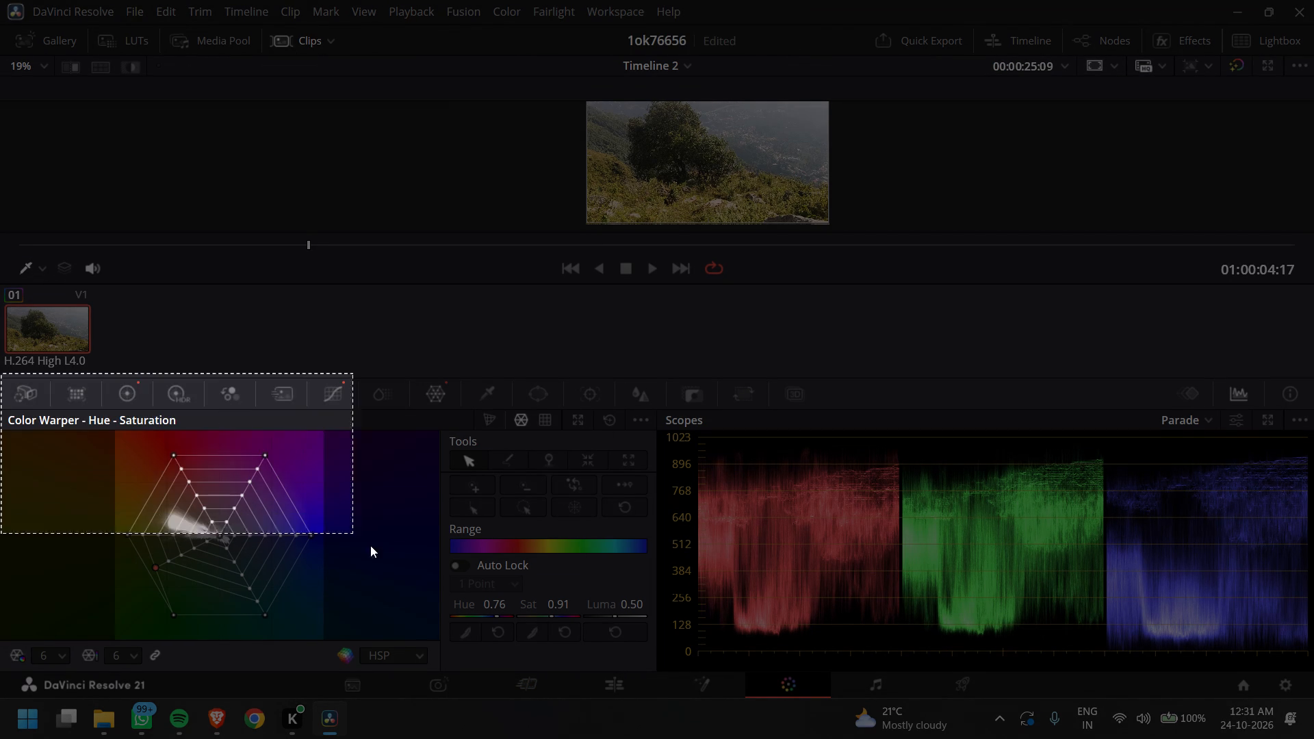
left_click_drag(370, 545, 655, 659)
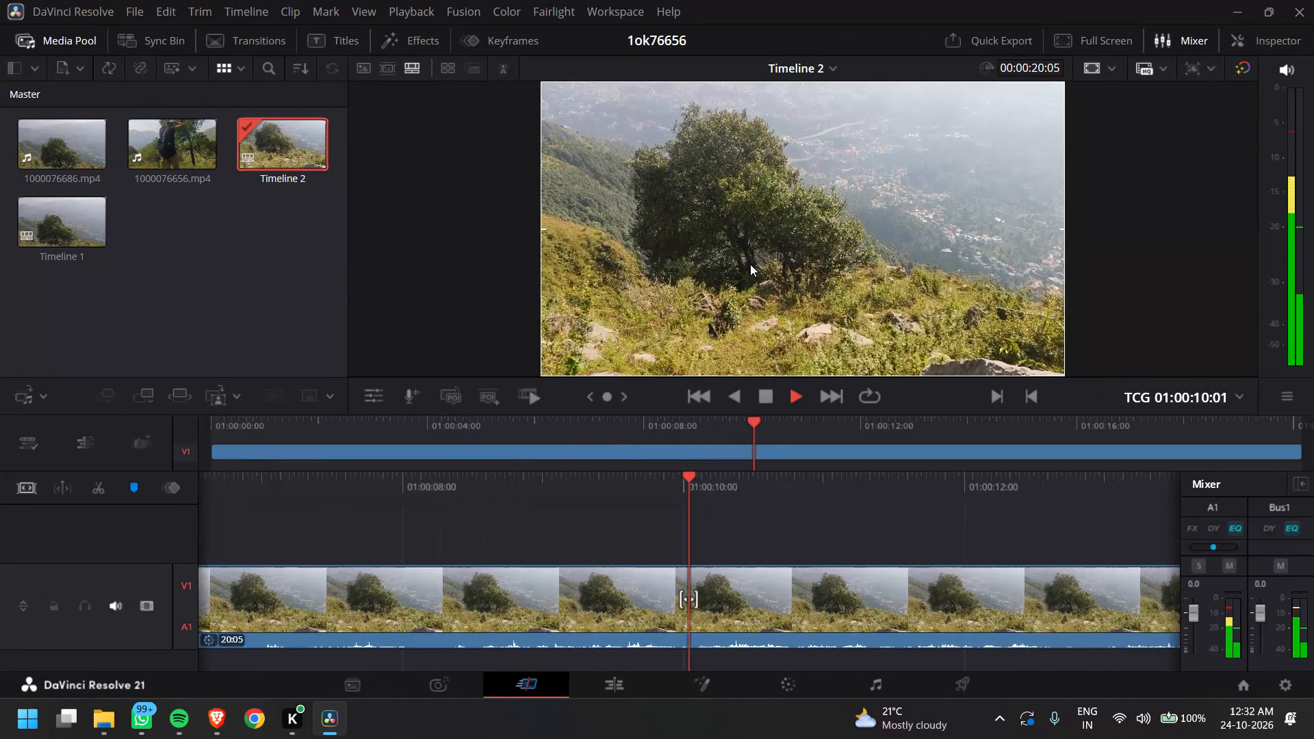
key("space")
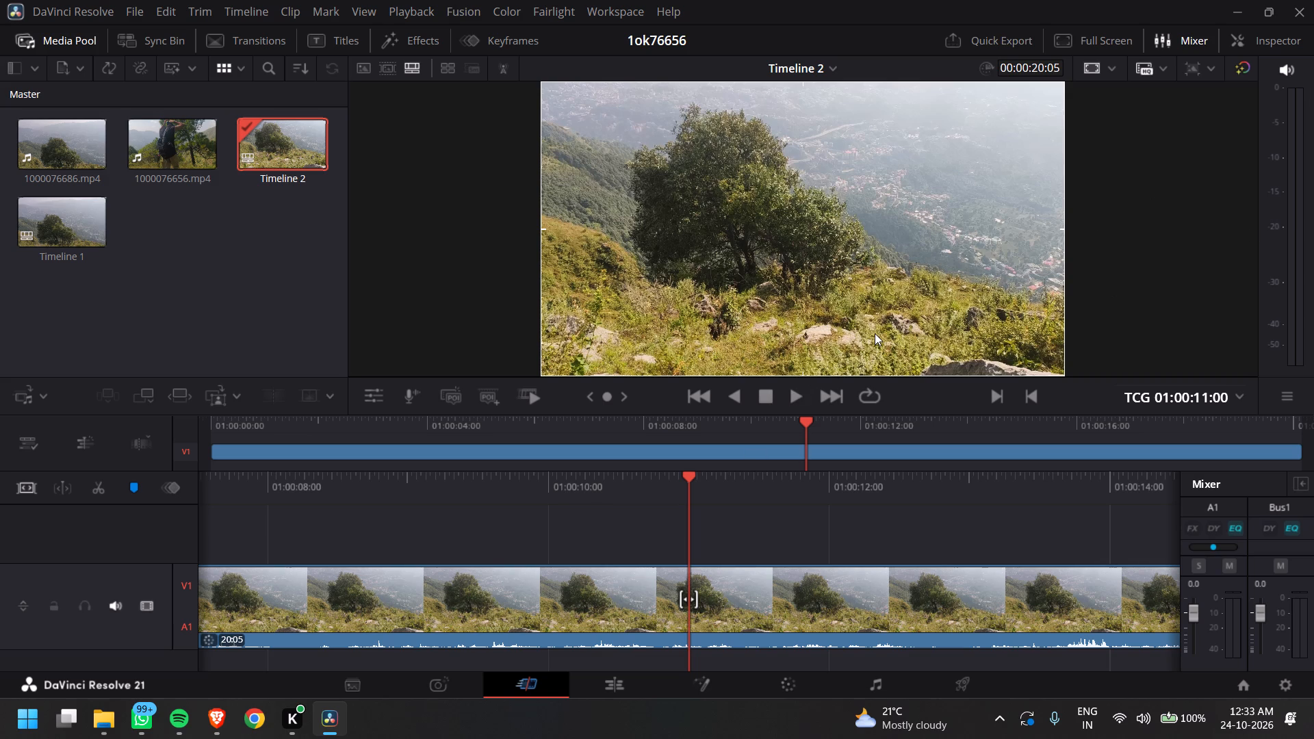
In the Primaries color wheels on the Color page, set the Gain master value to 0.95.
left_click(804, 678)
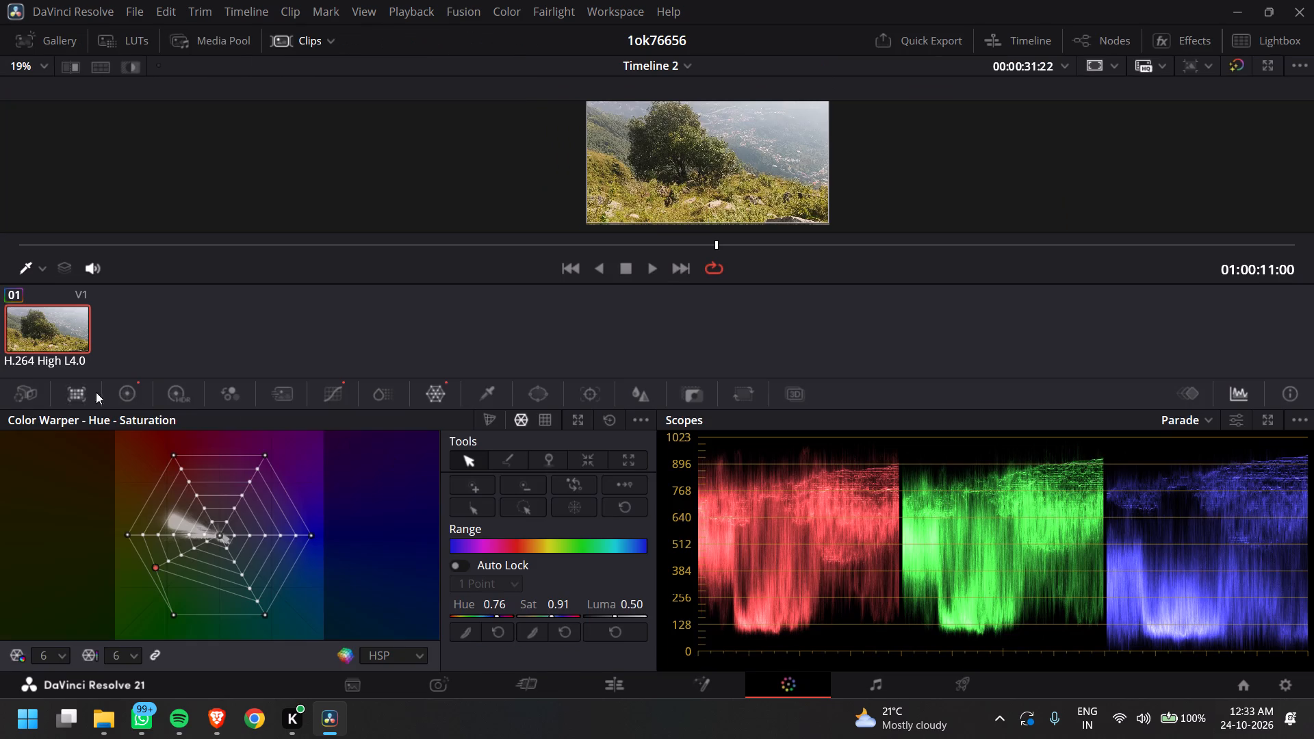
left_click(115, 386)
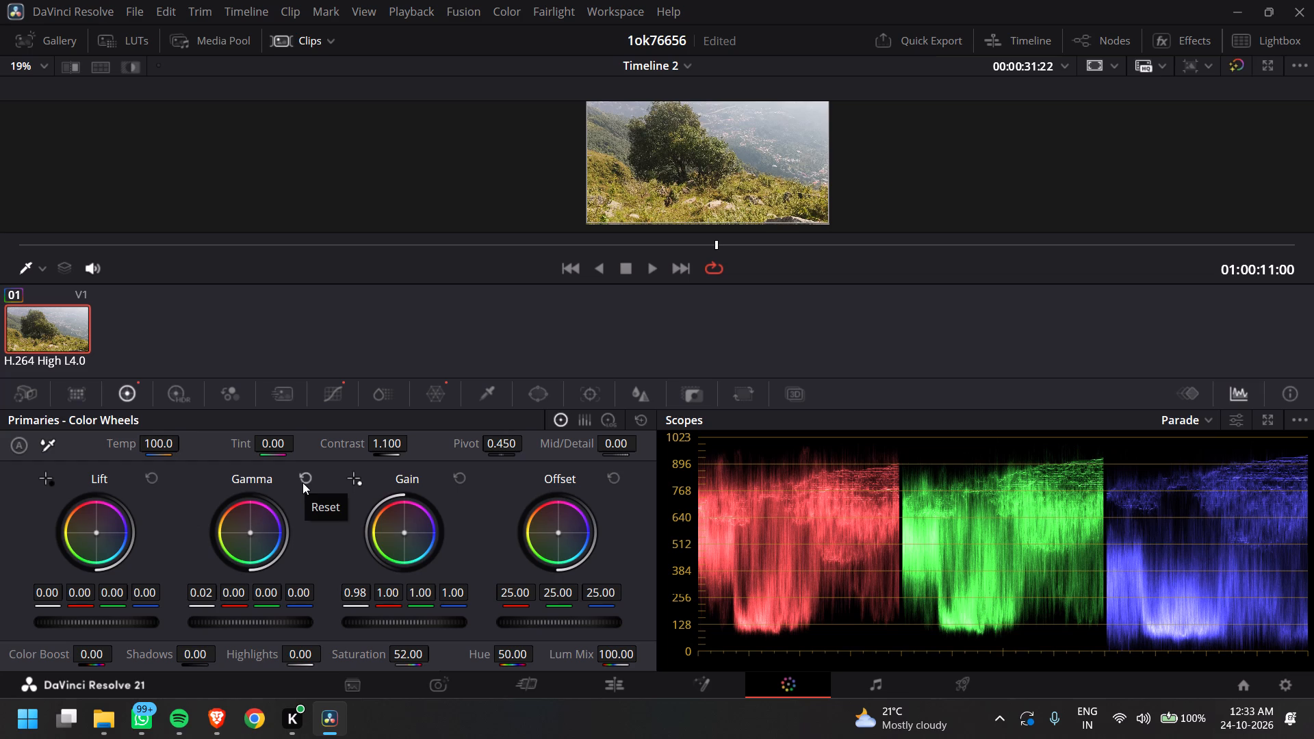
left_click(353, 594)
type("0.95")
key("Return")
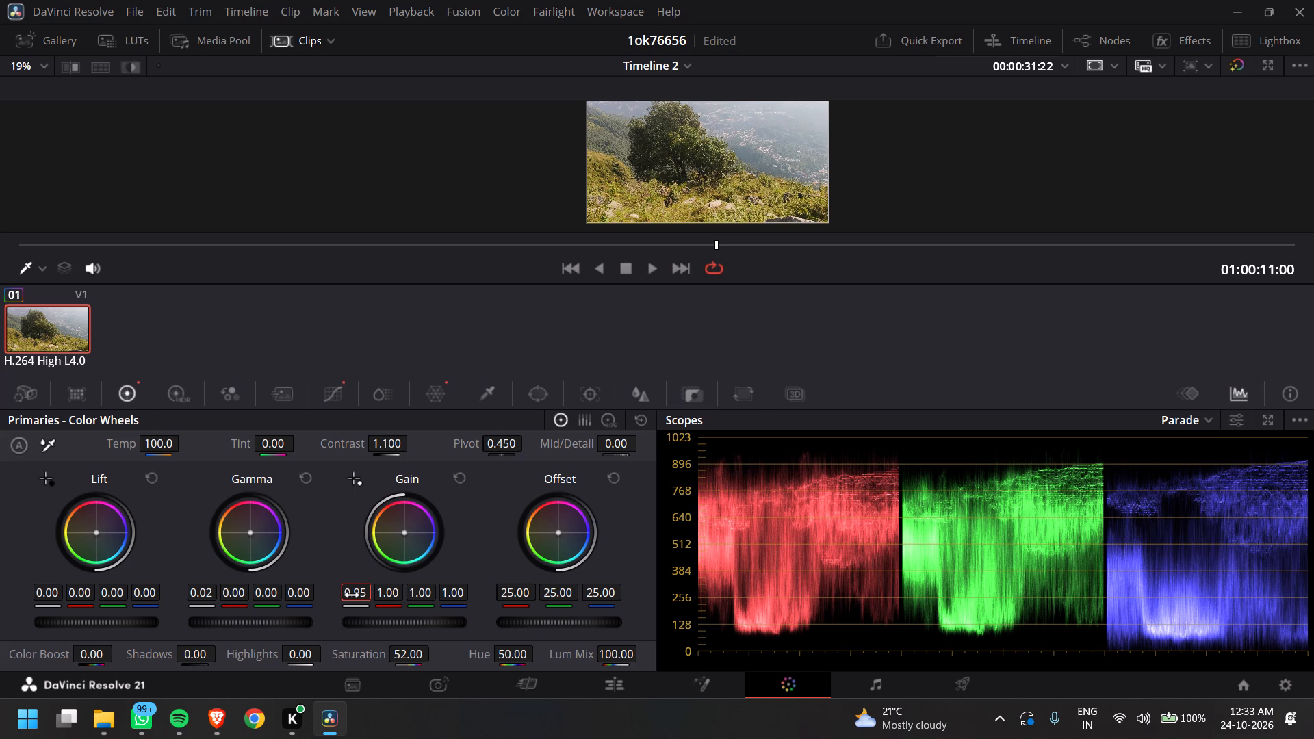
On the Cut page, bypass the color grade on Timeline 2 and re-enable it to compare the image before and after grading.
left_click(541, 684)
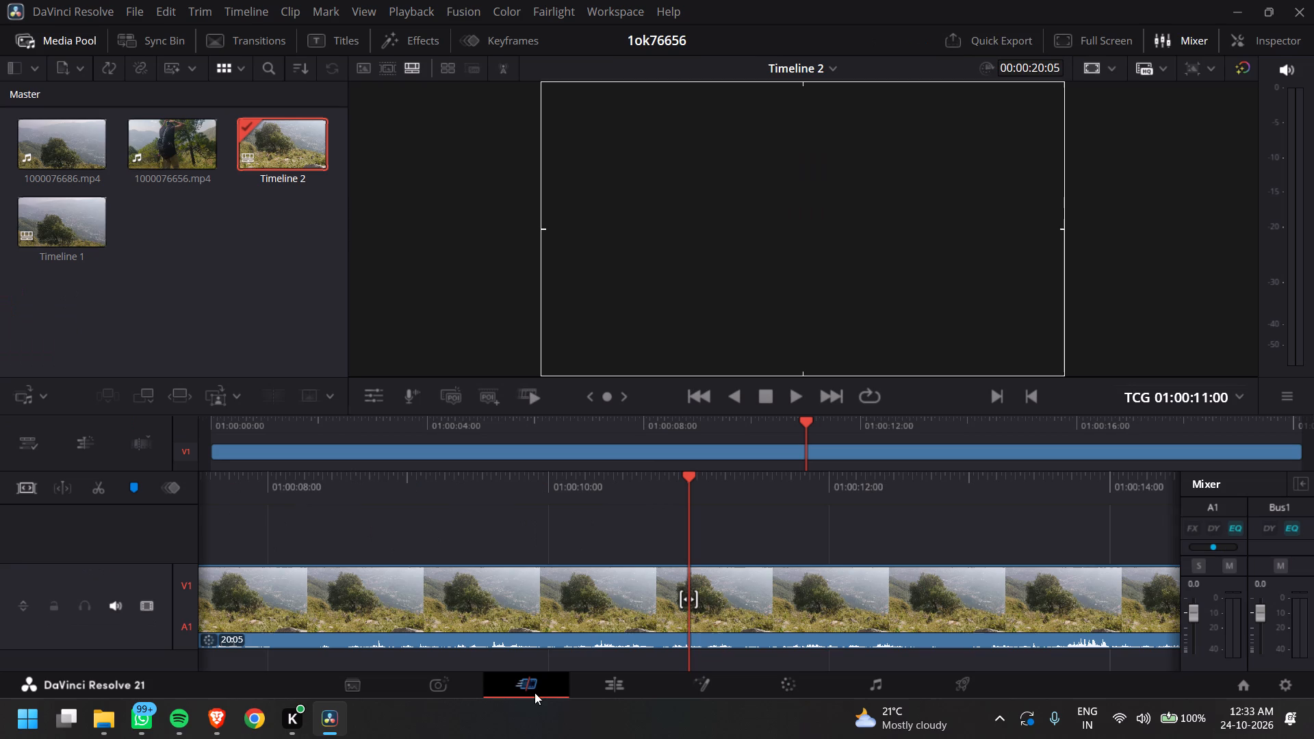
left_click(1231, 738)
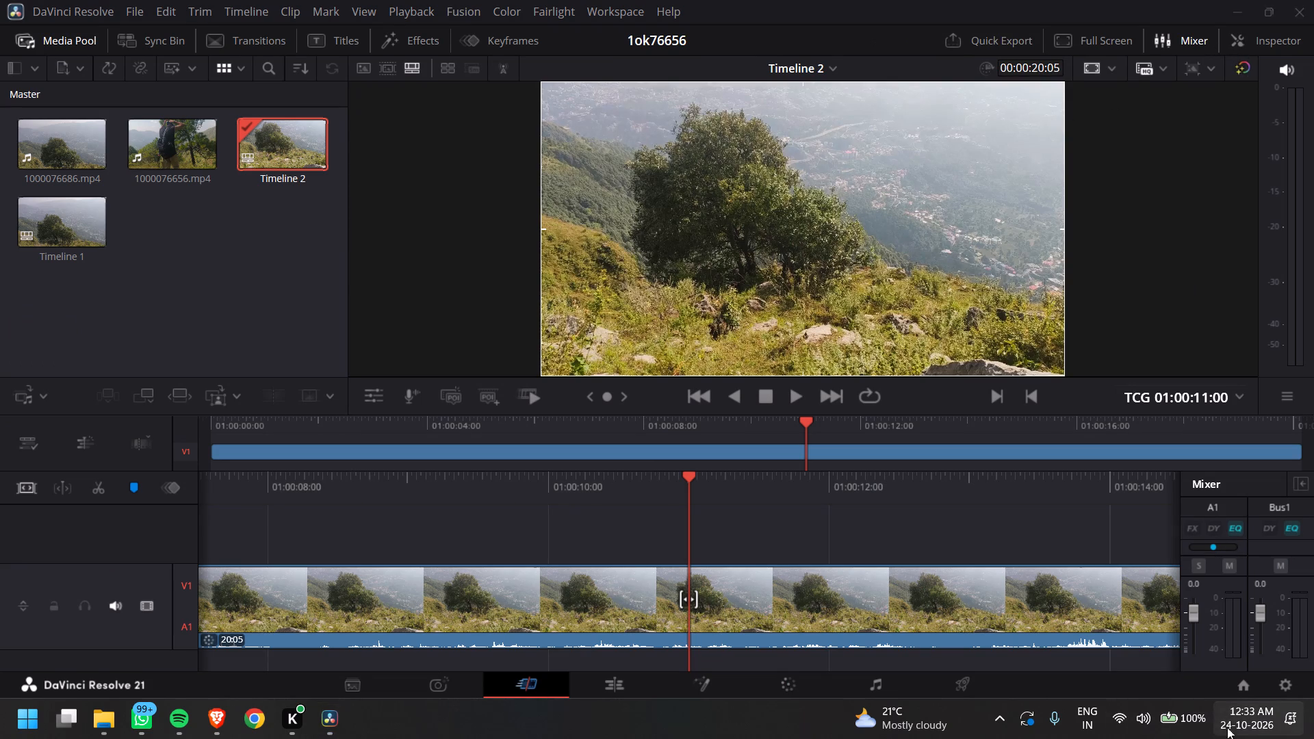
left_click(1181, 725)
left_click(290, 291)
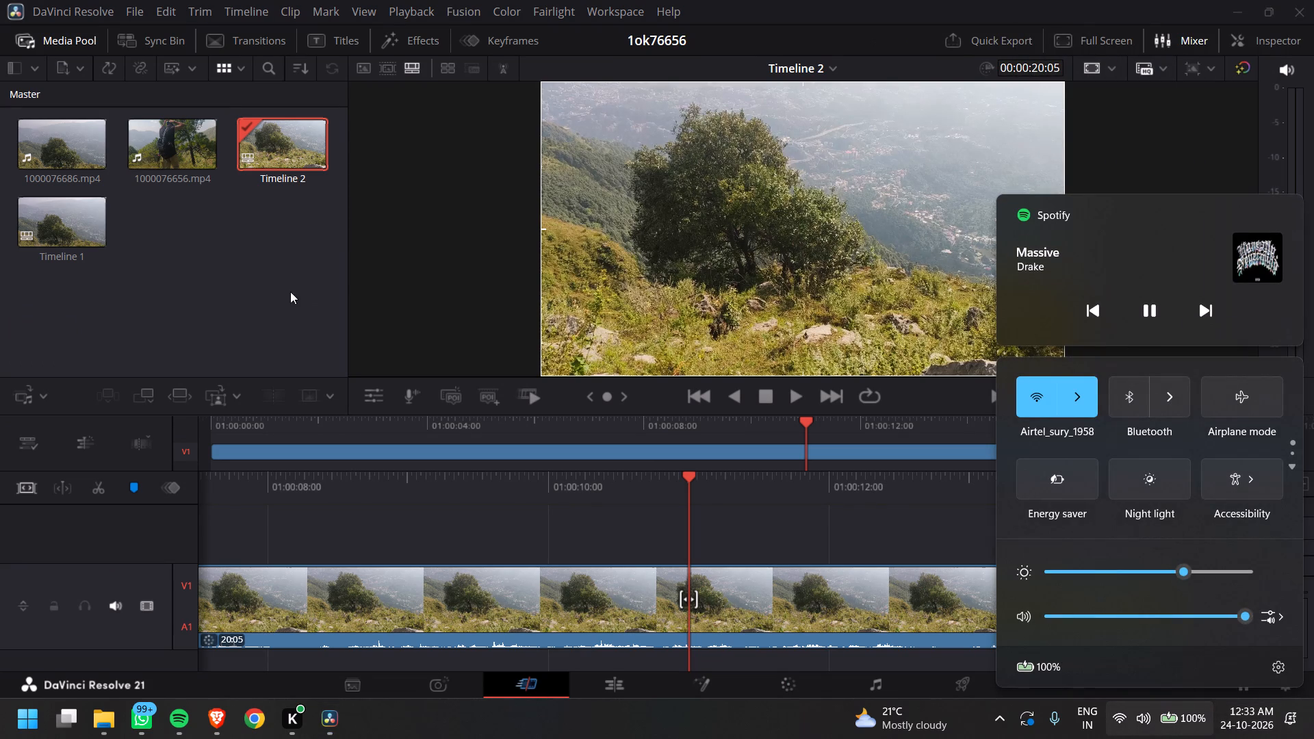
left_click(1241, 68)
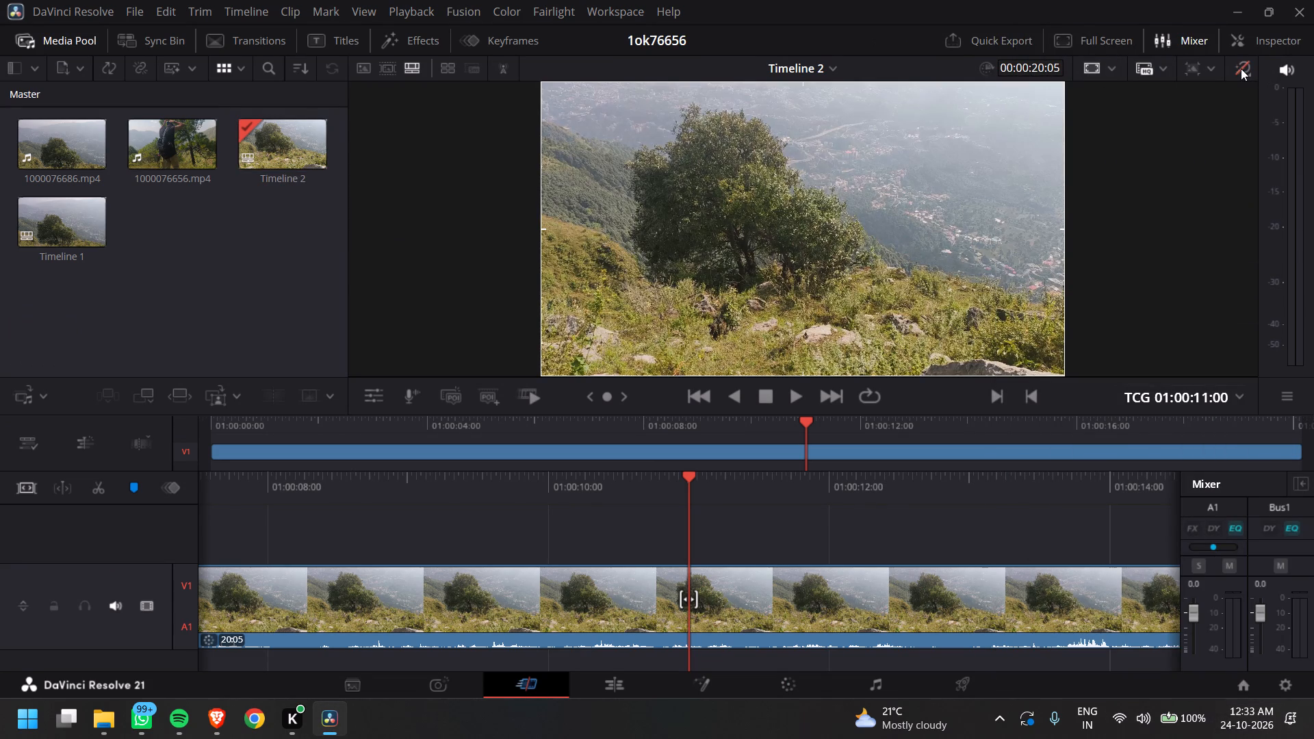
left_click(1241, 68)
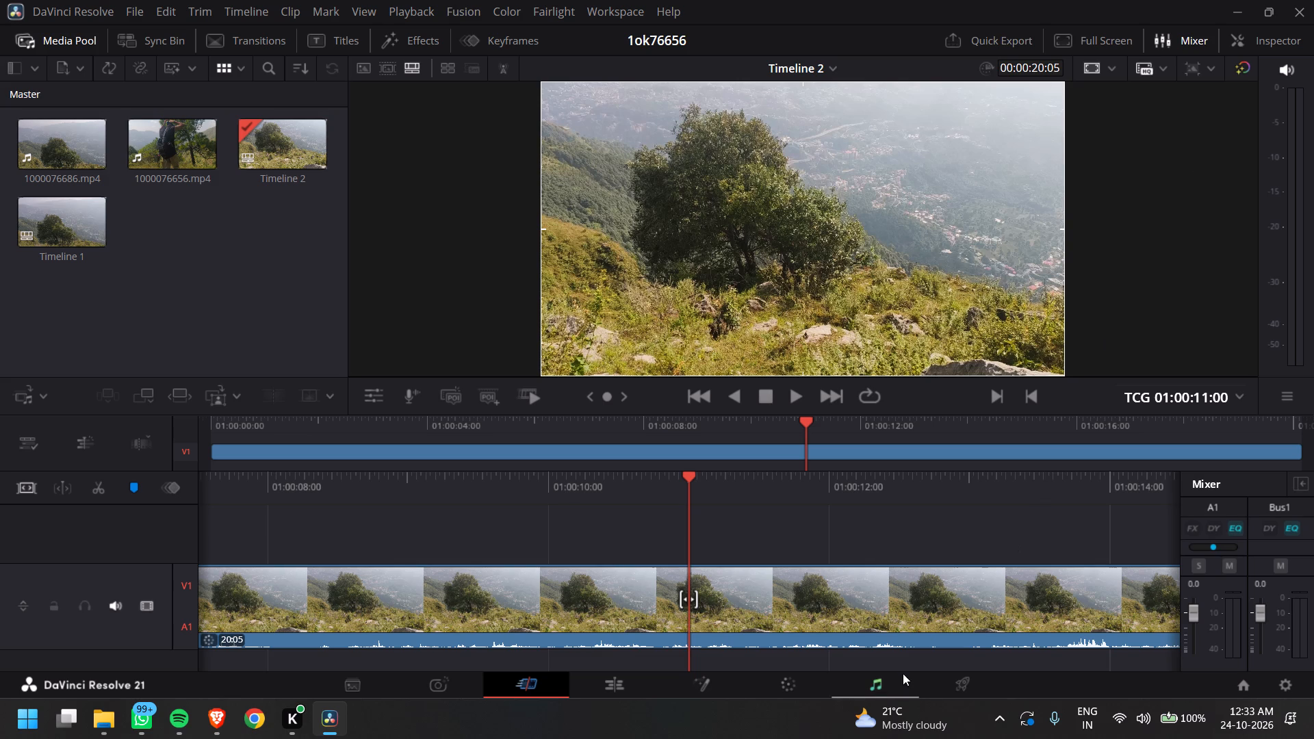
Return to the Color page and set the Contrast in the Primaries color wheels to 1.12.
left_click(804, 681)
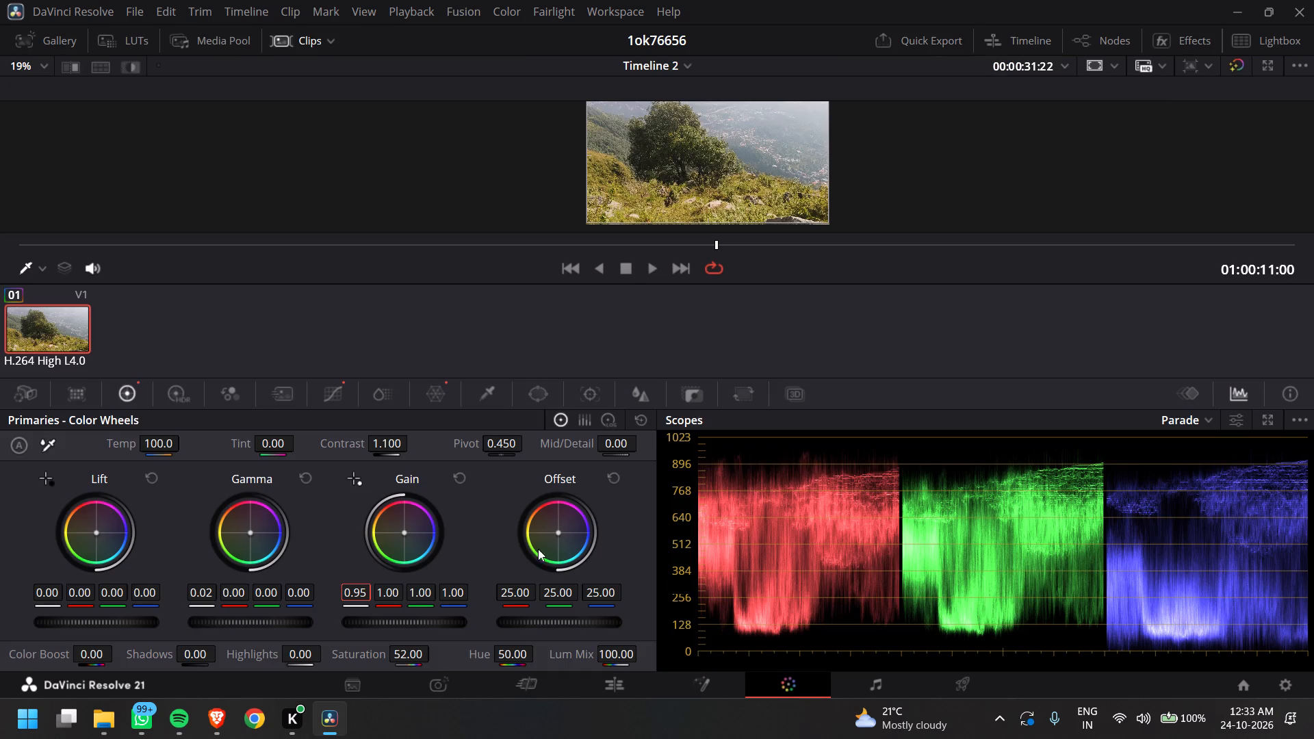
left_click(391, 448)
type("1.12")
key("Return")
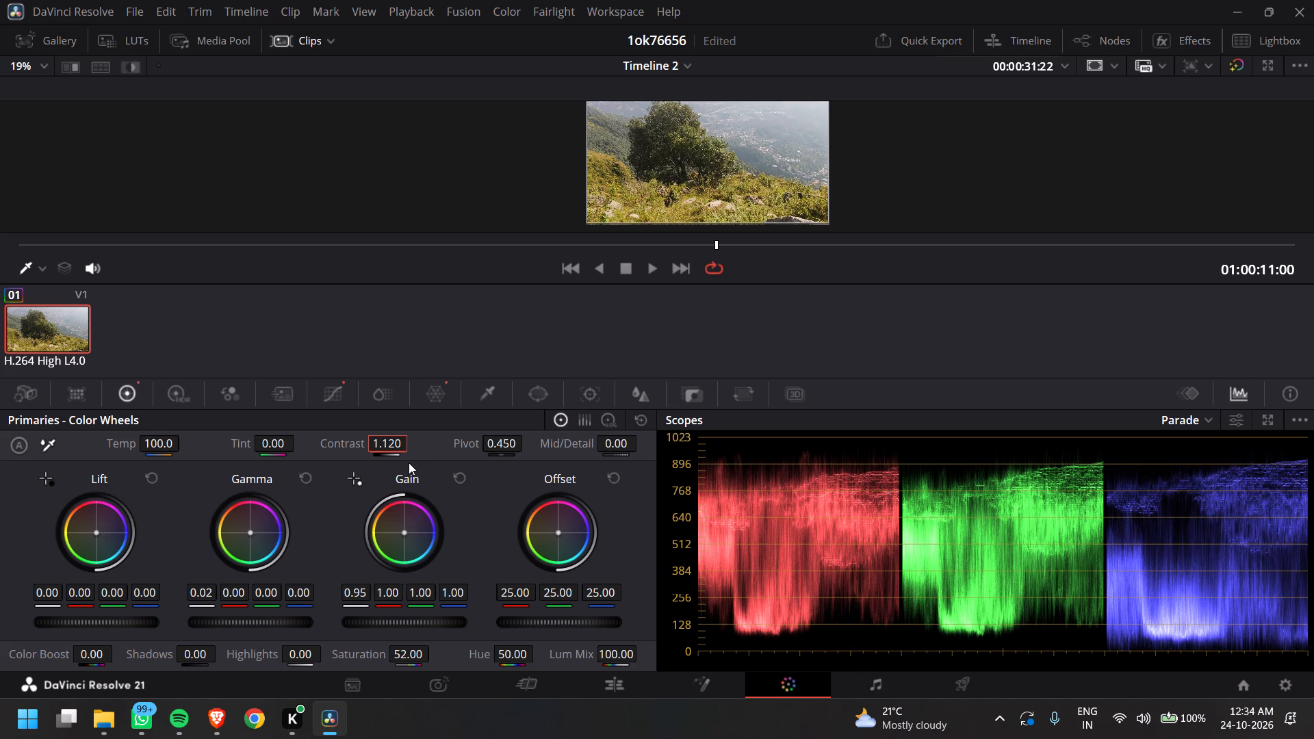
Play Timeline 2 from its start on the Cut page, comparing the image with the grade bypassed and enabled.
left_click(564, 683)
left_click(1239, 67)
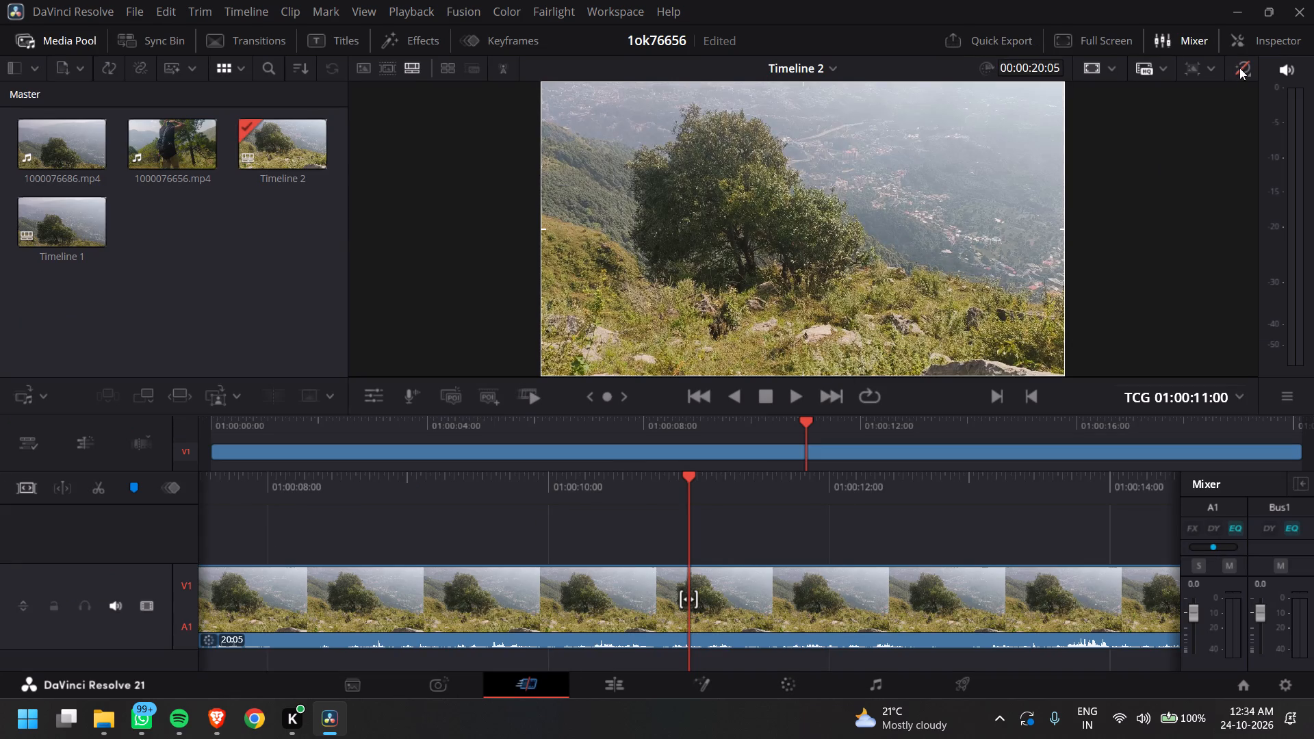
left_click(255, 424)
left_click_drag(255, 424, 178, 417)
left_click_drag(251, 417, 188, 419)
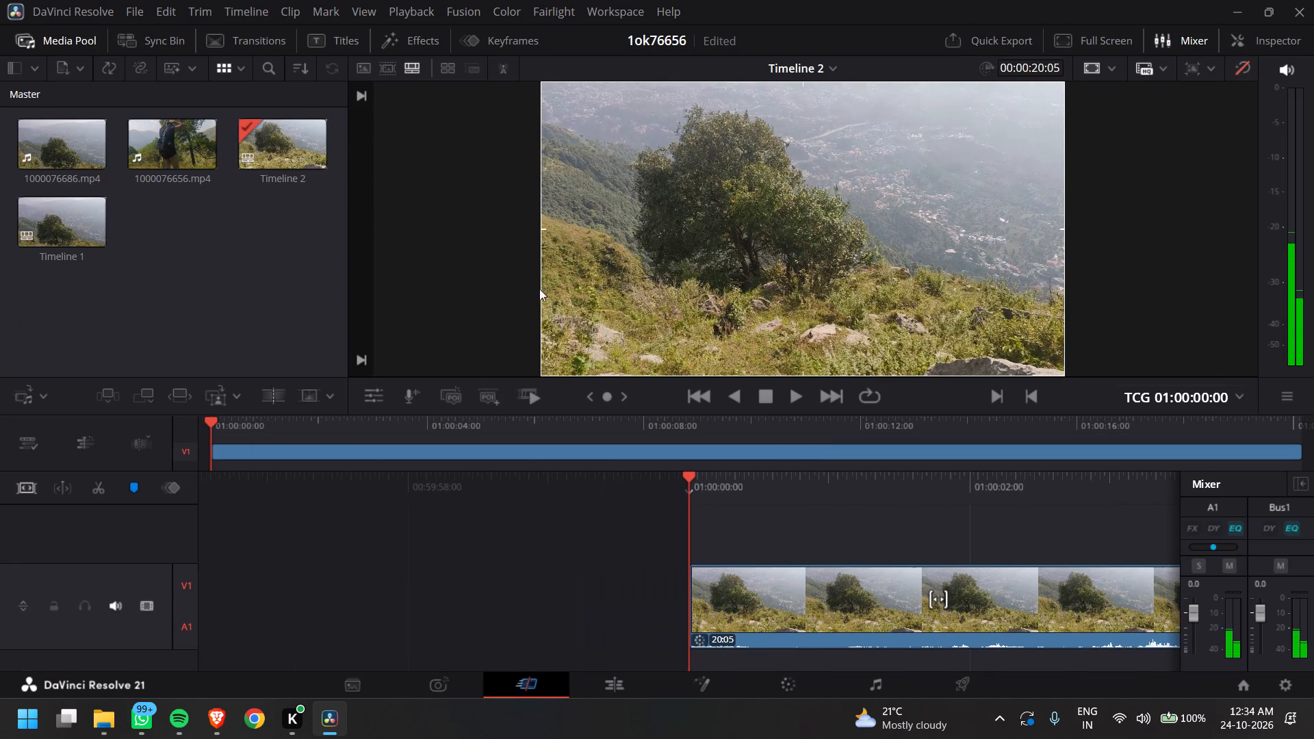
key("space")
left_click(1237, 66)
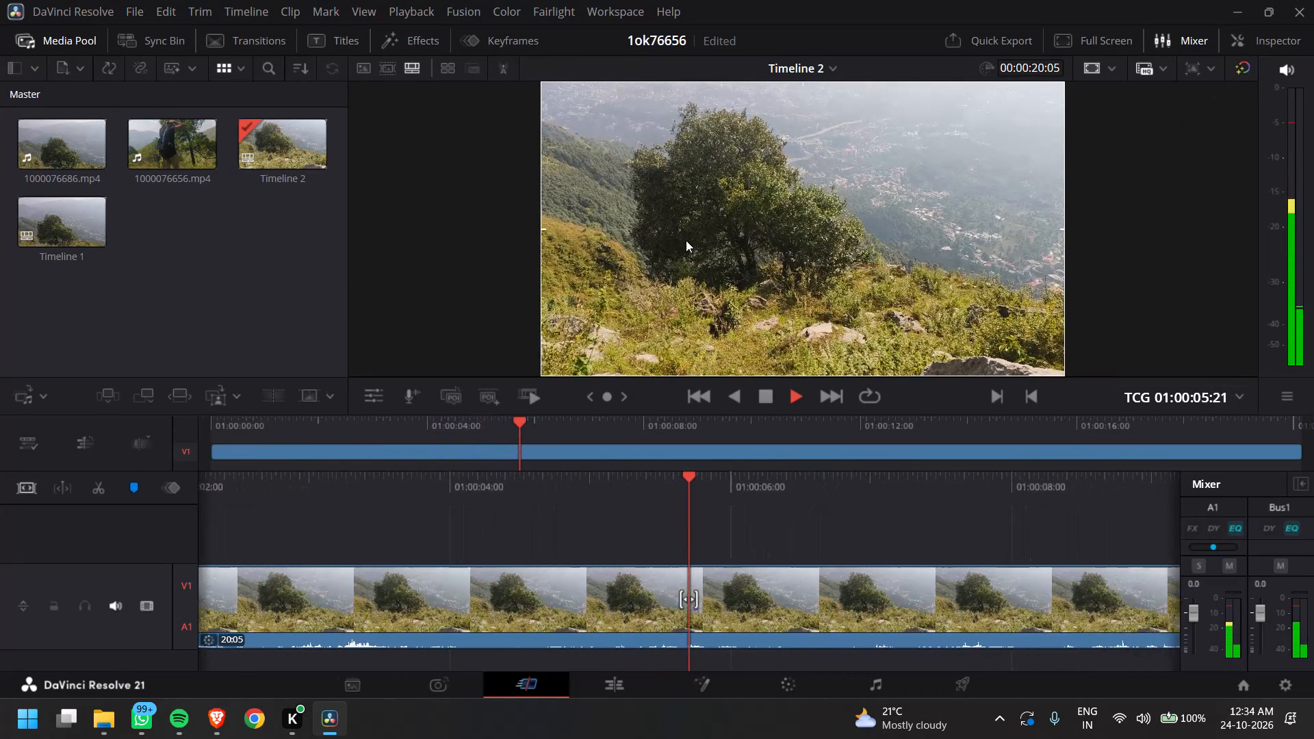
scroll(681, 233, "up", 2)
key("space")
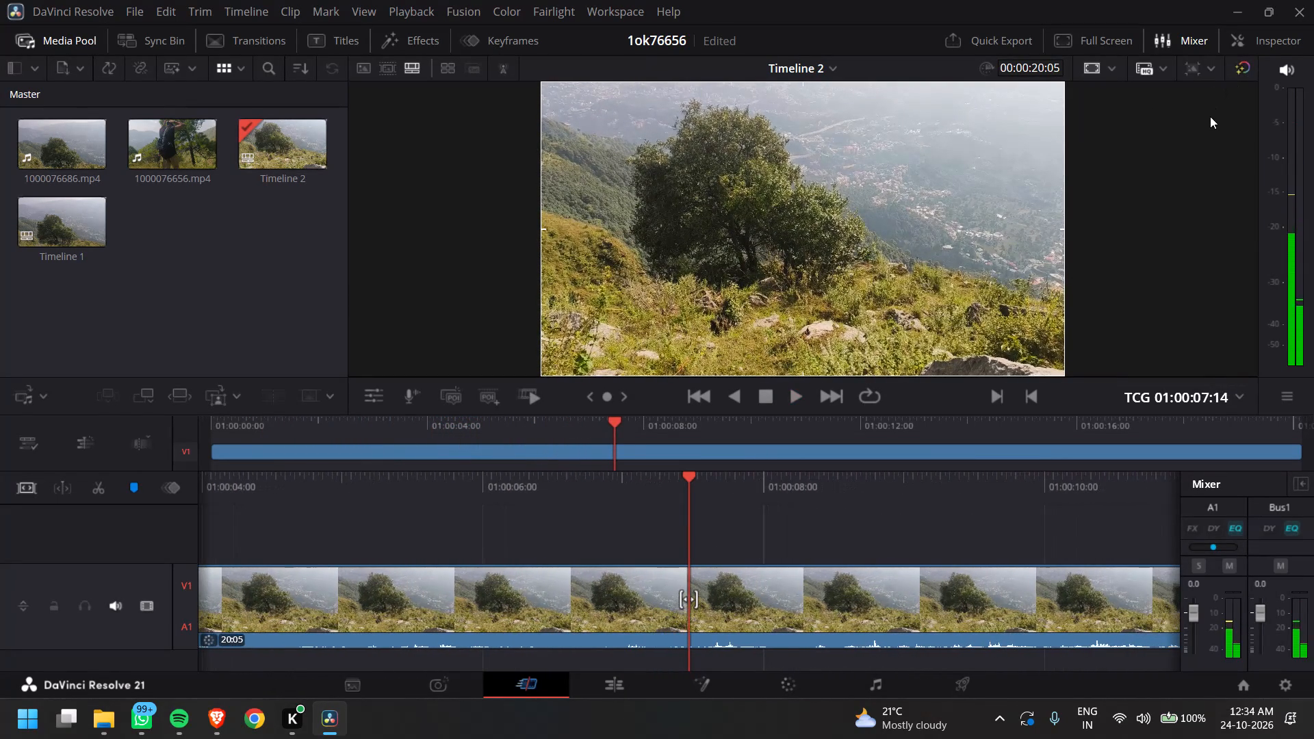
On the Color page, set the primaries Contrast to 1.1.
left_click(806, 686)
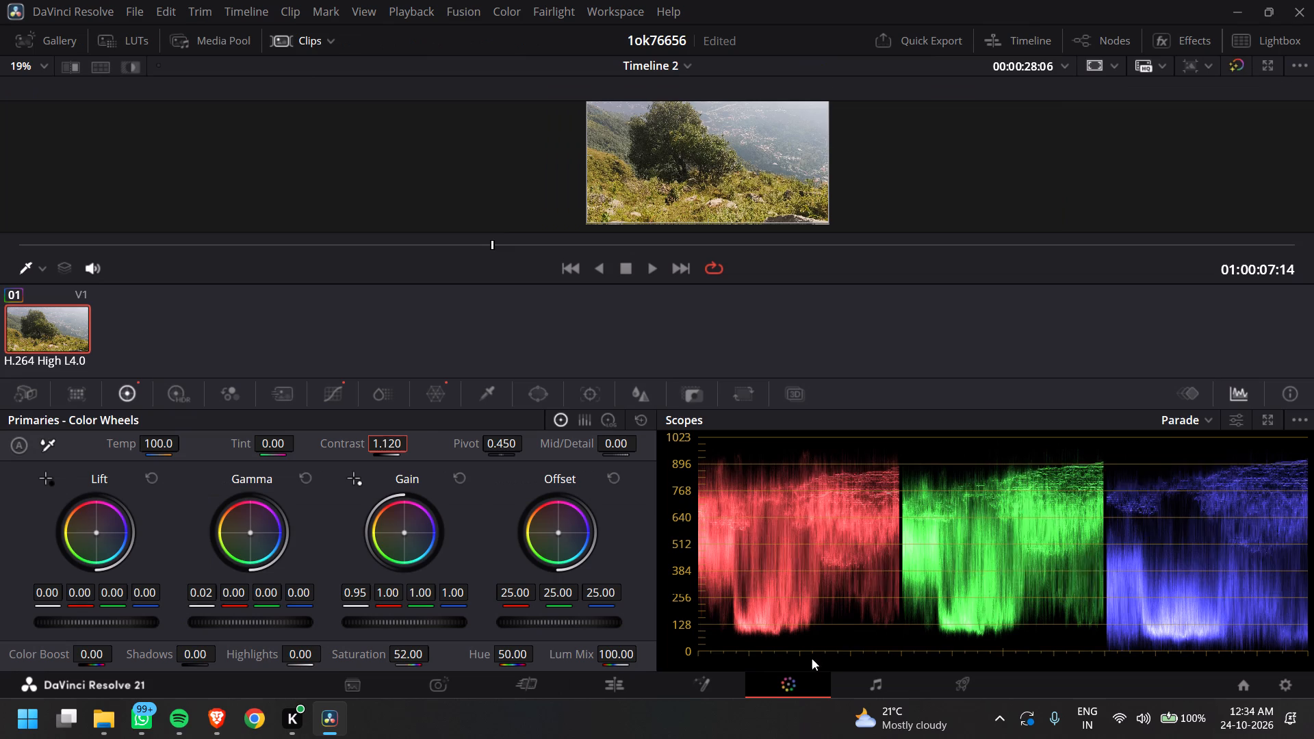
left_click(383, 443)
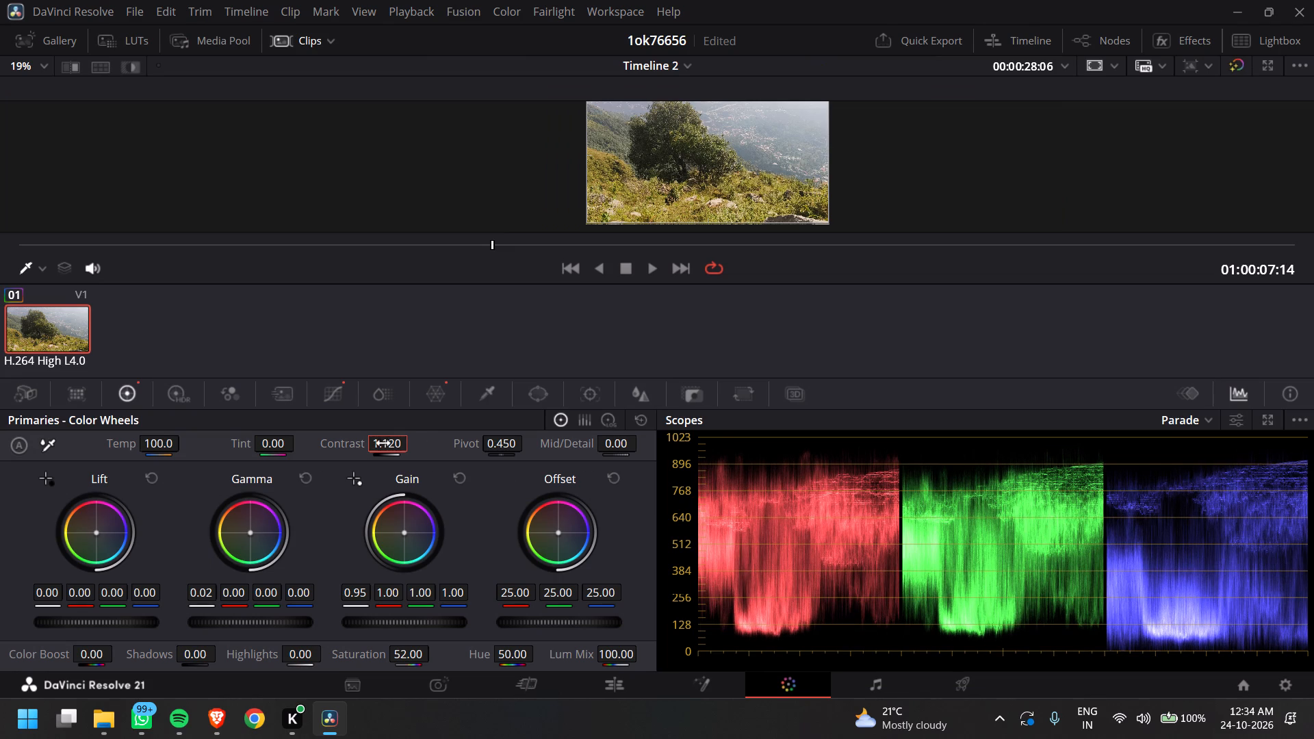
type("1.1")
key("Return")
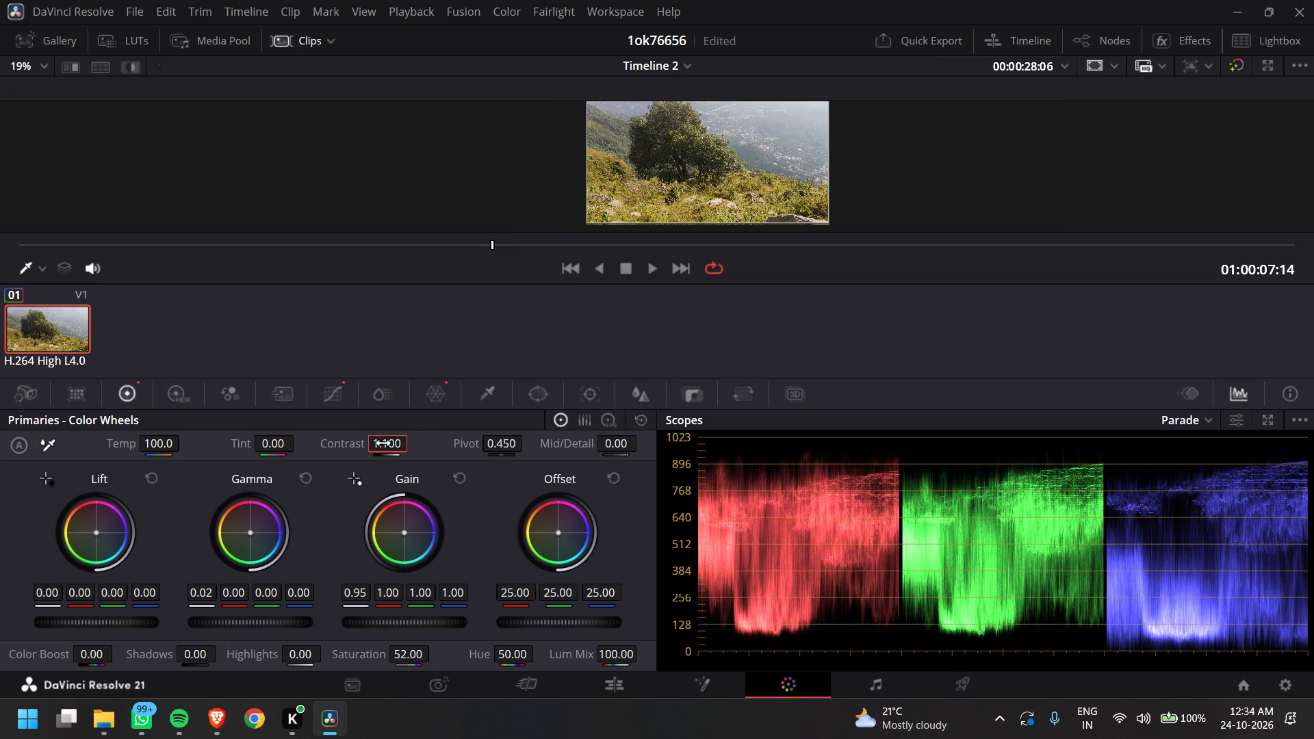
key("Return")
Play on from the current position on the Cut page, comparing the image with the grade bypassed and enabled.
left_click(526, 686)
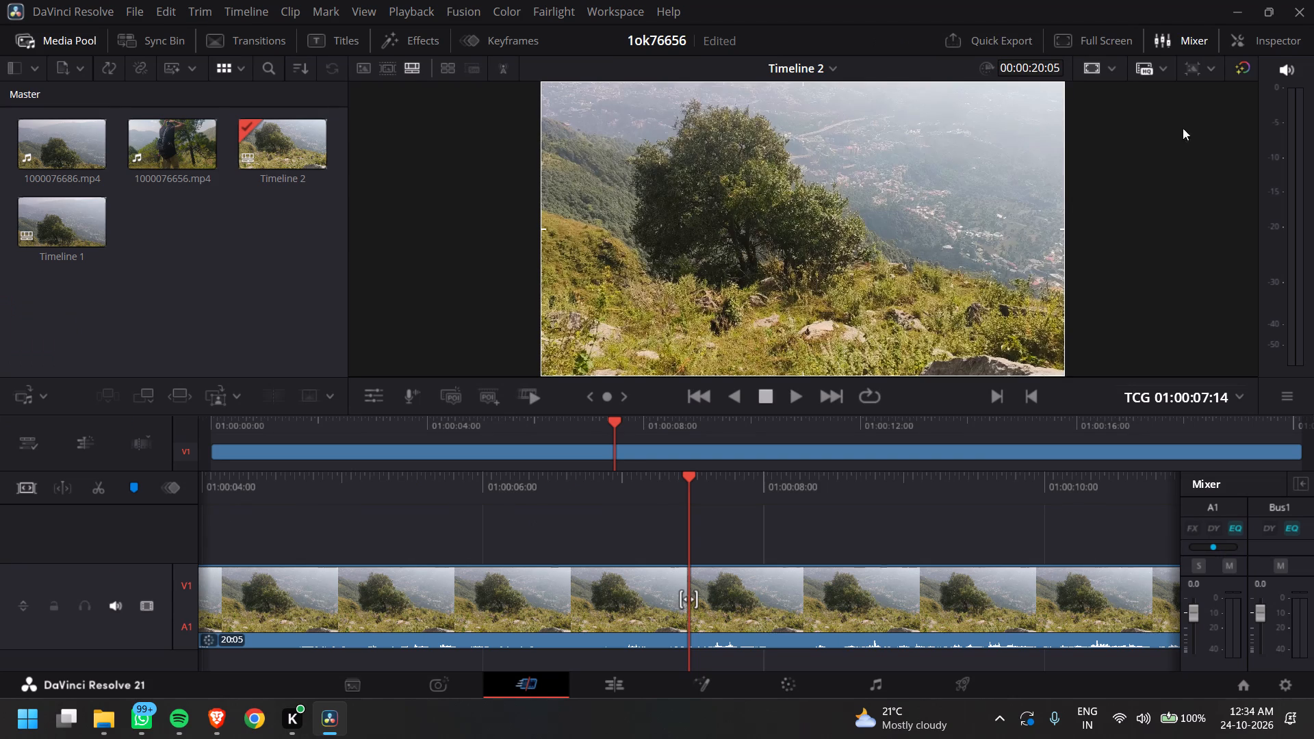
left_click(1242, 73)
key("space")
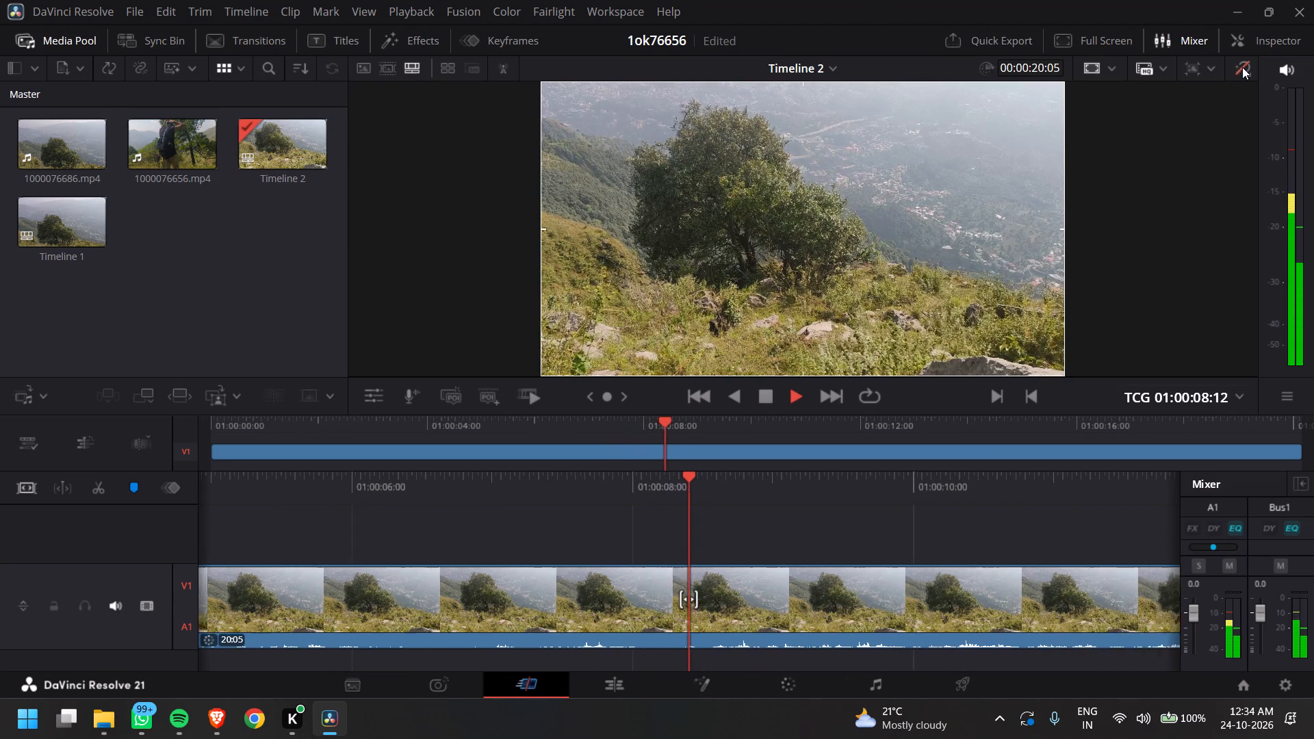
left_click(1242, 67)
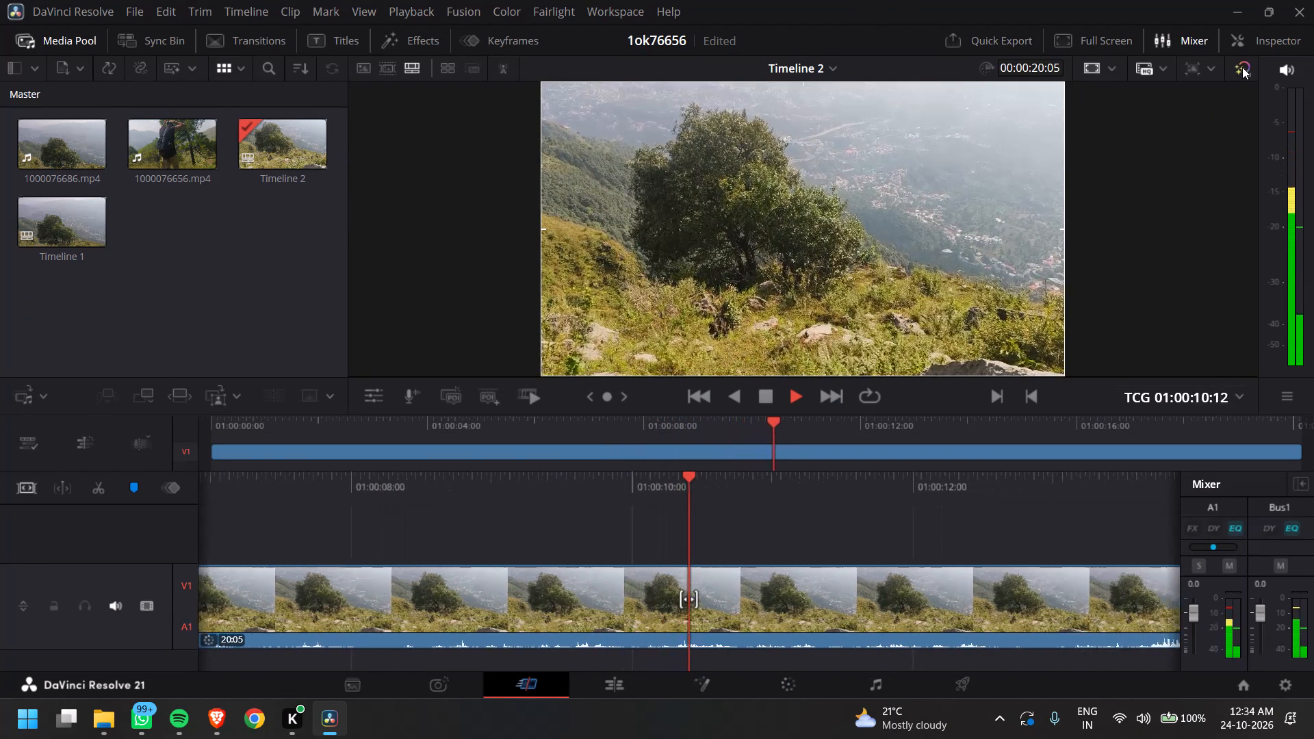
key("space")
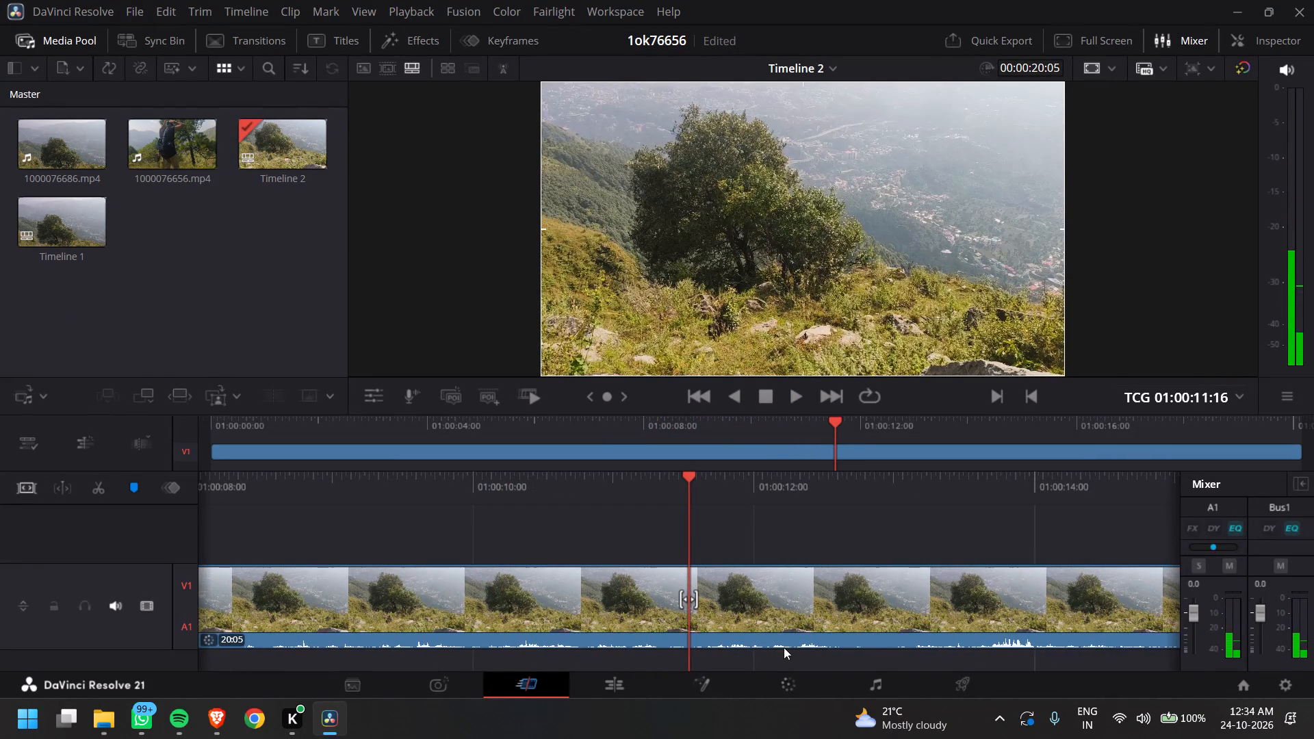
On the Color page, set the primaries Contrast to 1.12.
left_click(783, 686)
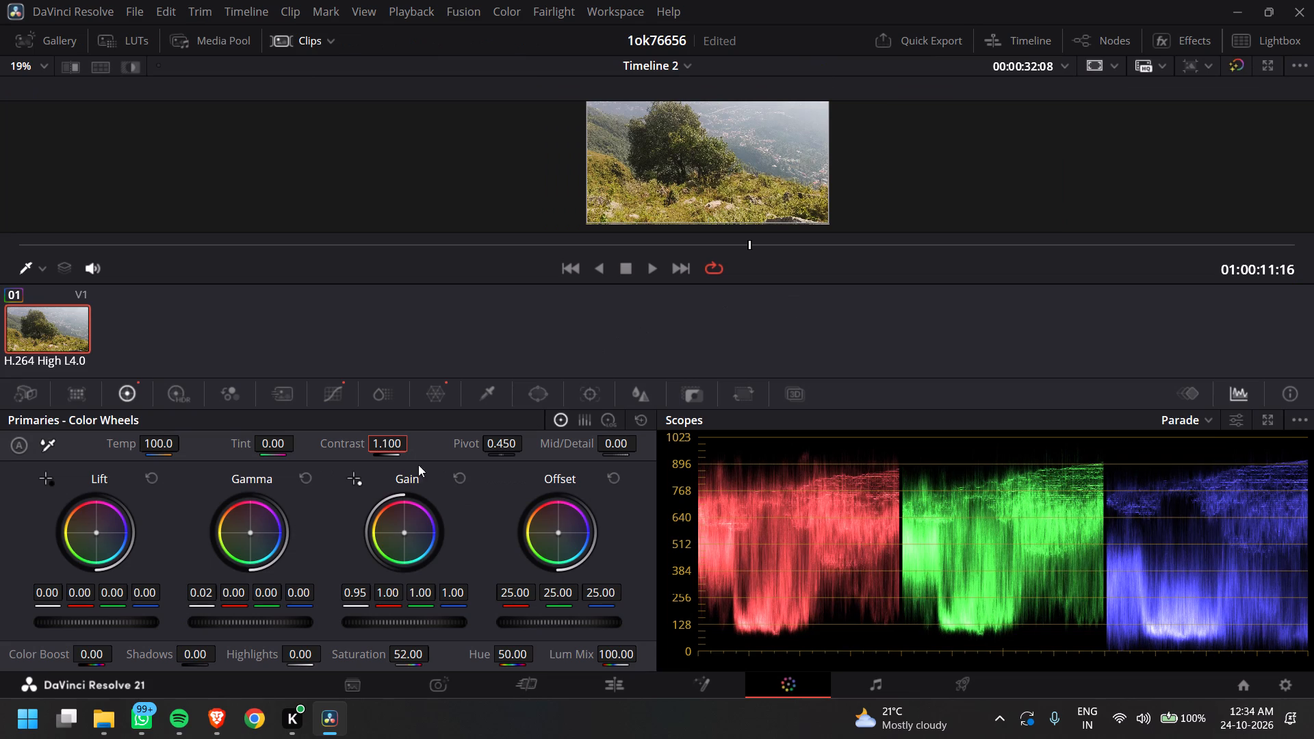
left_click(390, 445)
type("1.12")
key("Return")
Play Timeline 2 on the Cut page from the current position to check the image with the adjusted contrast.
left_click(545, 688)
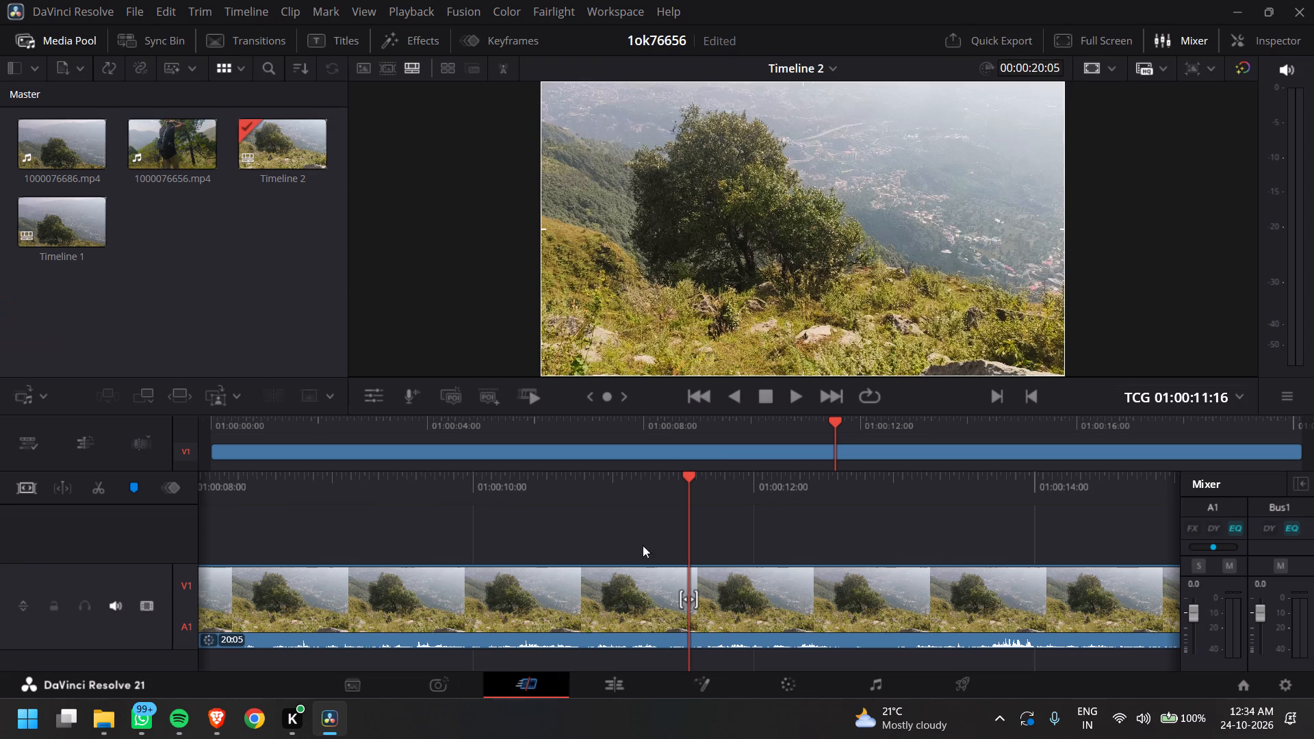
key("space")
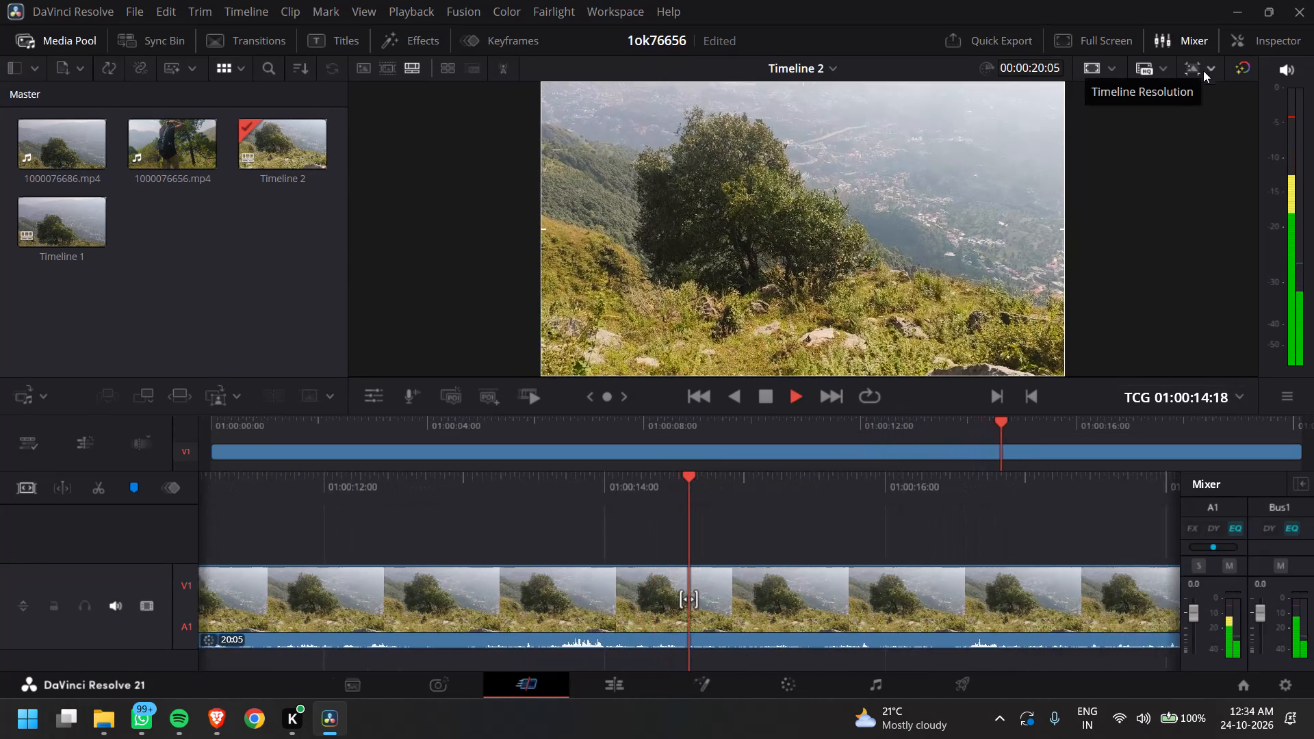
key("space")
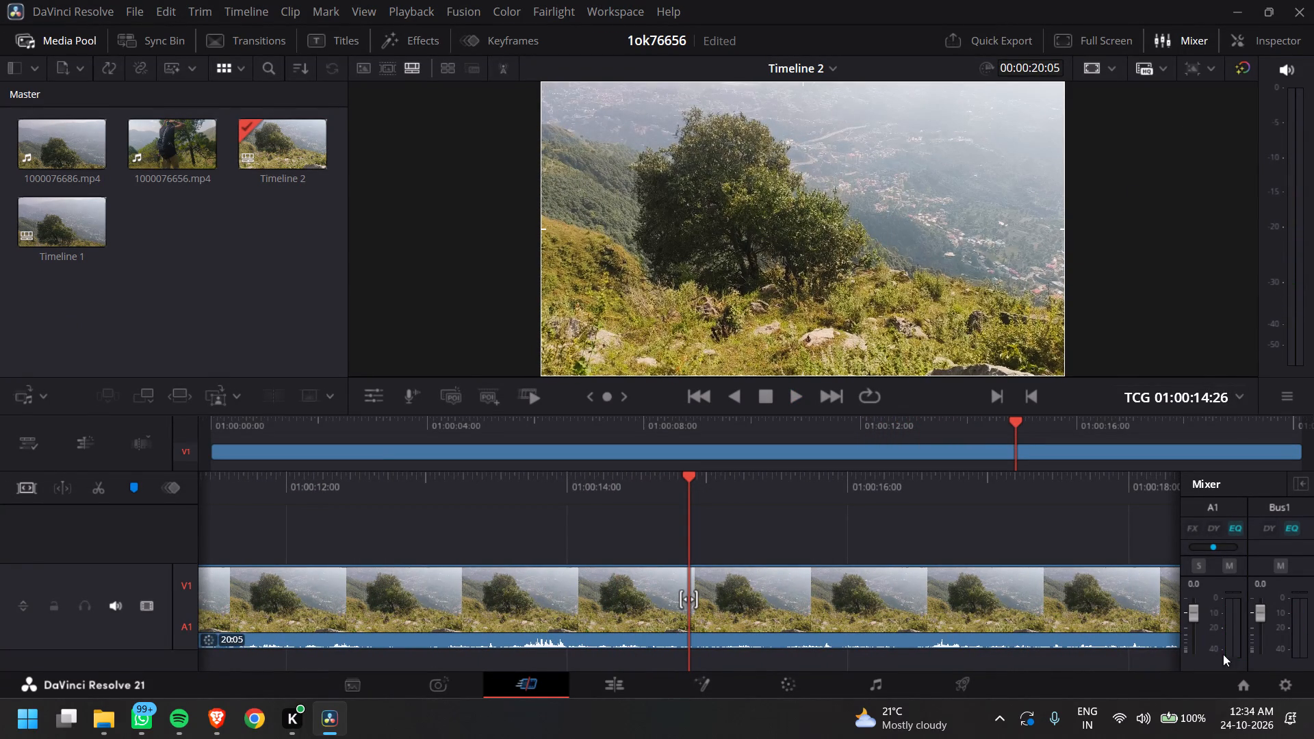
On the Color page, set the primaries Contrast to 1.10.
left_click(813, 683)
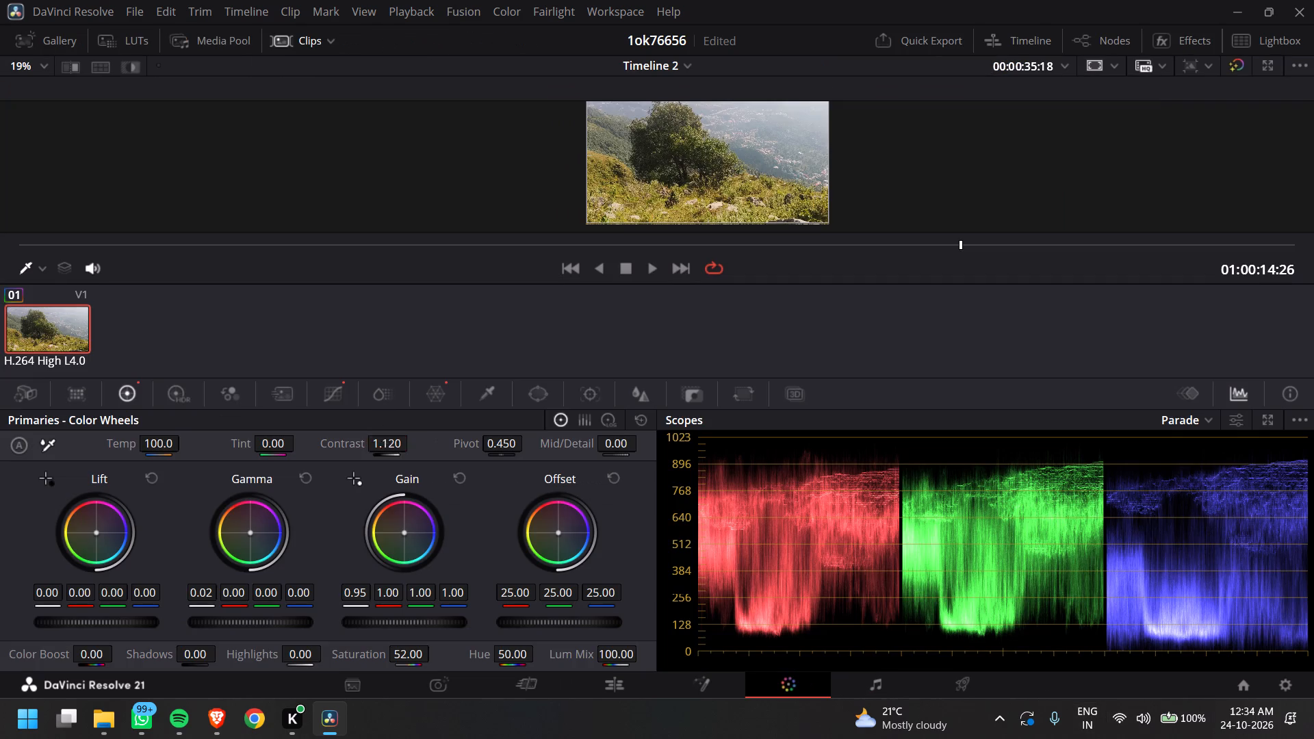
left_click(385, 443)
type("1.10")
key("Return")
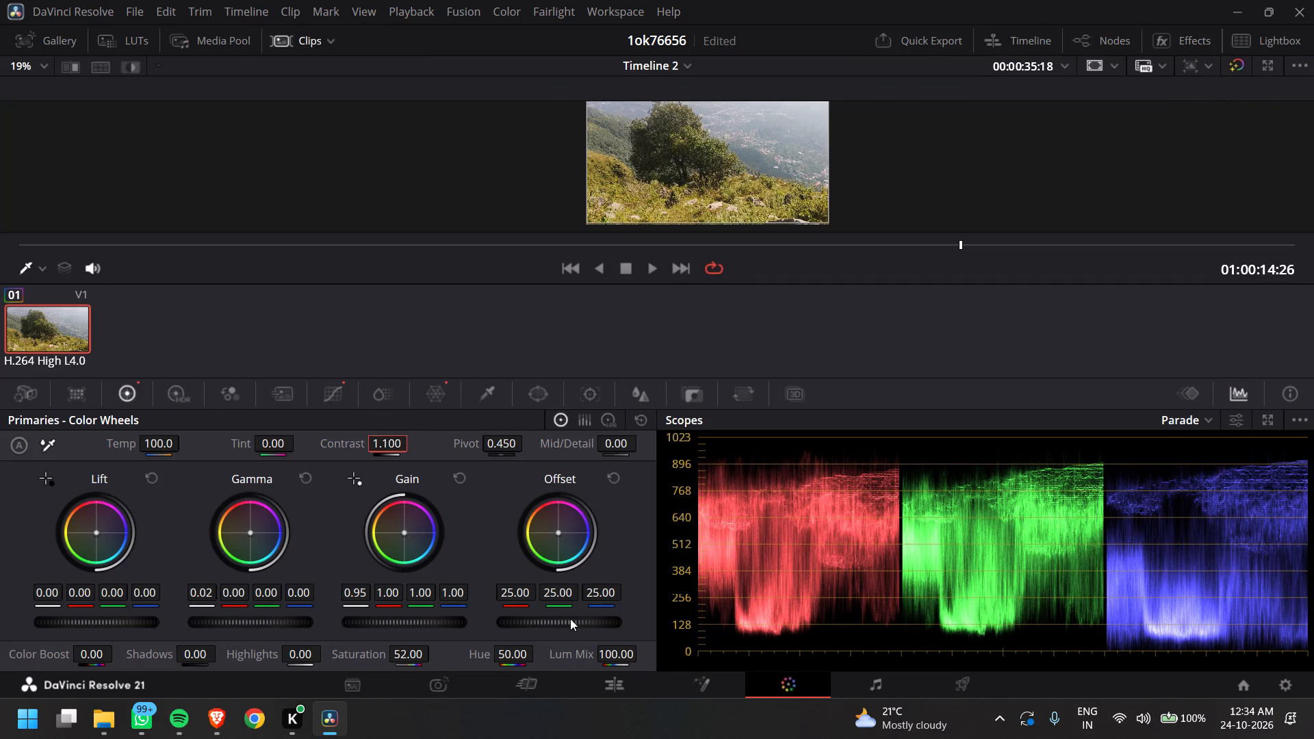
Play Timeline 2 on the Cut page from the current position to check the image with the reduced contrast.
left_click(508, 682)
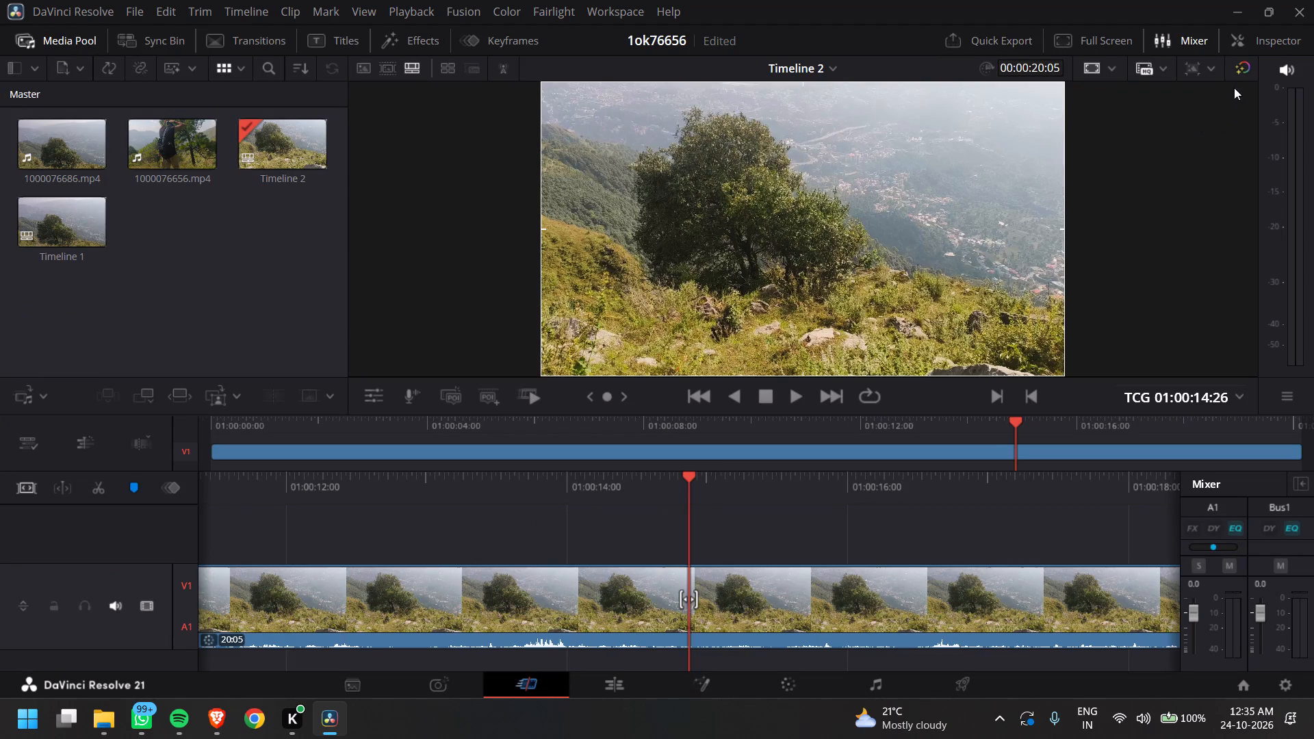
key("space")
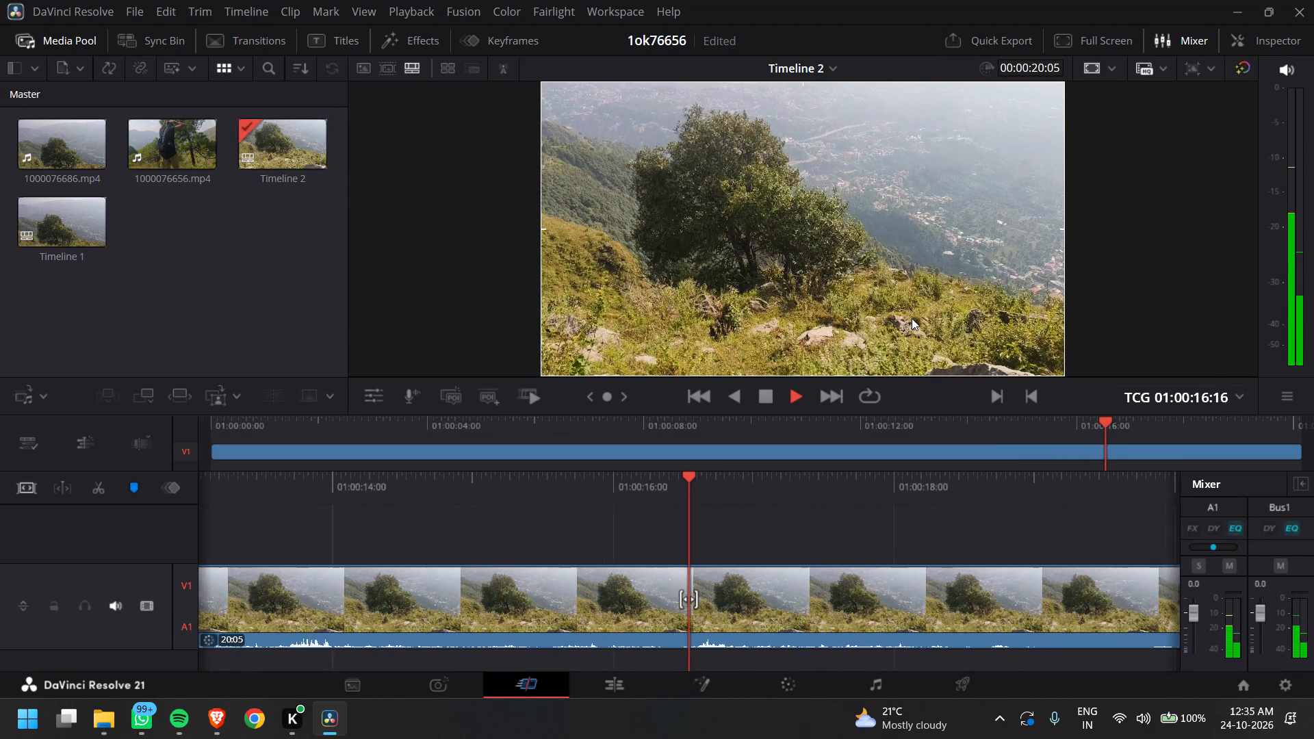
key("space")
left_click(814, 686)
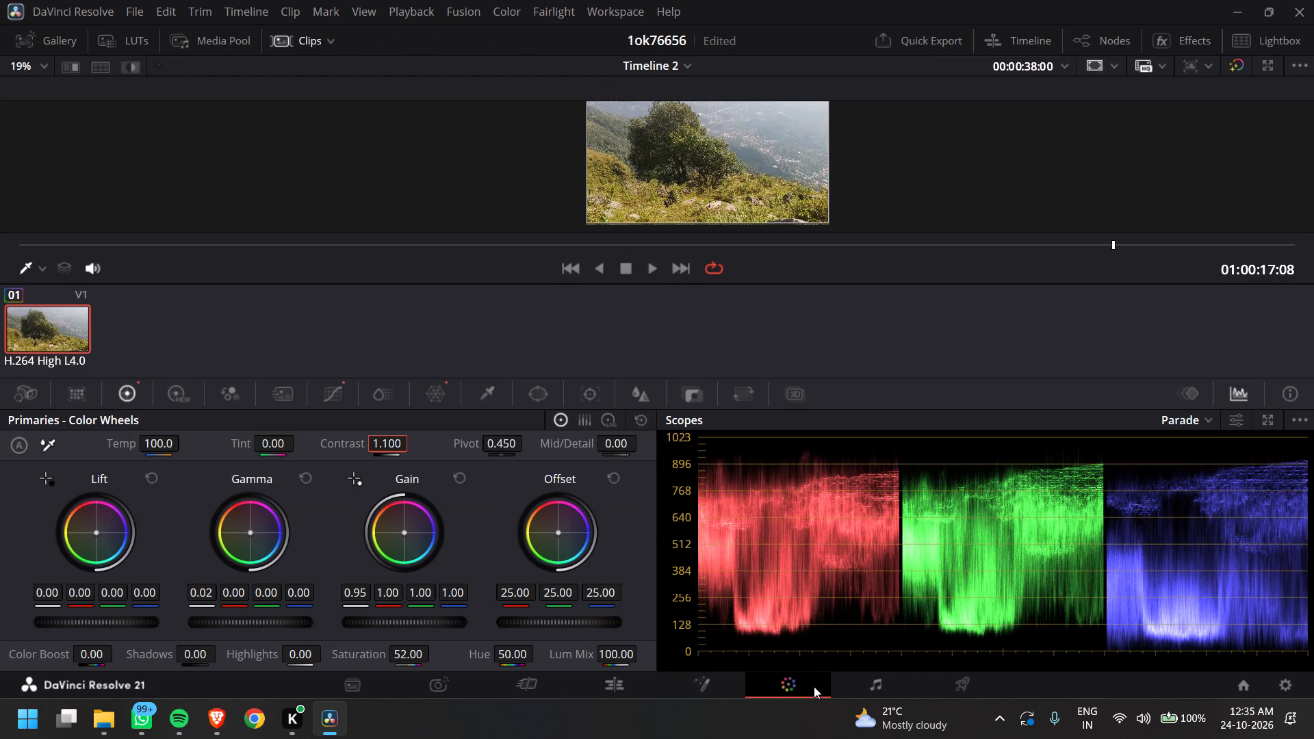
left_click(392, 444)
left_click(489, 326)
left_click(443, 391)
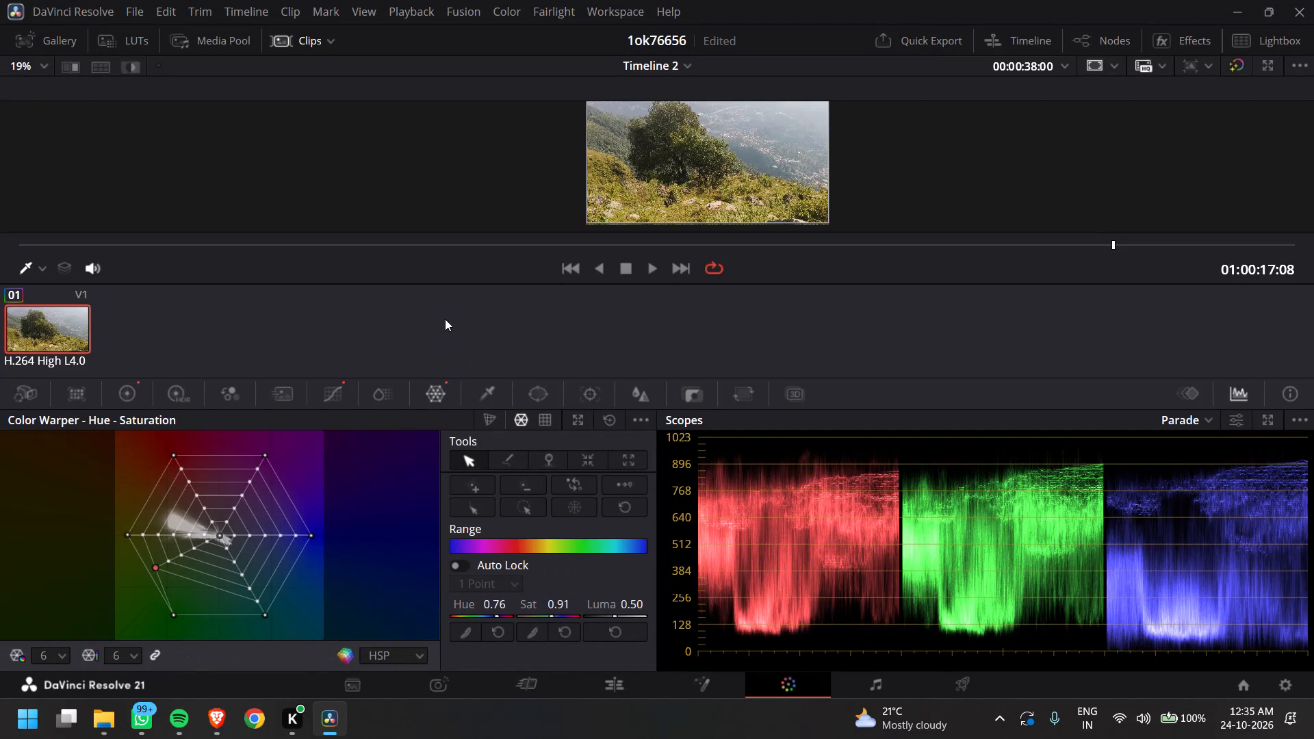
left_click(493, 424)
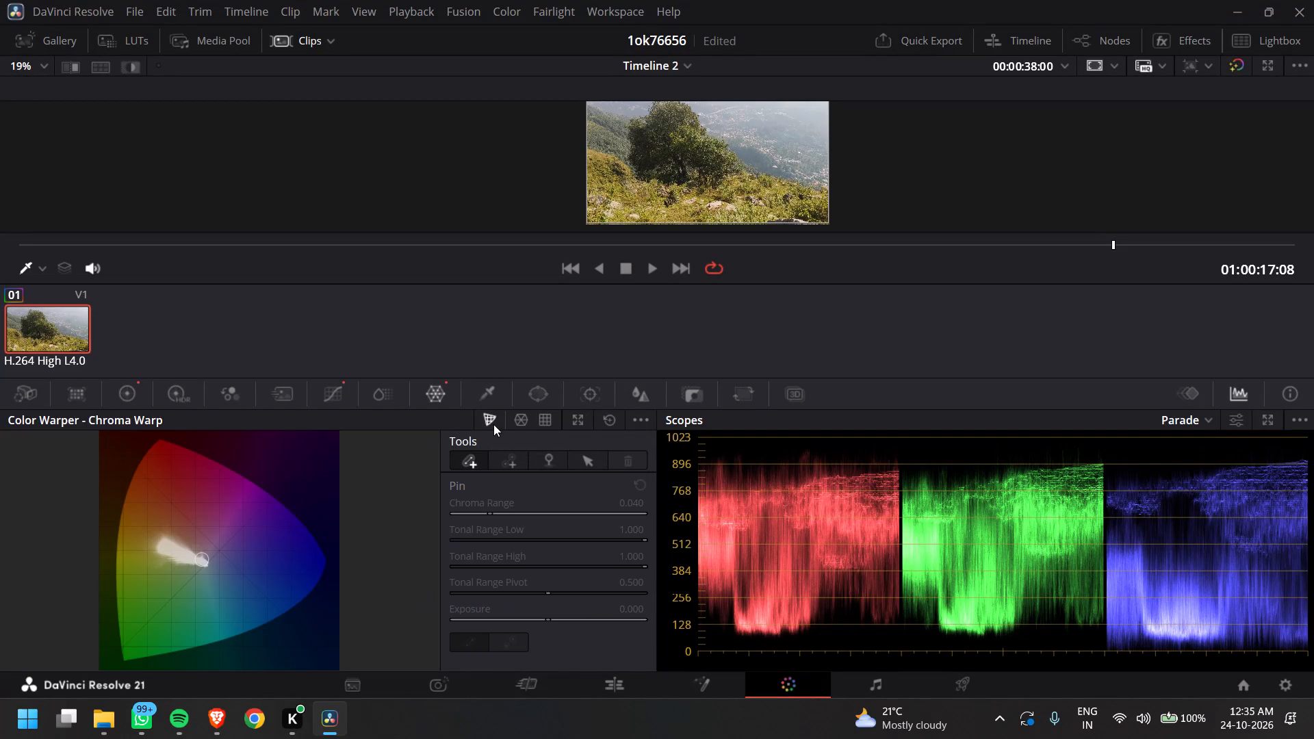
left_click(524, 421)
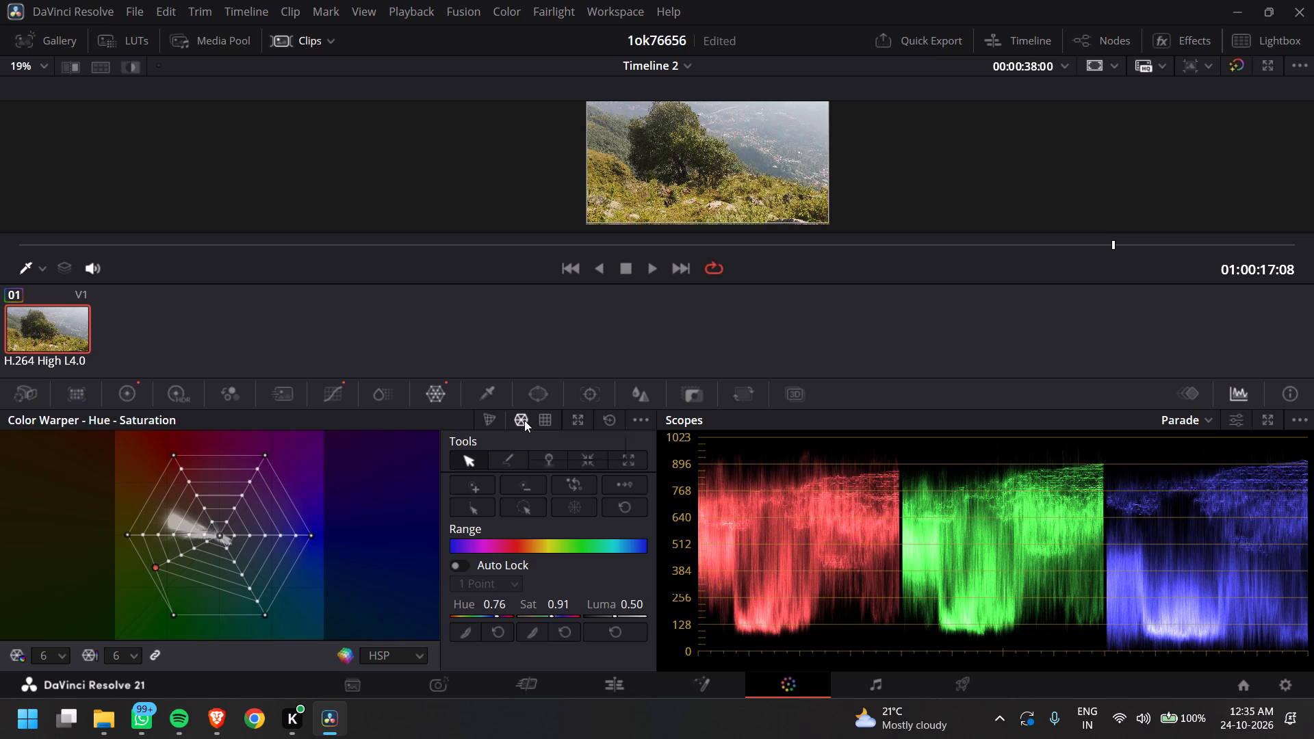
key("Print")
left_click_drag(0, 365, 80, 422)
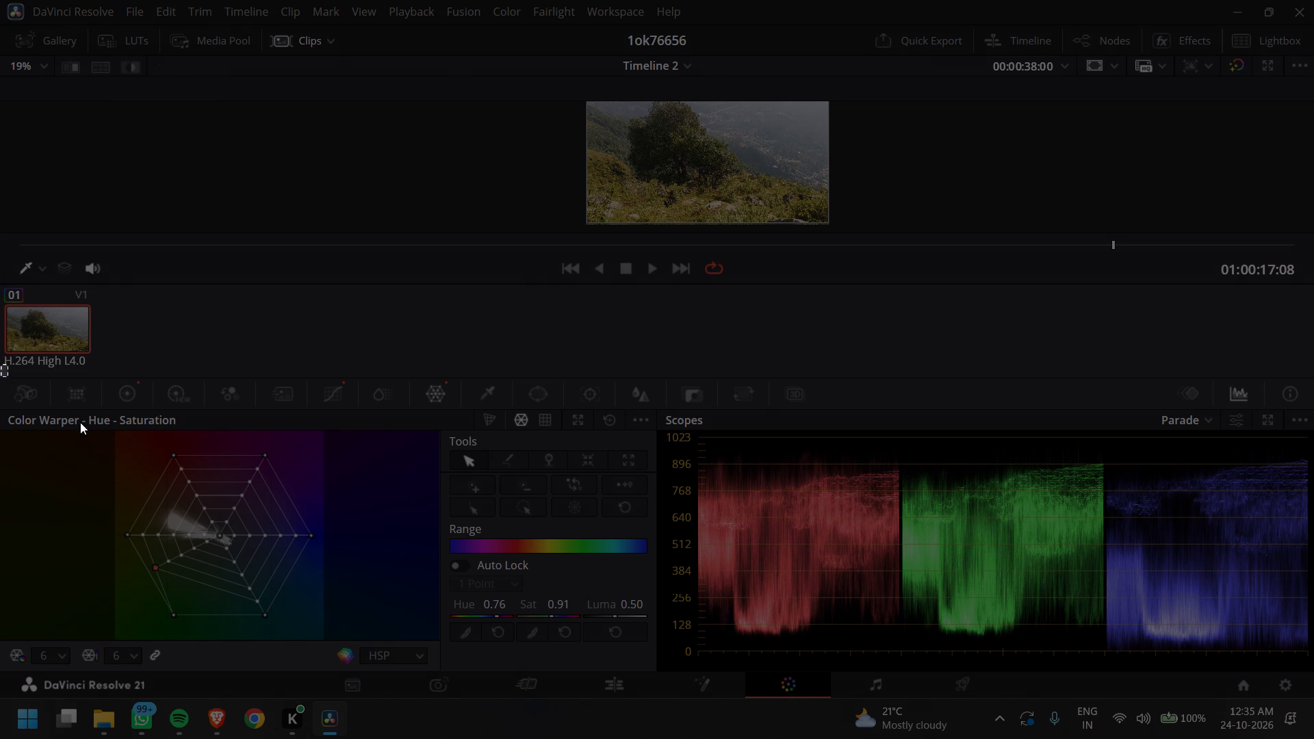
left_click_drag(80, 422, 660, 664)
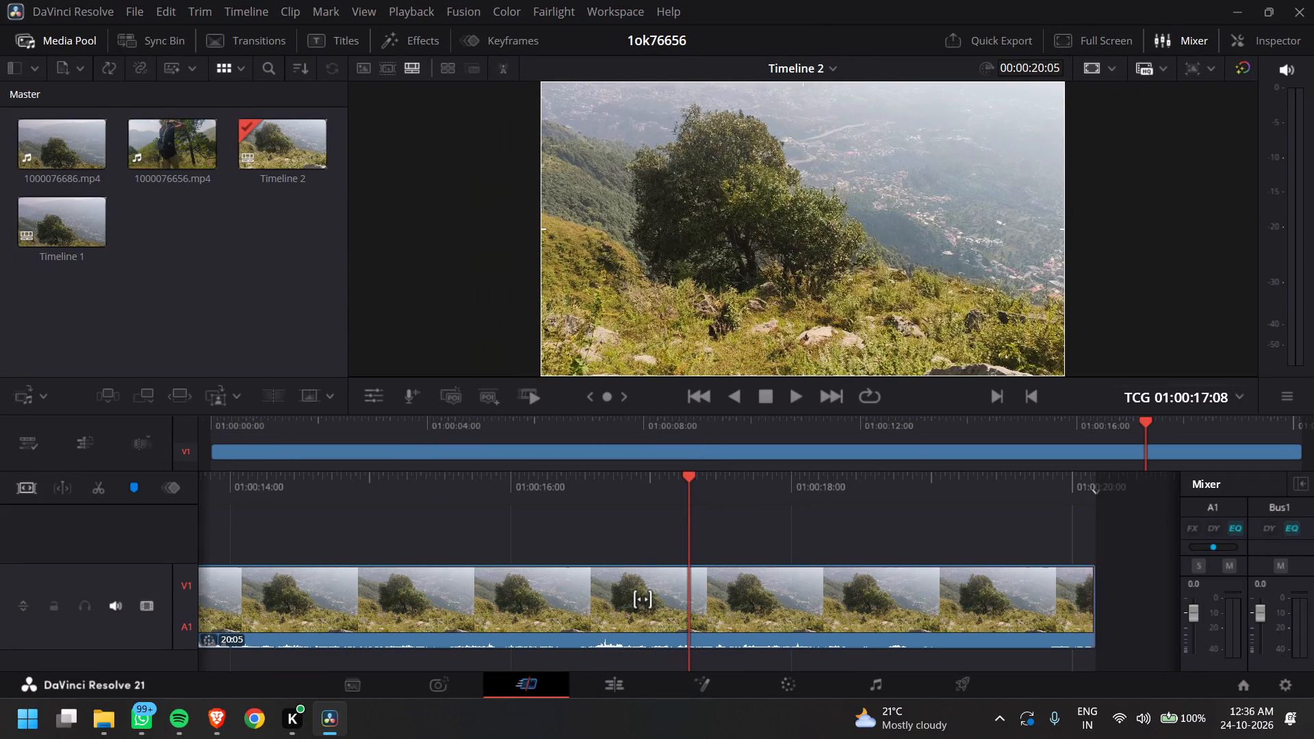
left_click(802, 678)
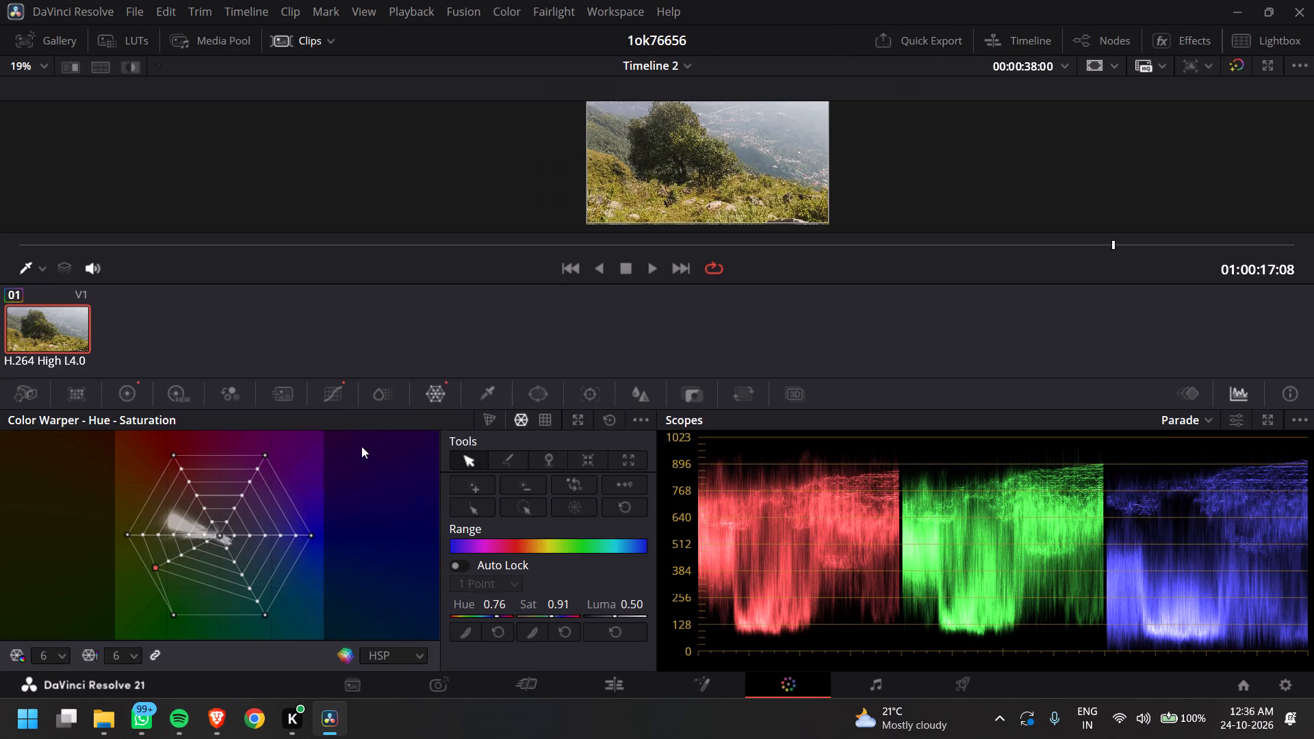
left_click(126, 395)
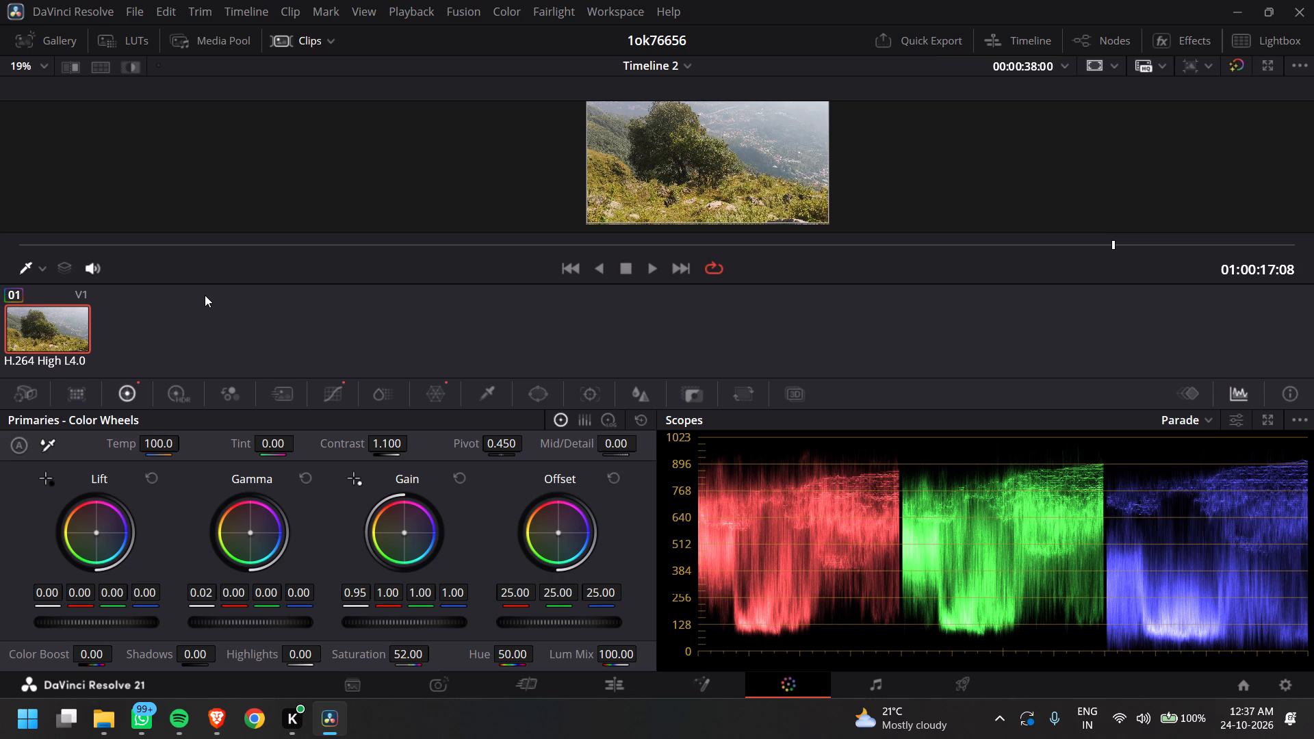
left_click(356, 598)
type("0.")
type("93")
key("Return")
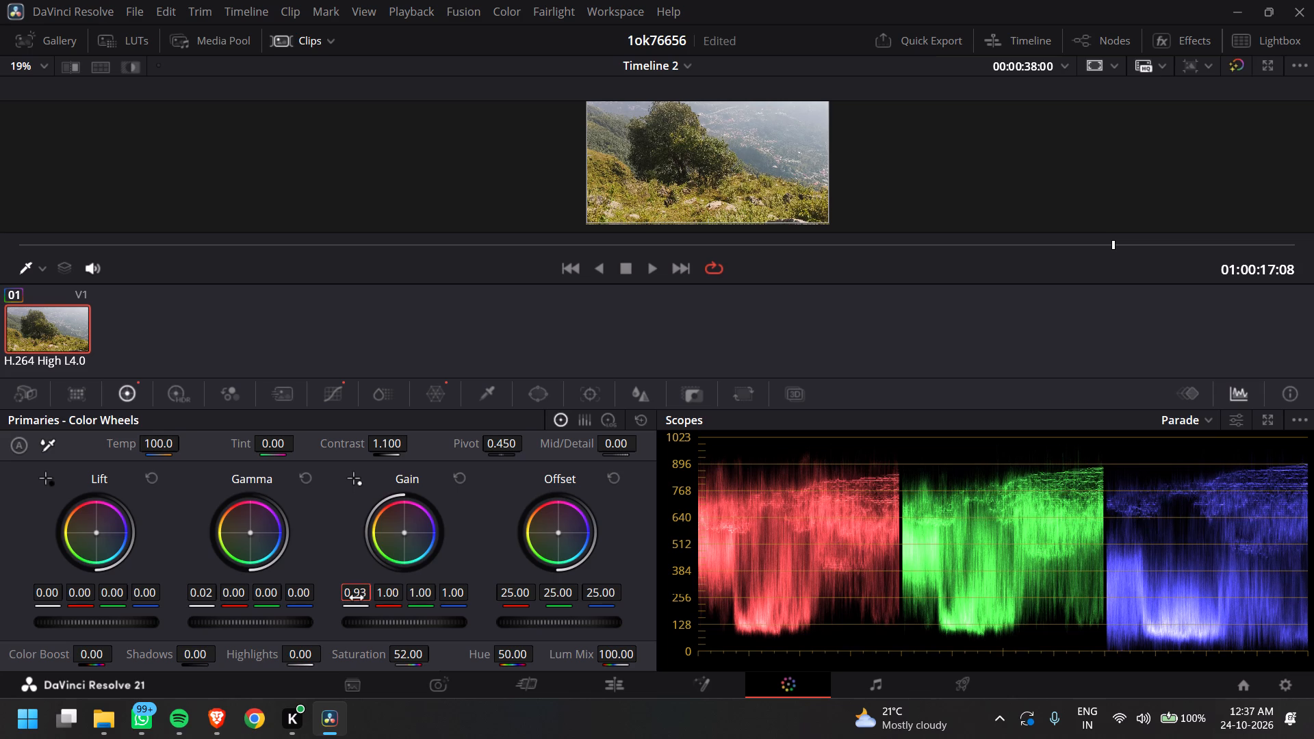
Set the primaries Contrast to 1.12.
left_click(392, 444)
key("1")
type(".12")
key("Return")
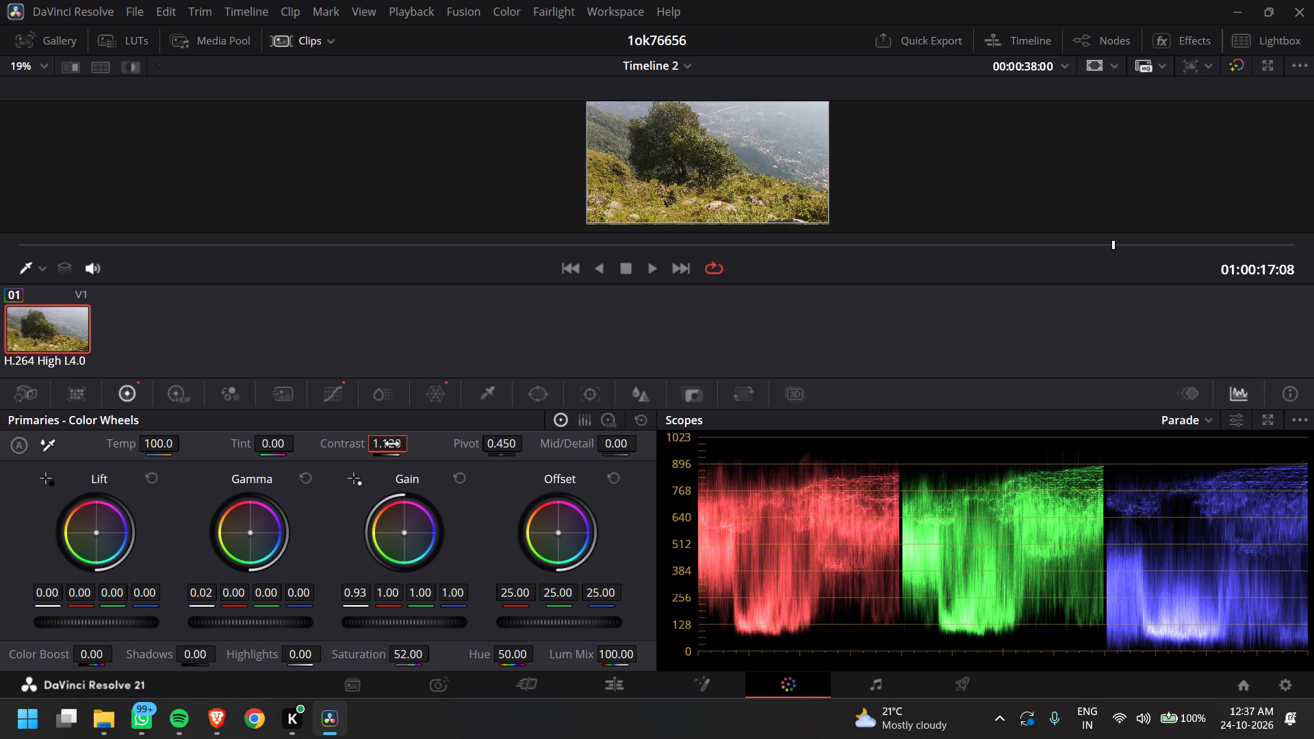
Play back Timeline 2 on the Cut page, from near the end and from the start, comparing it with the grade bypassed and enabled.
left_click(528, 684)
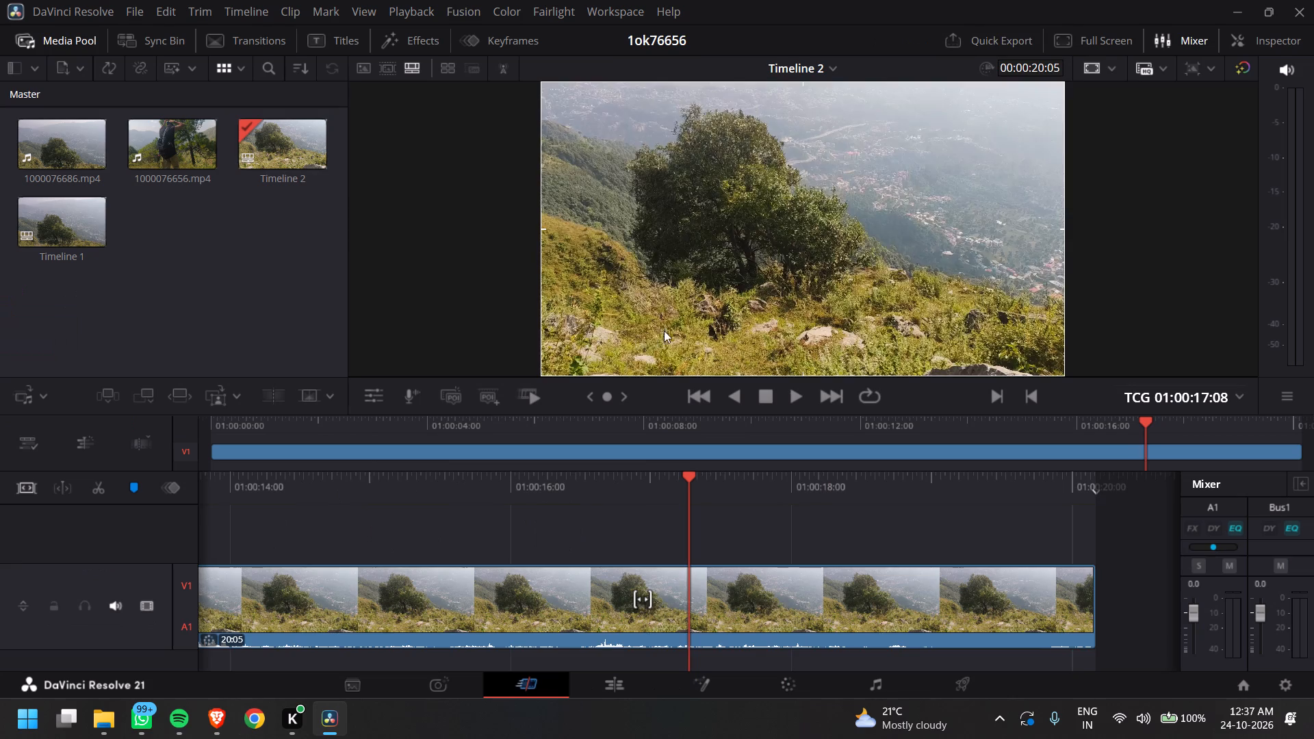
key("space")
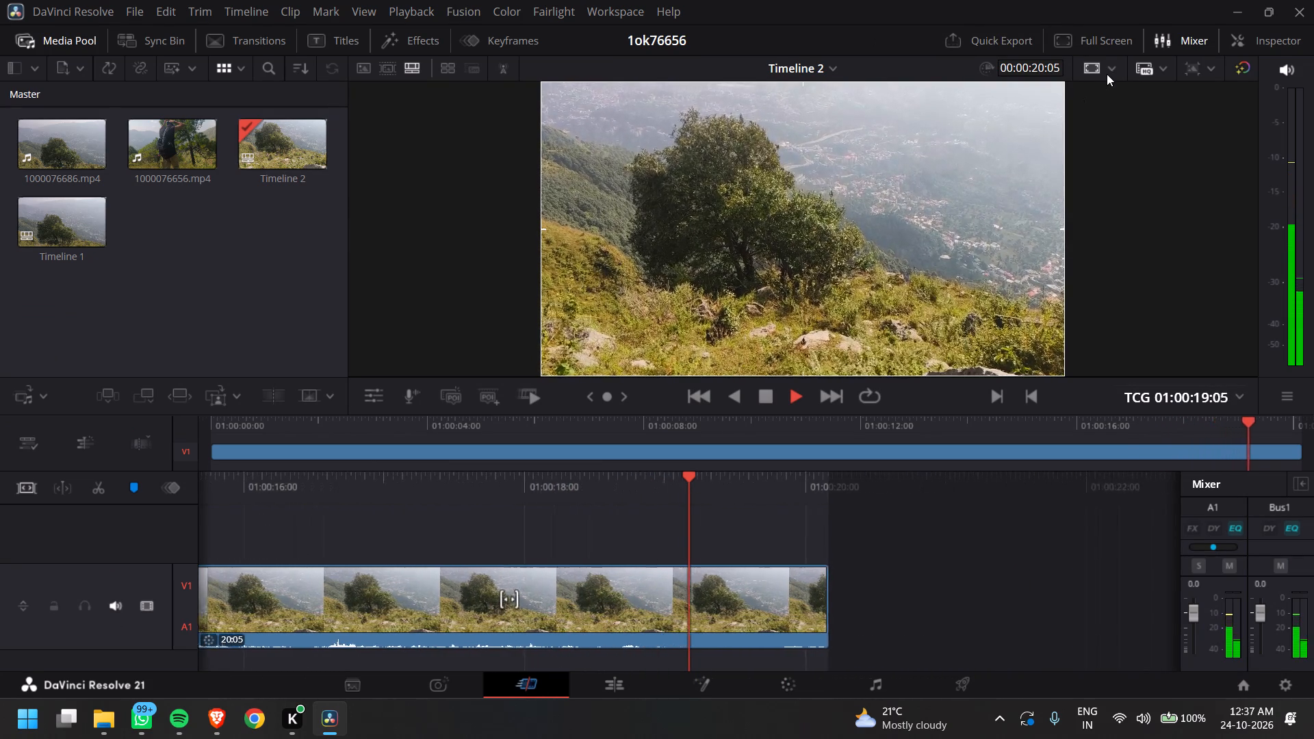
key("space")
left_click_drag(682, 410, 678, 418)
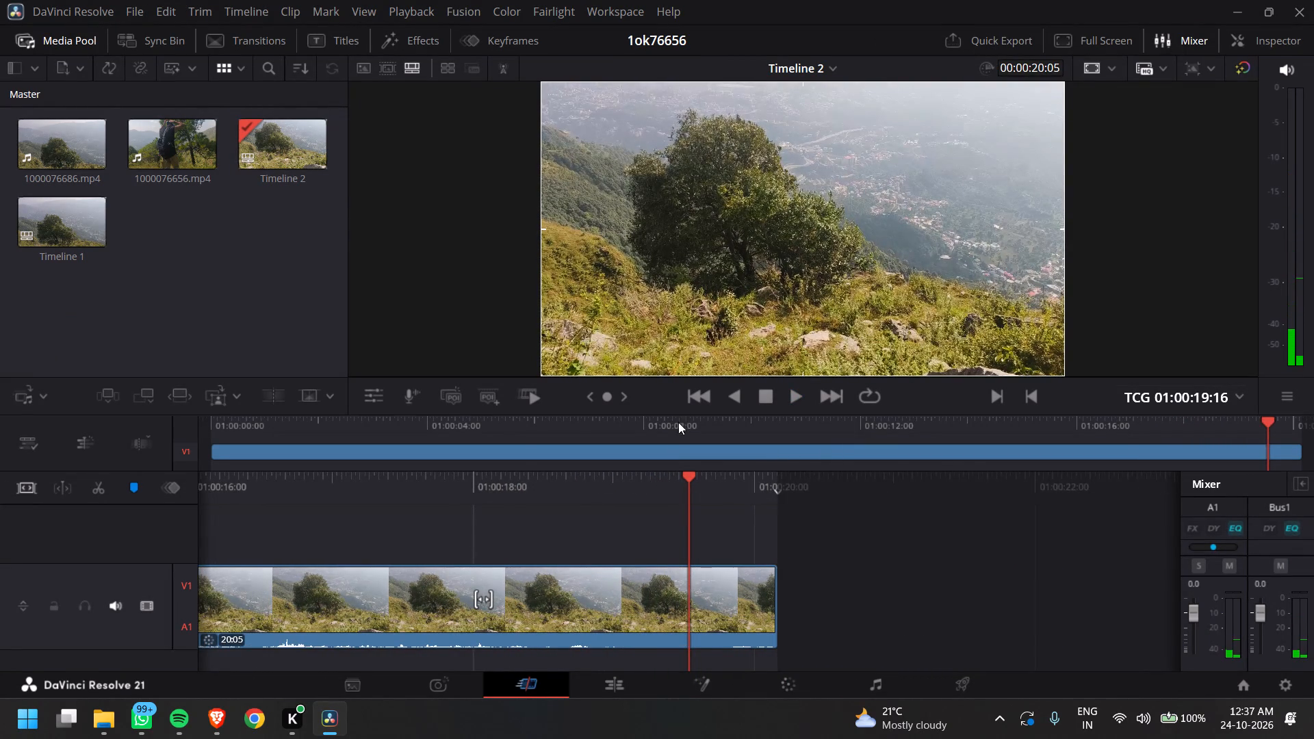
left_click_drag(678, 422, 135, 392)
left_click(1243, 68)
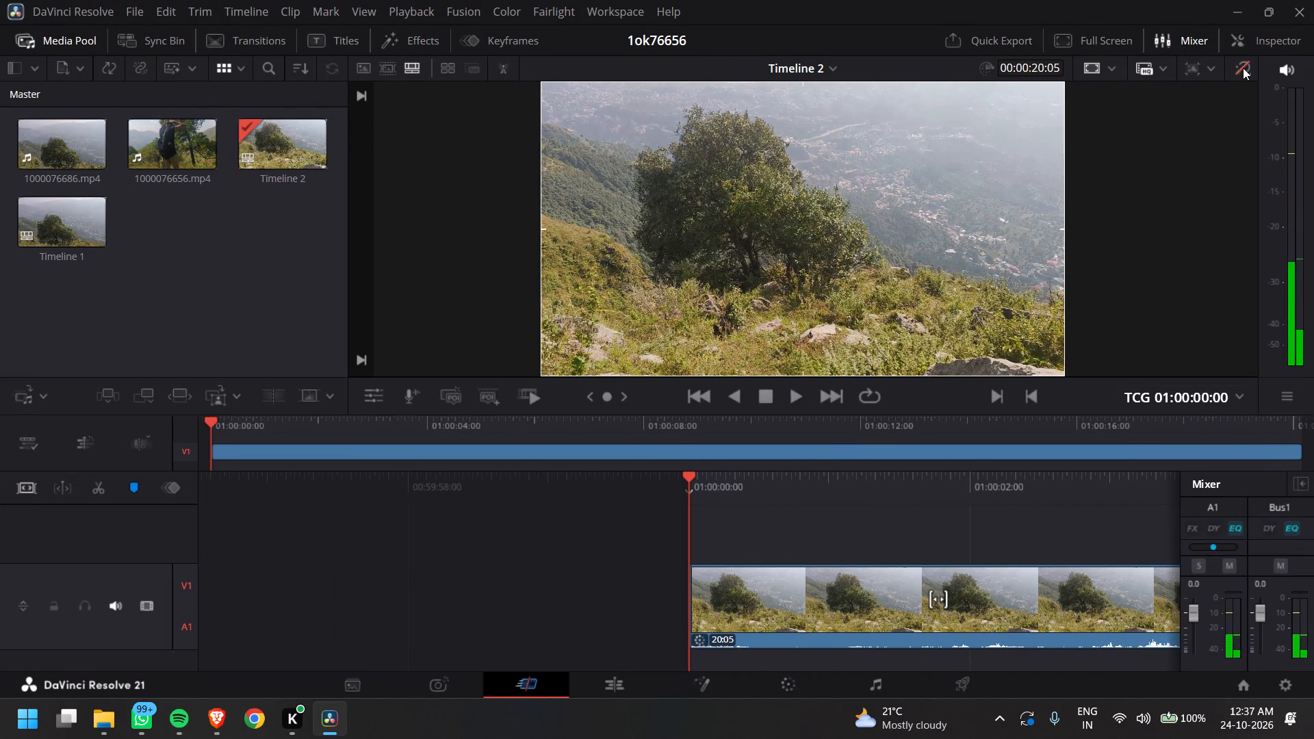
key("space")
left_click(1243, 68)
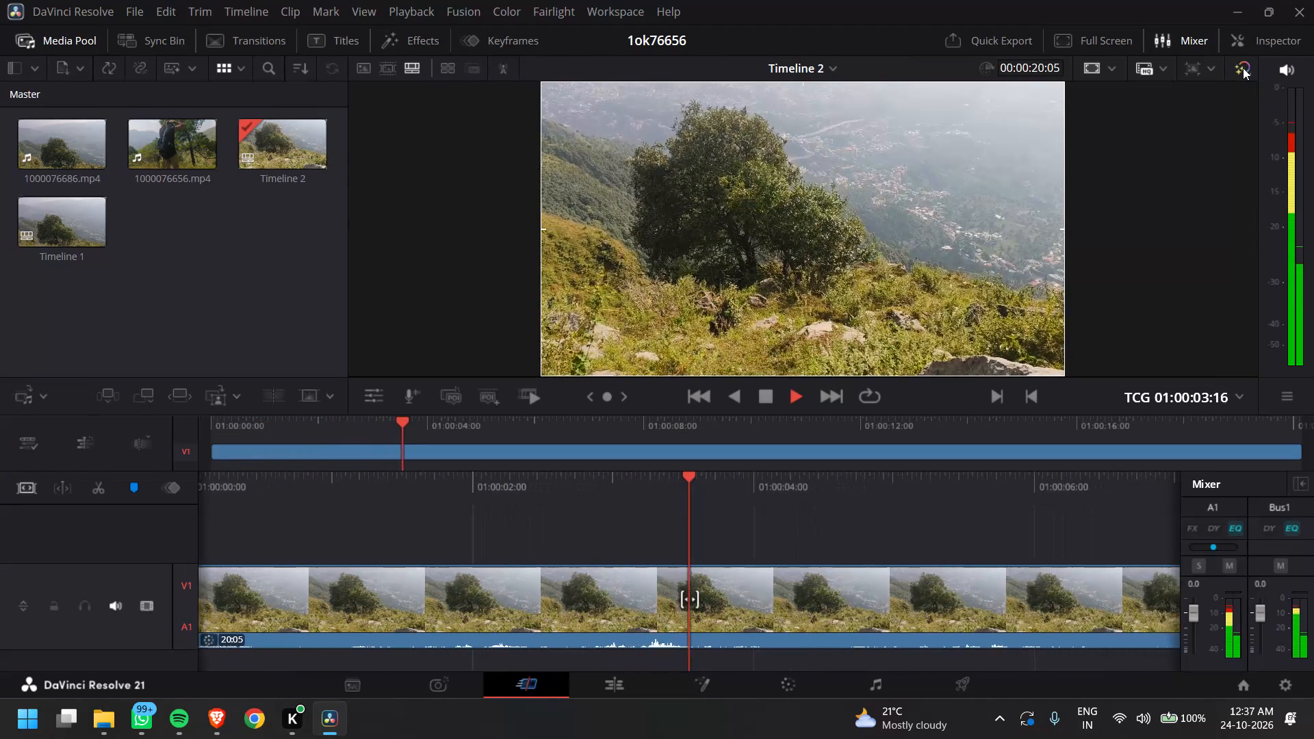
key("space")
key("Print")
left_click_drag(550, 84, 636, 154)
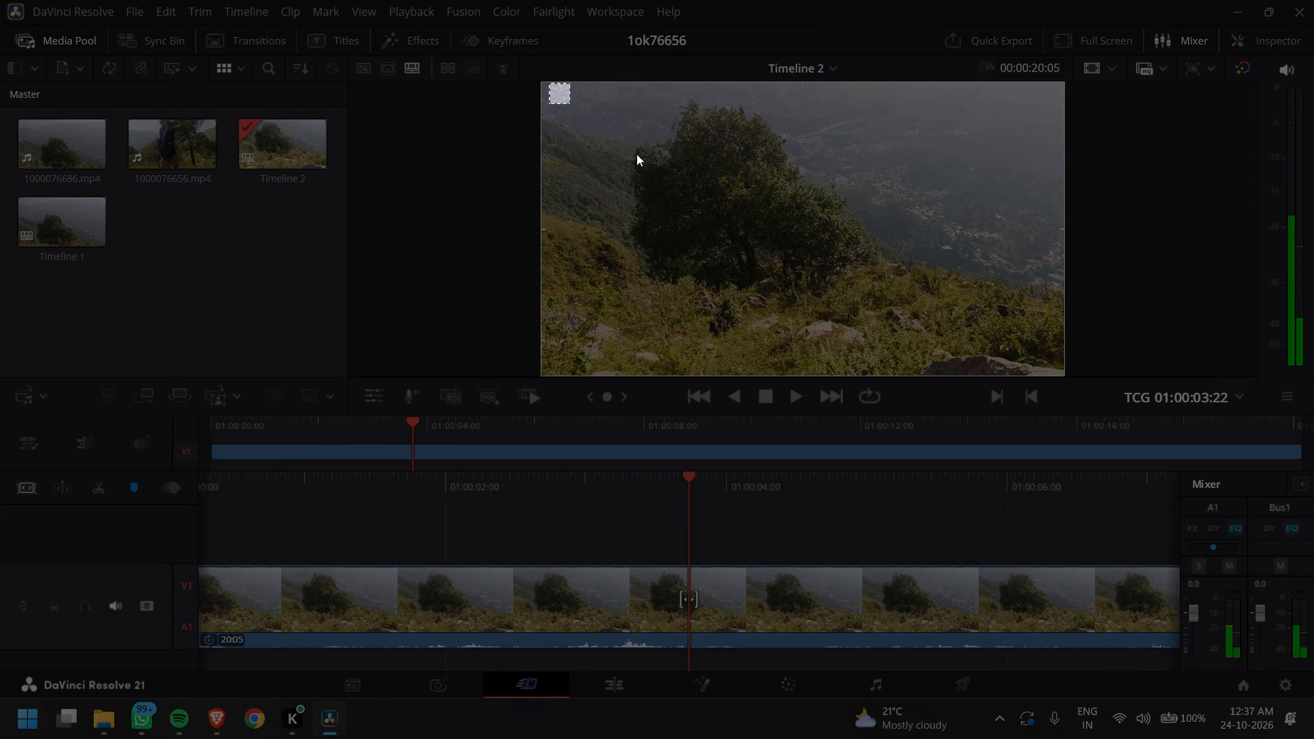
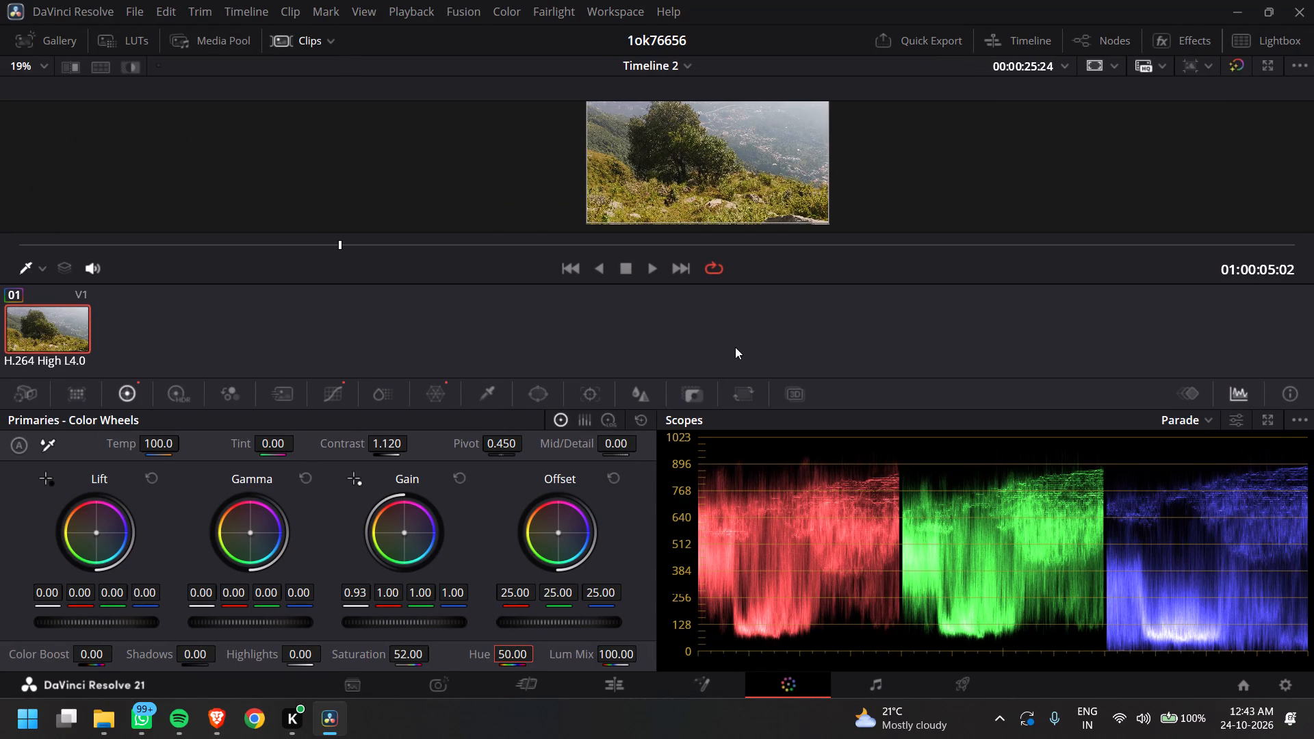
Back in DaVinci Resolve, bypass the color grade to view the original picture.
key("shift+d")
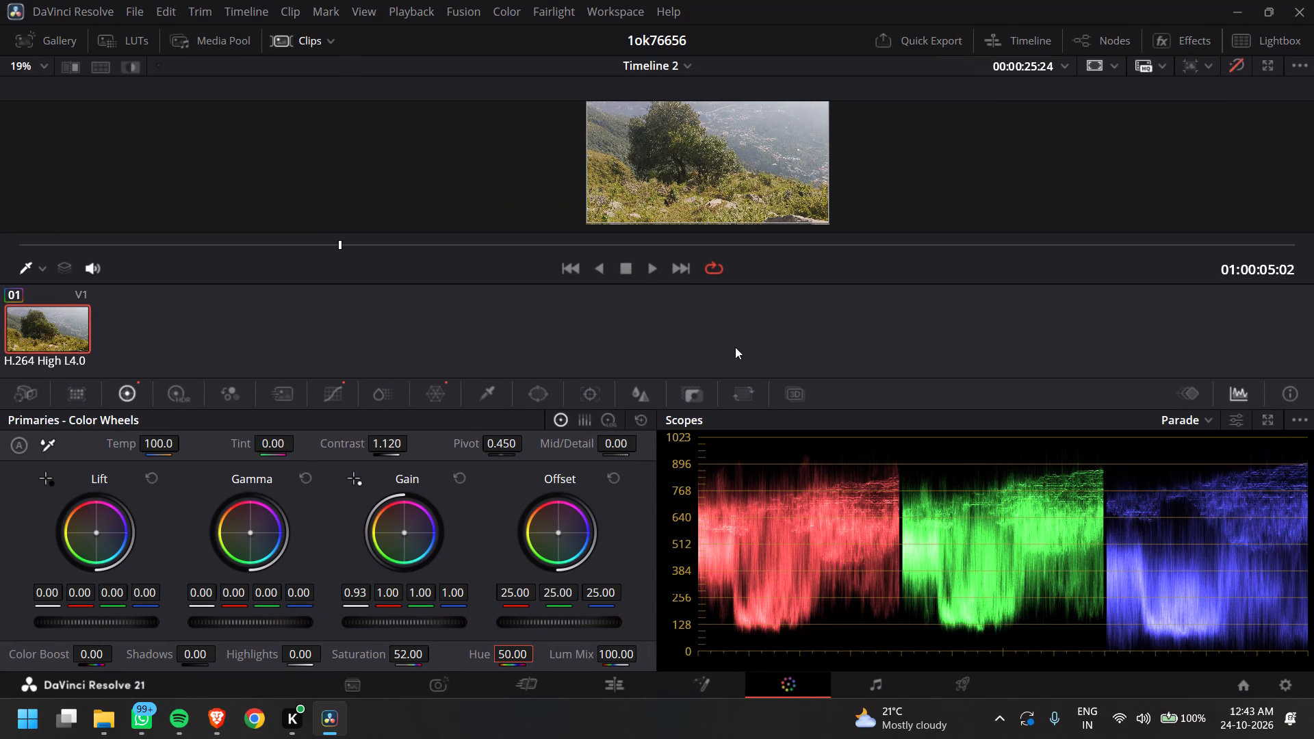
Undo the last change to the clip's master Gamma value.
key("ctrl+z")
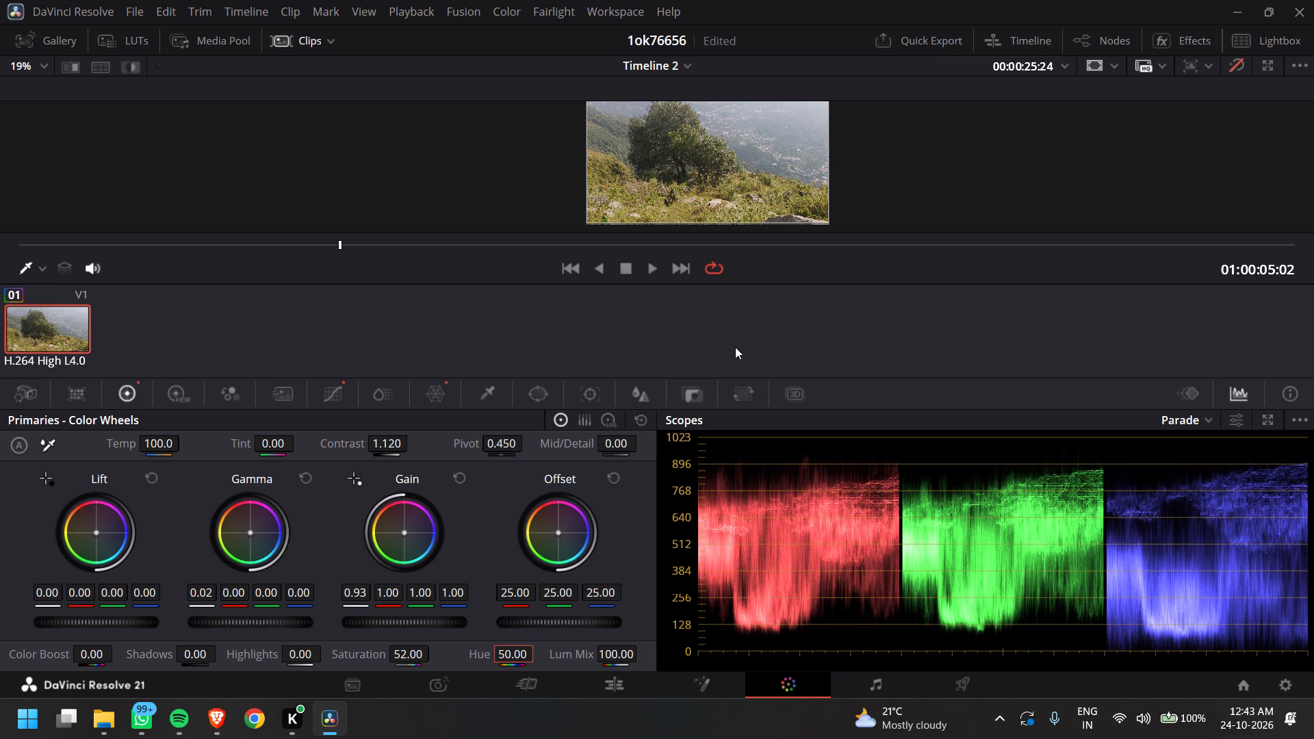
Toggle the color grade bypass repeatedly to compare the mountain clip before and after grading, leaving the grade bypassed.
type("DDDD")
key("shift+d")
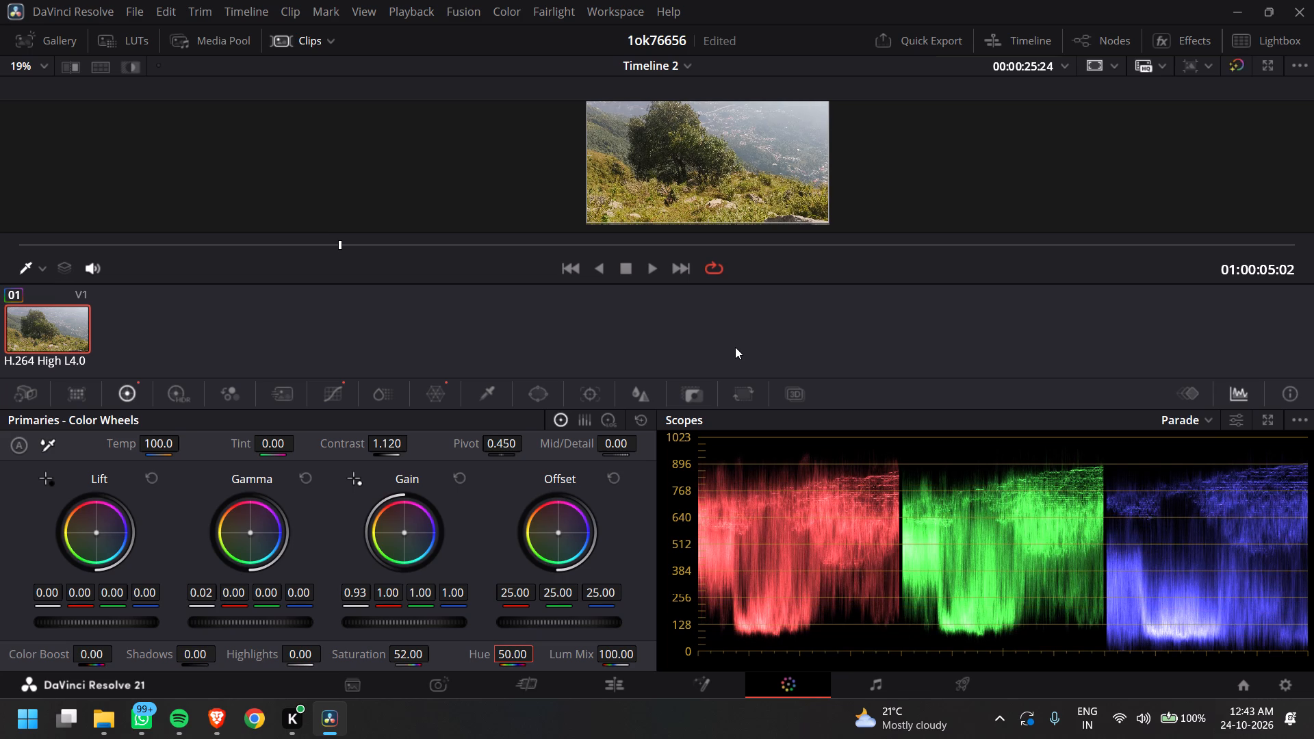
type("DD")
key("shift+d")
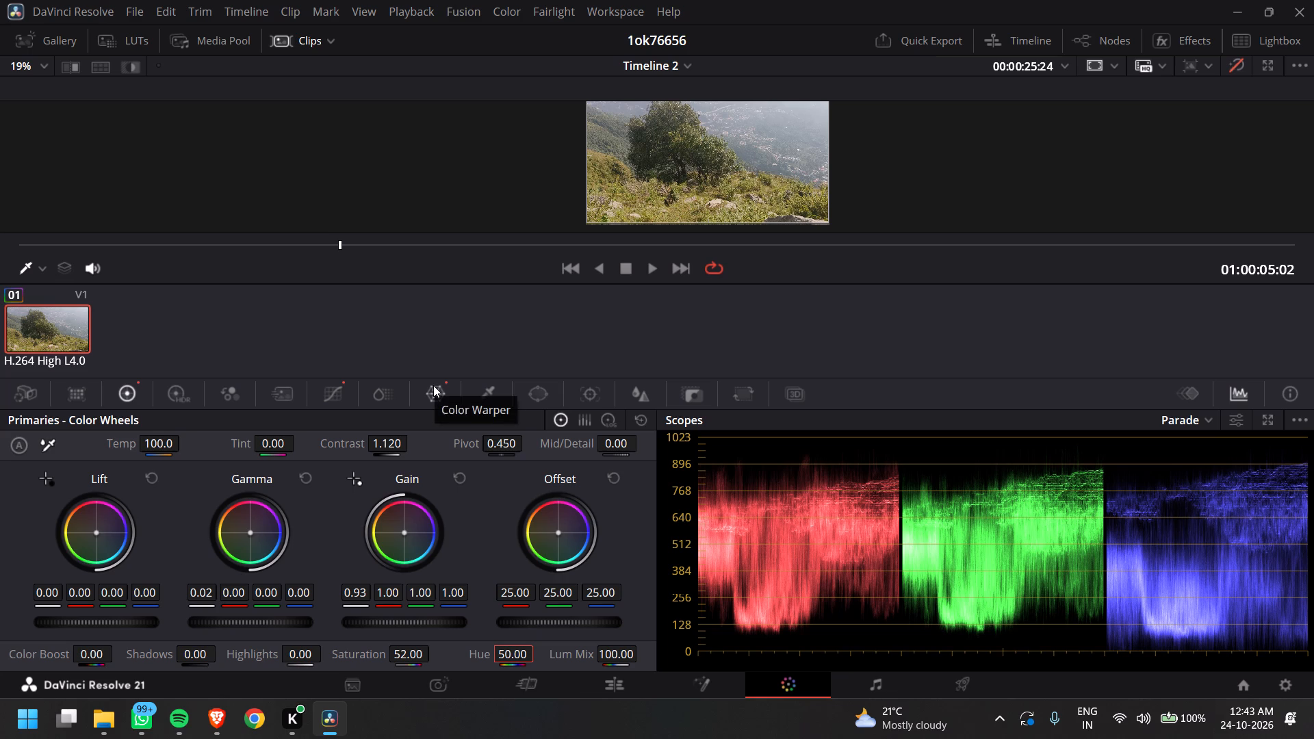
Add a new color grading version to the clip.
key("ctrl+y")
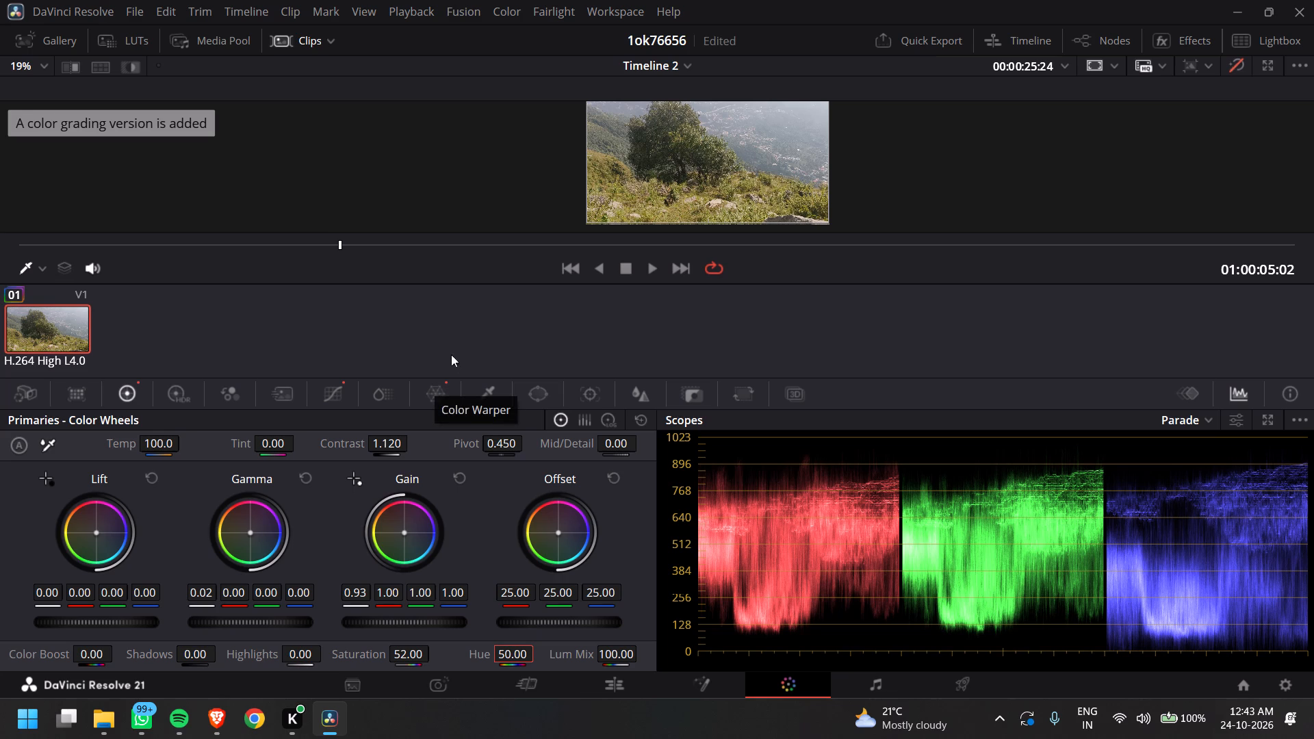
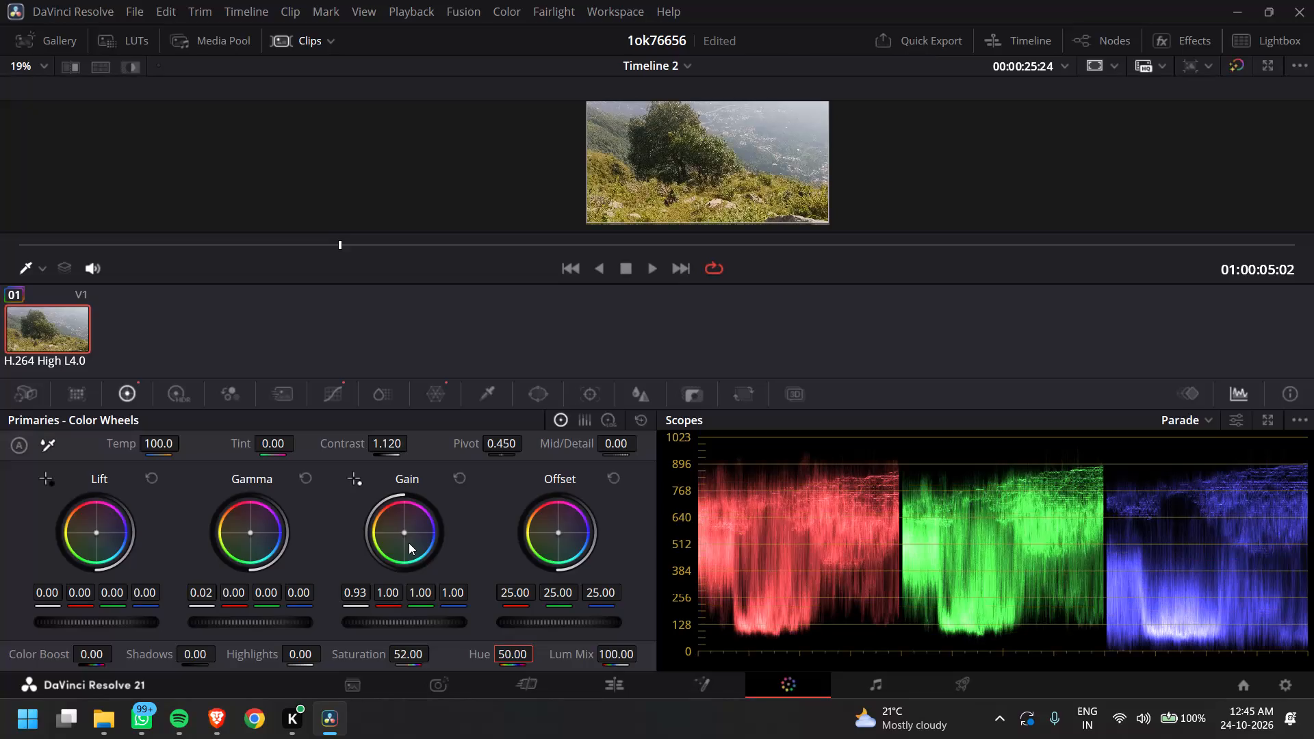
Toggle the color grade bypass on and off repeatedly to compare the mountain clip before and after grading.
type("DDDD")
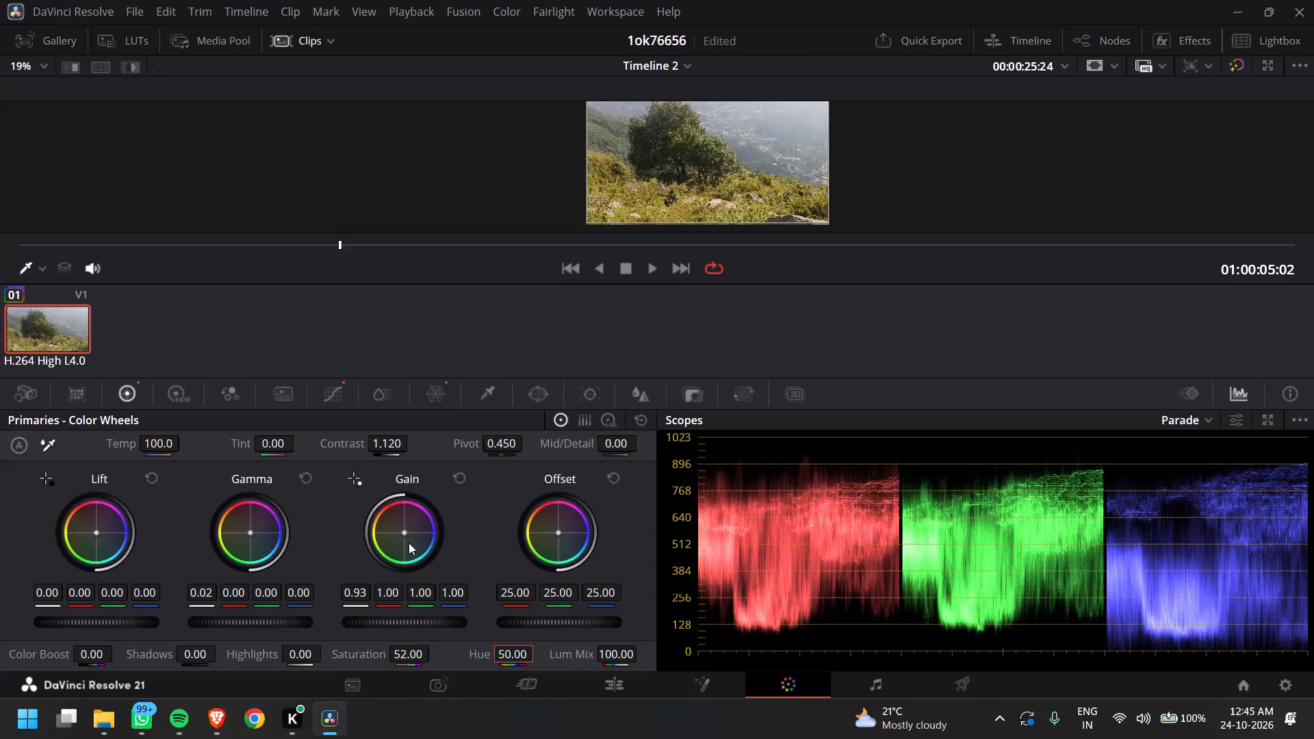
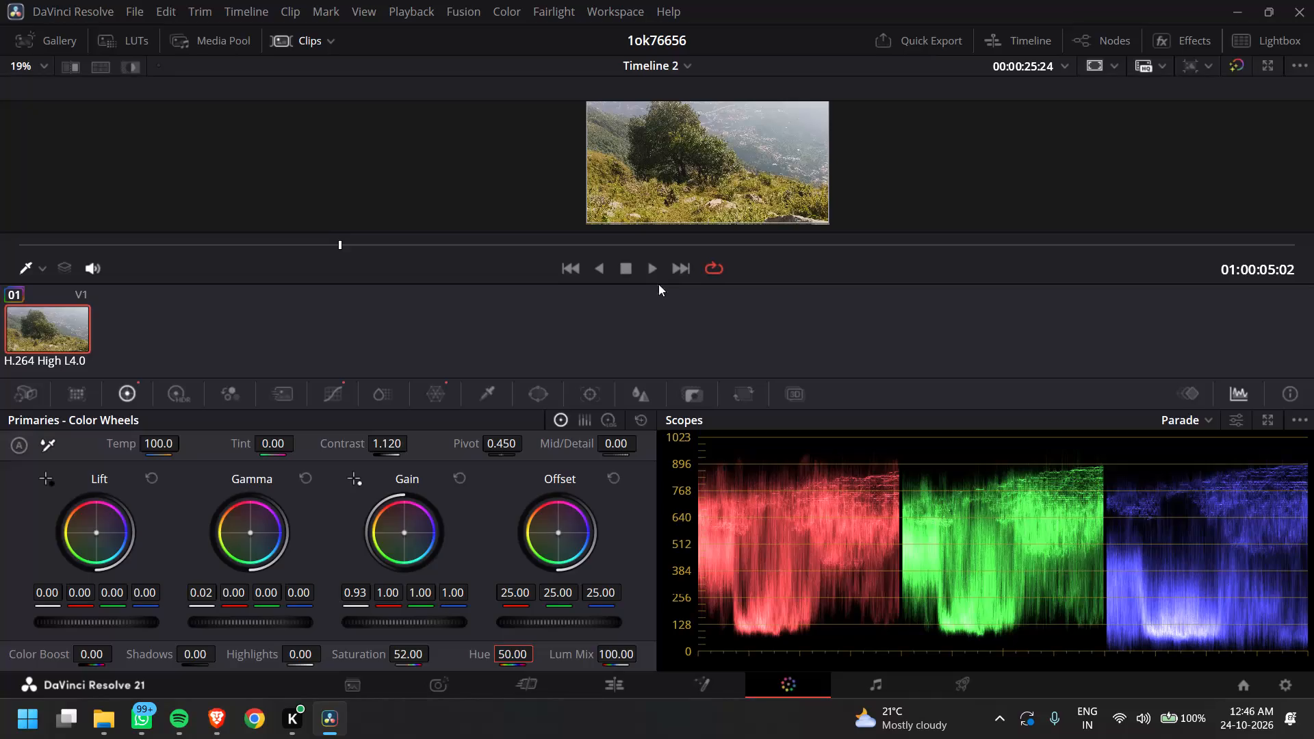
On the Deliver page, set the render file name for Timeline 2 to "hill top final".
left_click(962, 682)
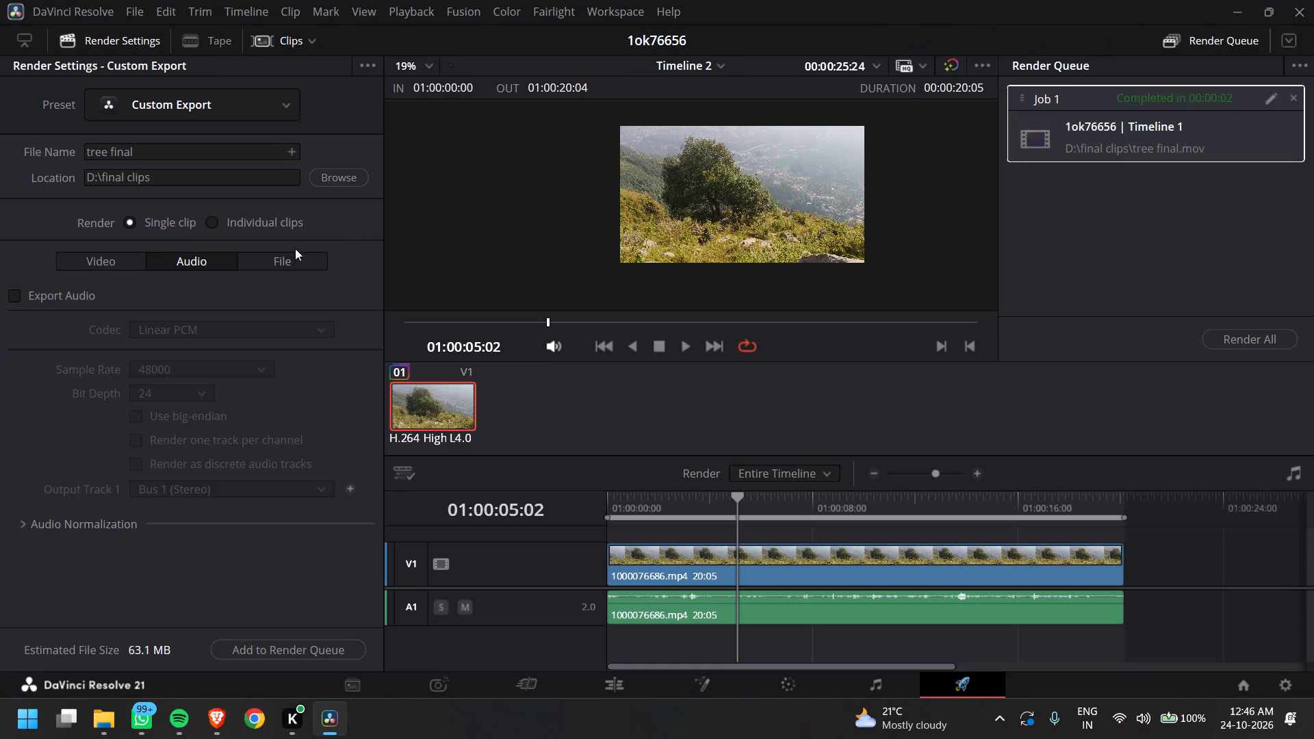
left_click(179, 155)
key("BackSpace")
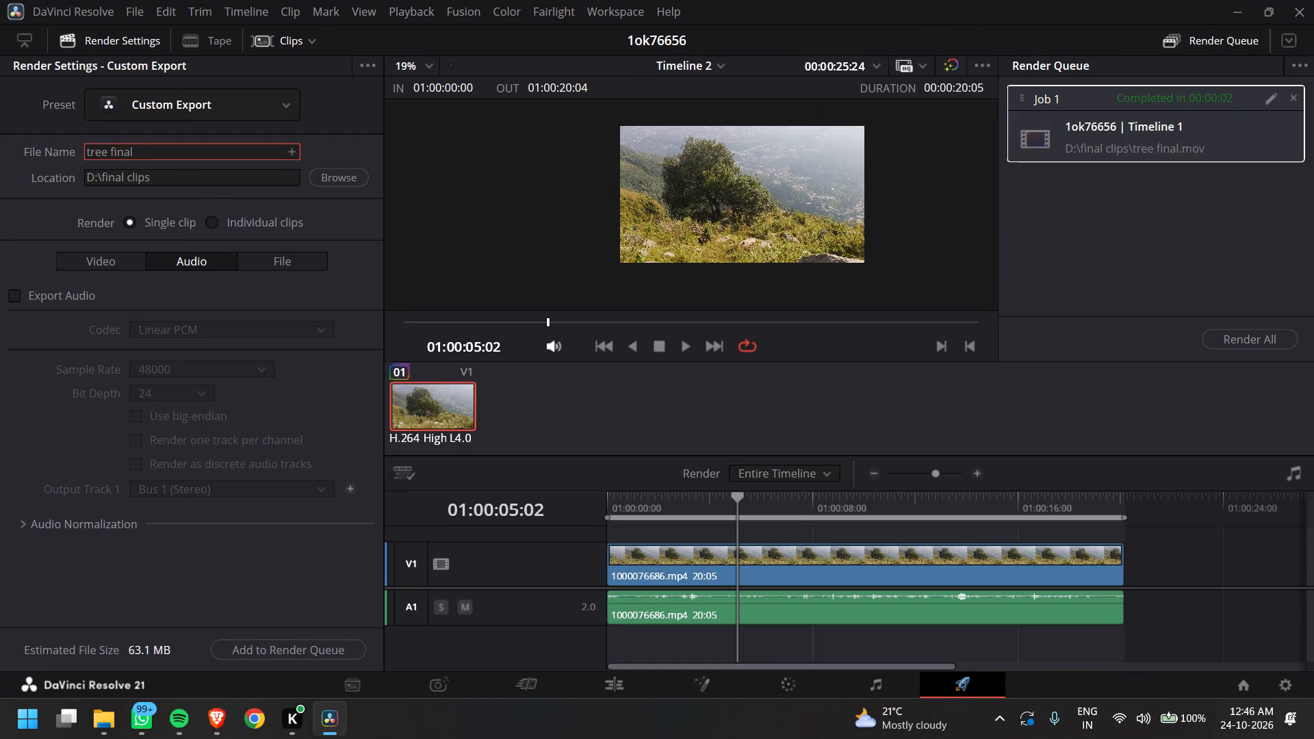
key("BackSpace")
key("BackSpace")
key("BackSpace")
key("BackSpace")
key("BackSpace")
key("BackSpace")
key("BackSpace")
key("BackSpace")
key("BackSpace")
type("hill top final")
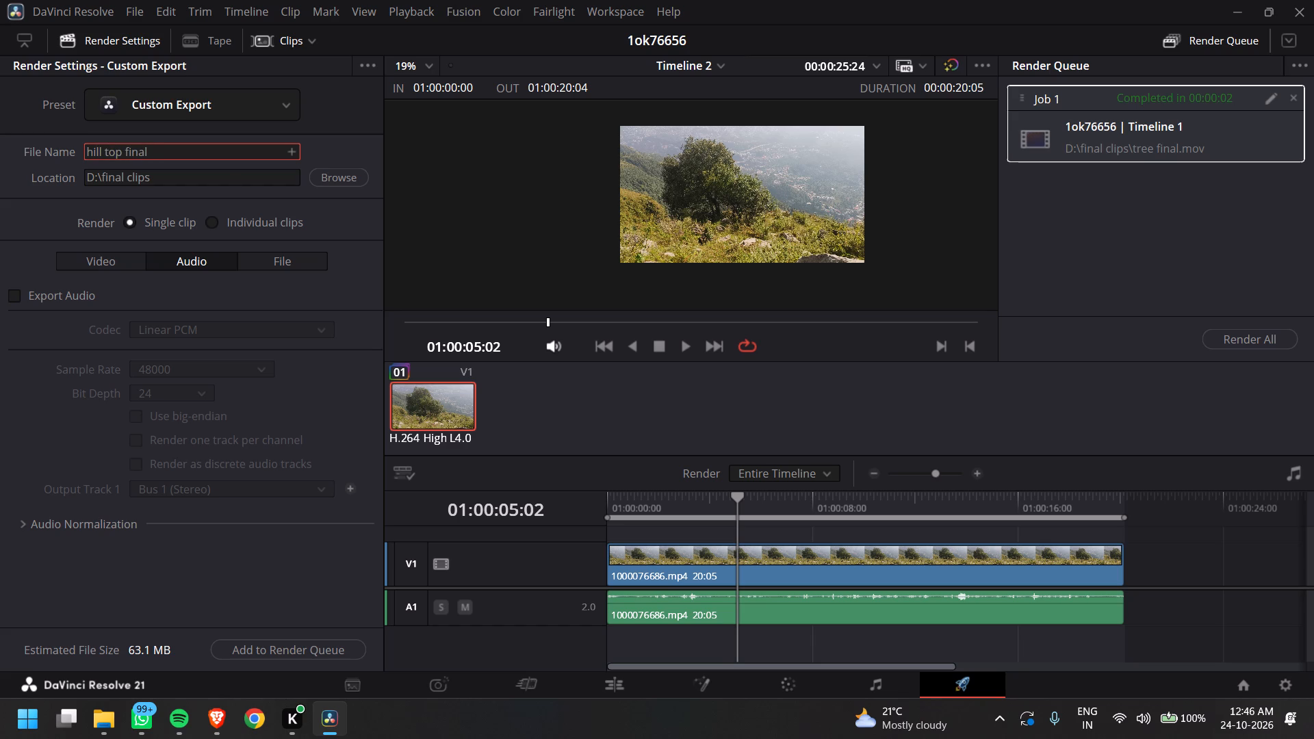
Open the resolution choices in the video export settings and look through the HD and Ultra HD sizes.
left_click(122, 258)
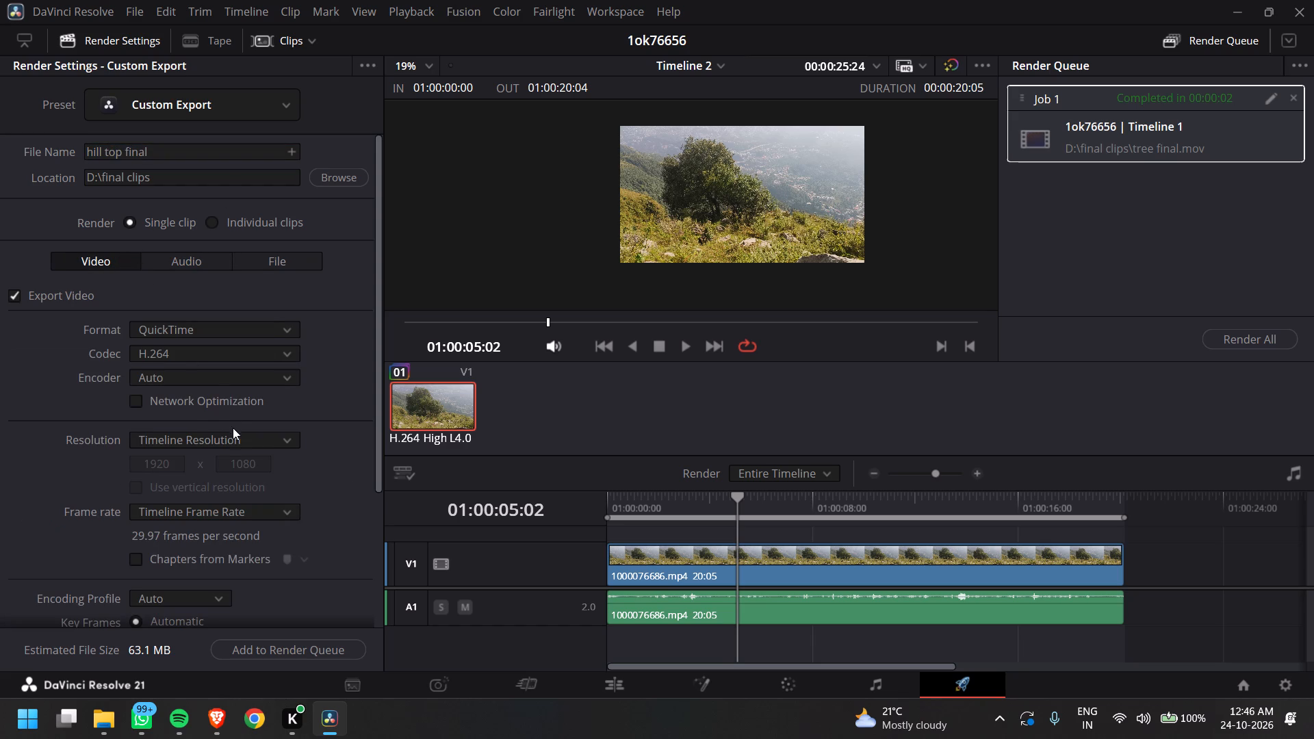
left_click(247, 440)
scroll(227, 548, "down", 1)
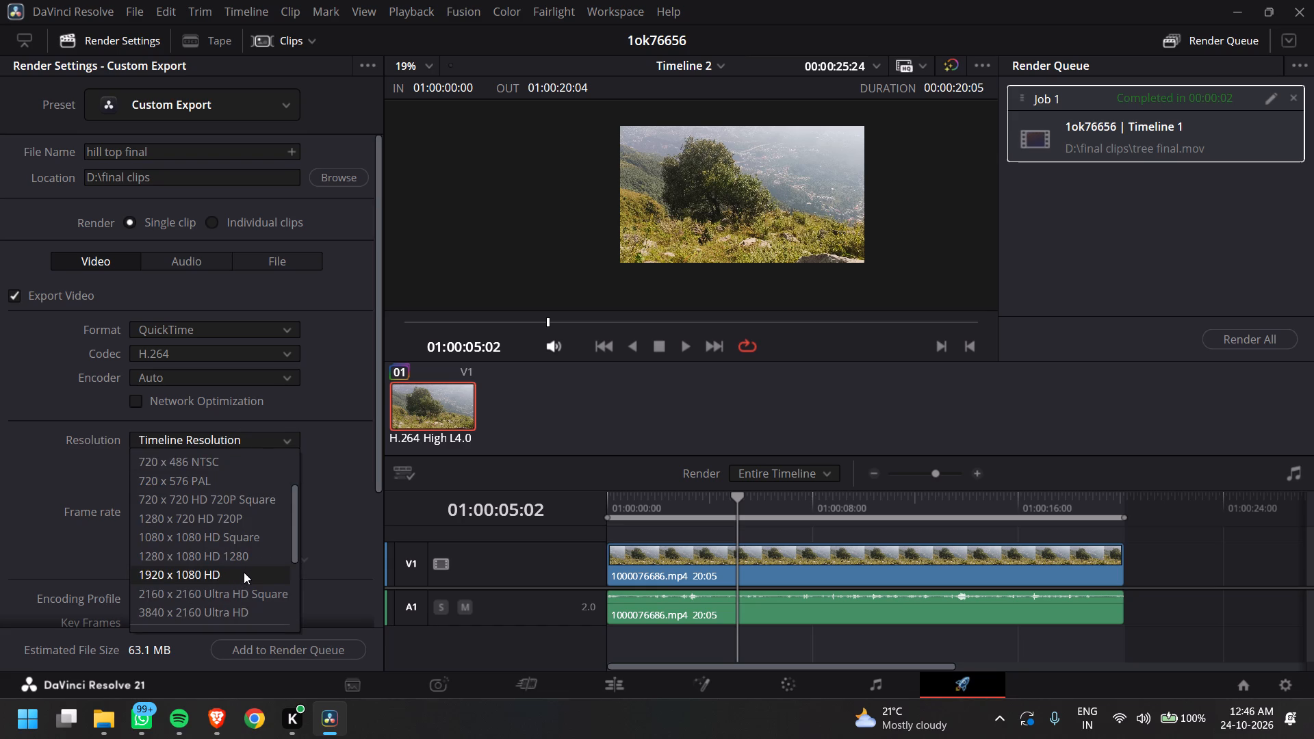
Set the export resolution to 1920 x 1080 HD and look over the remaining video and audio export settings.
left_click(246, 571)
scroll(261, 456, "down", 4)
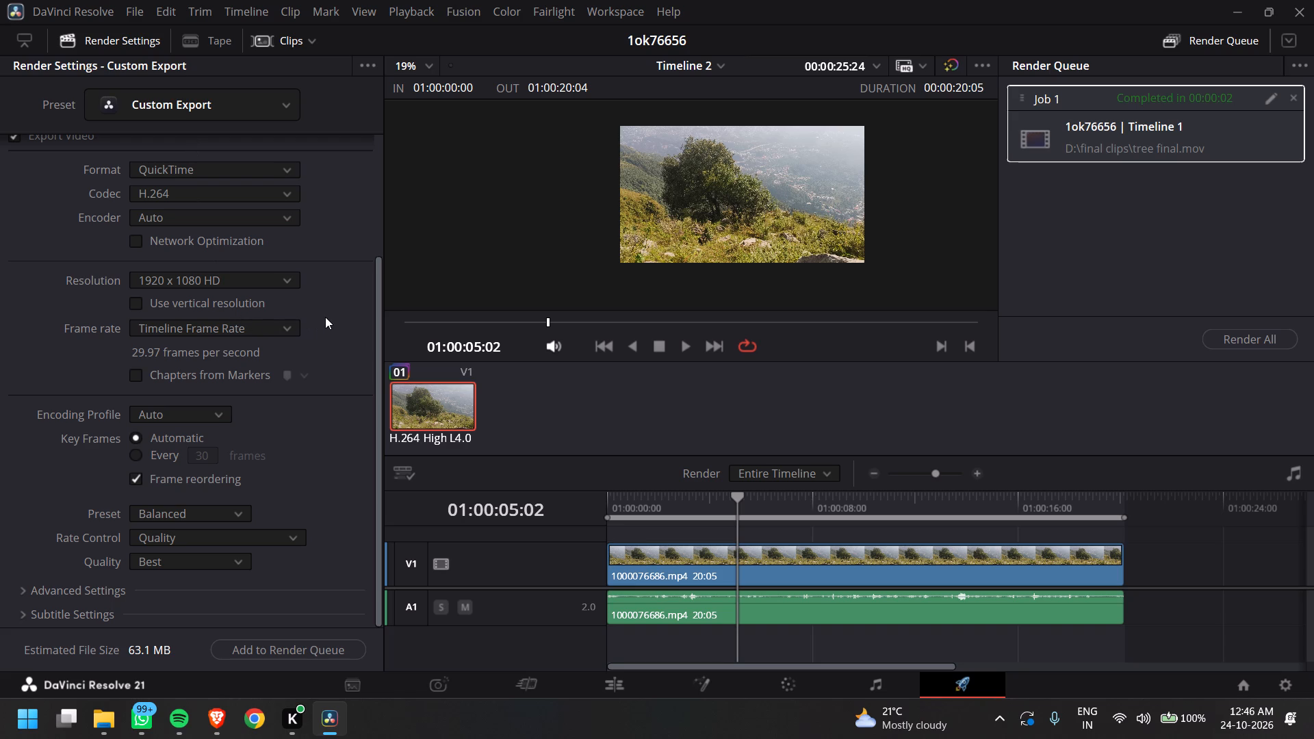
scroll(325, 317, "up", 6)
left_click(195, 261)
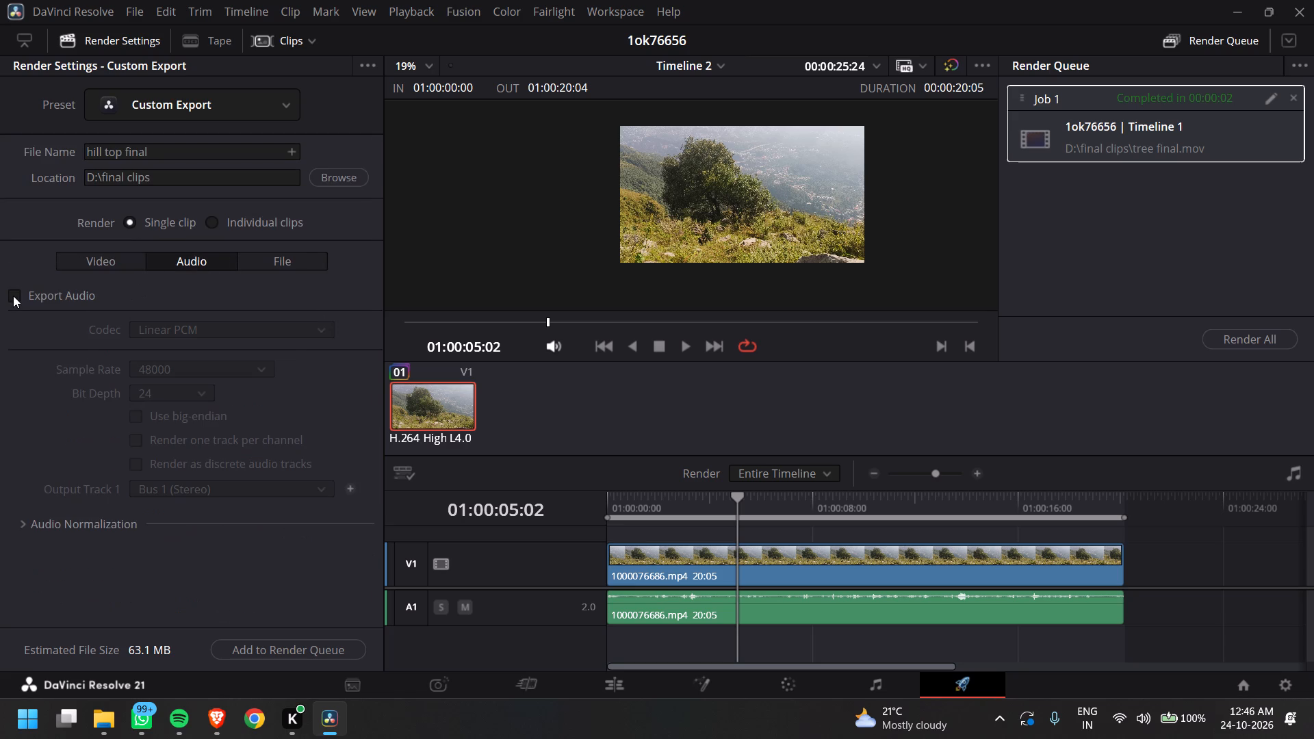
Add the Timeline 2 "hill top final" export to the render queue and start rendering that job.
left_click(655, 567)
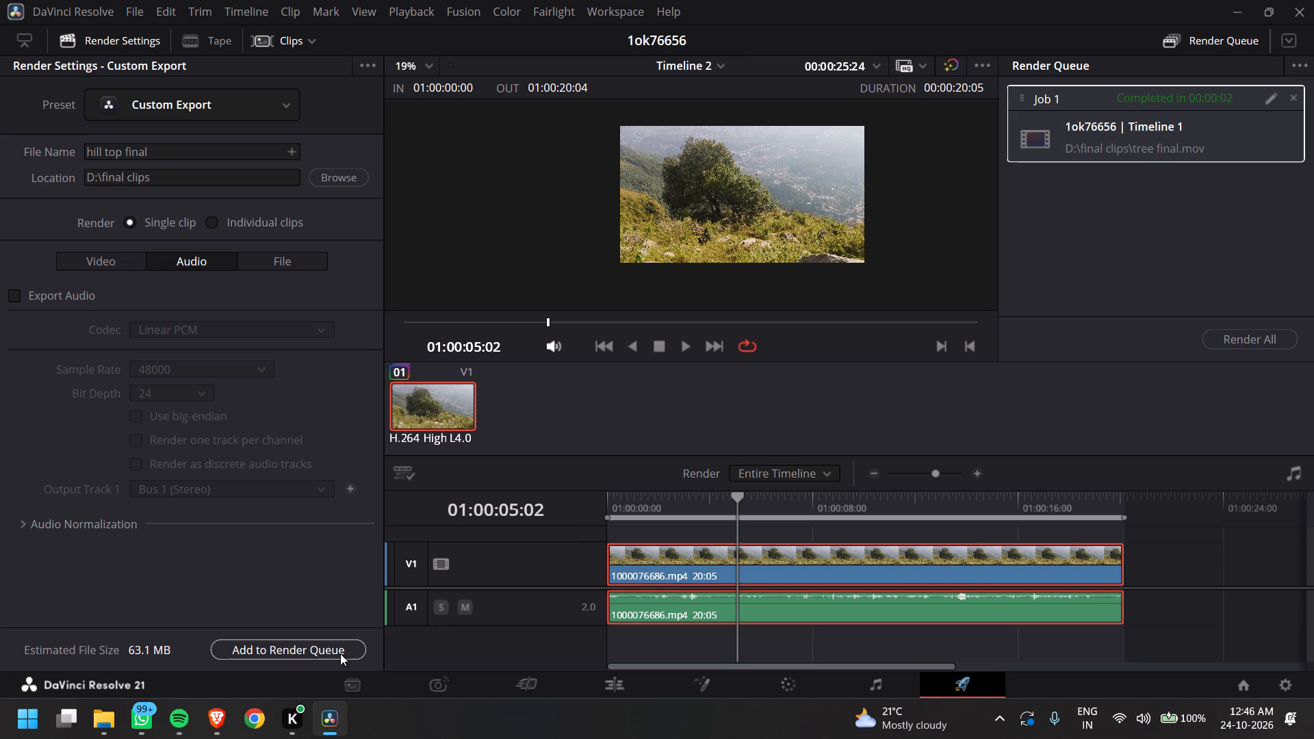
left_click(330, 651)
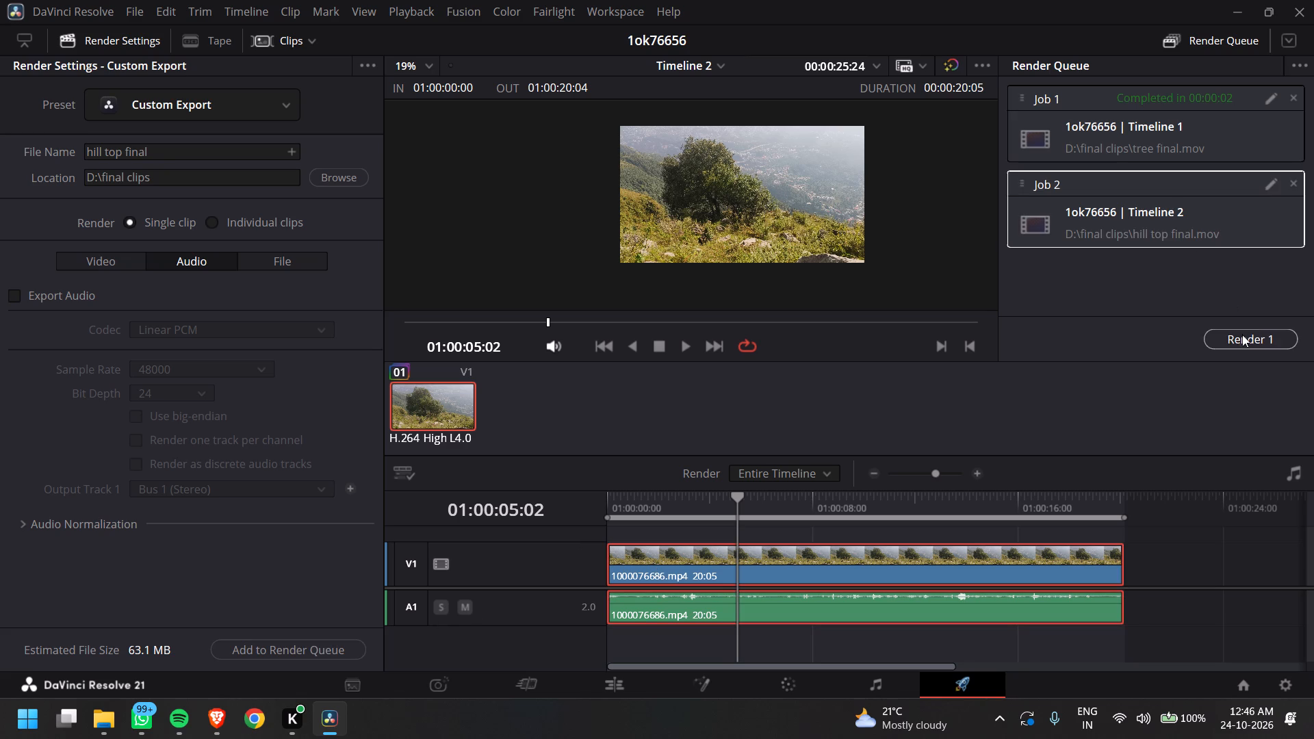
left_click(1242, 339)
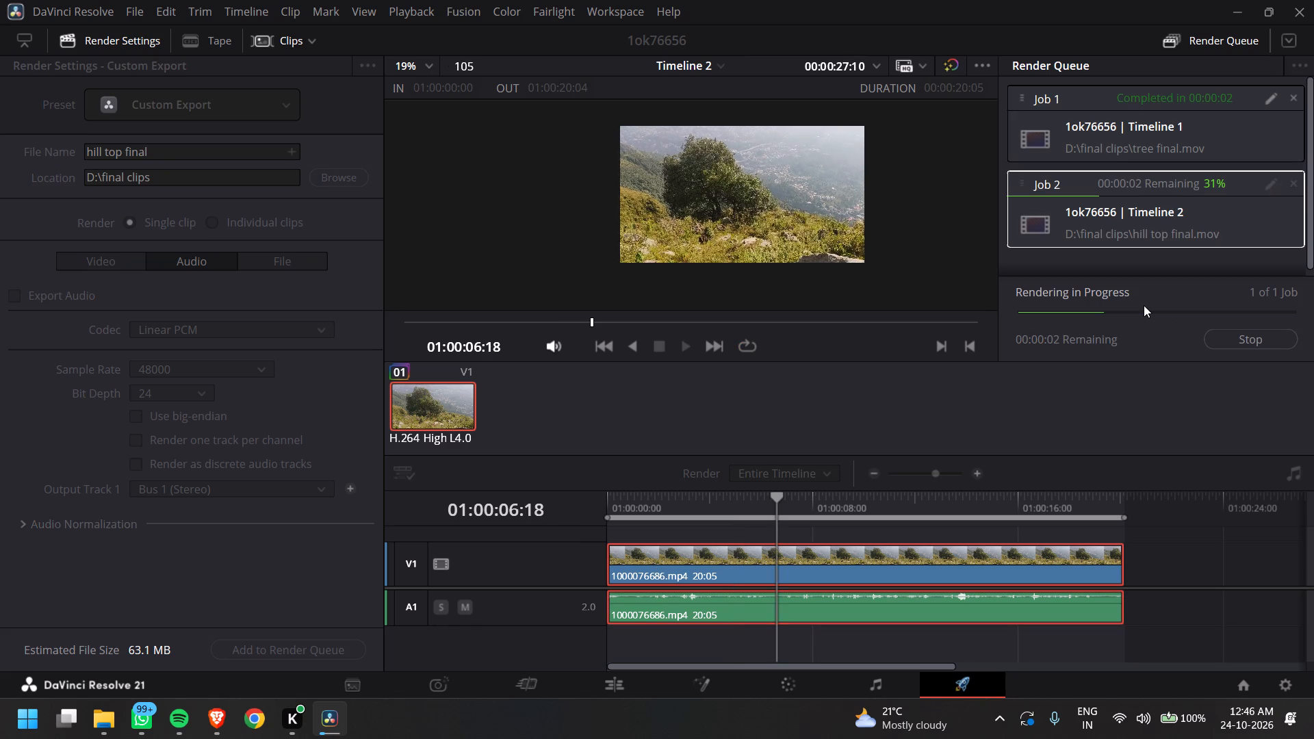
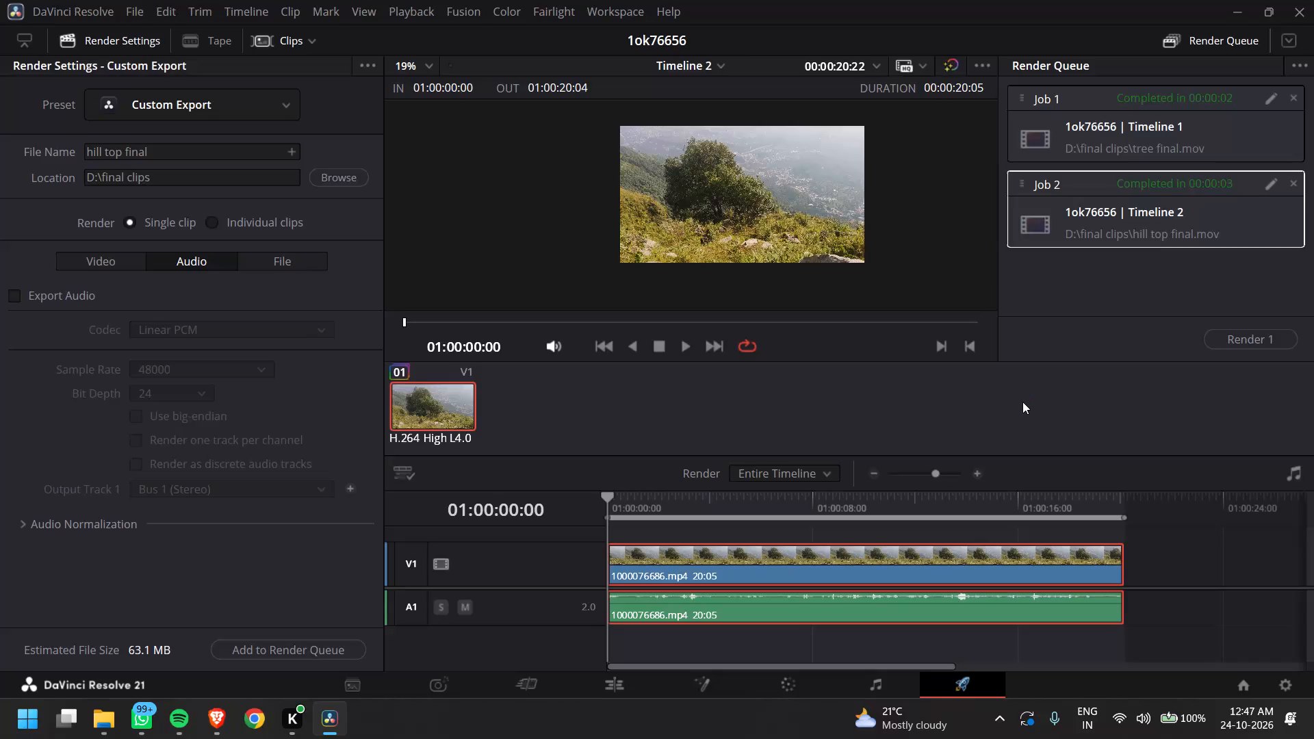
Switch to Spotify to reach the music playback controls.
left_click(168, 736)
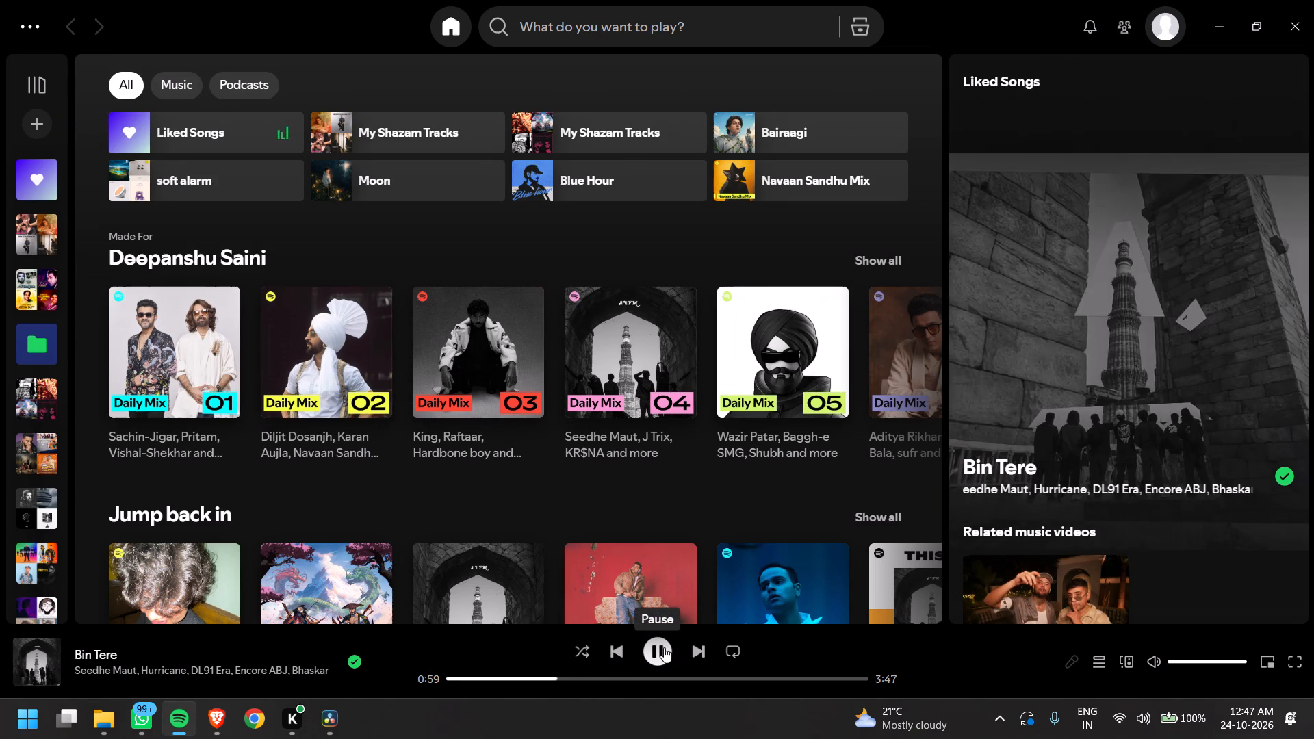
Pause the song playing in Spotify and minimize its window to return to DaVinci Resolve's Deliver page.
left_click(664, 647)
left_click(1217, 30)
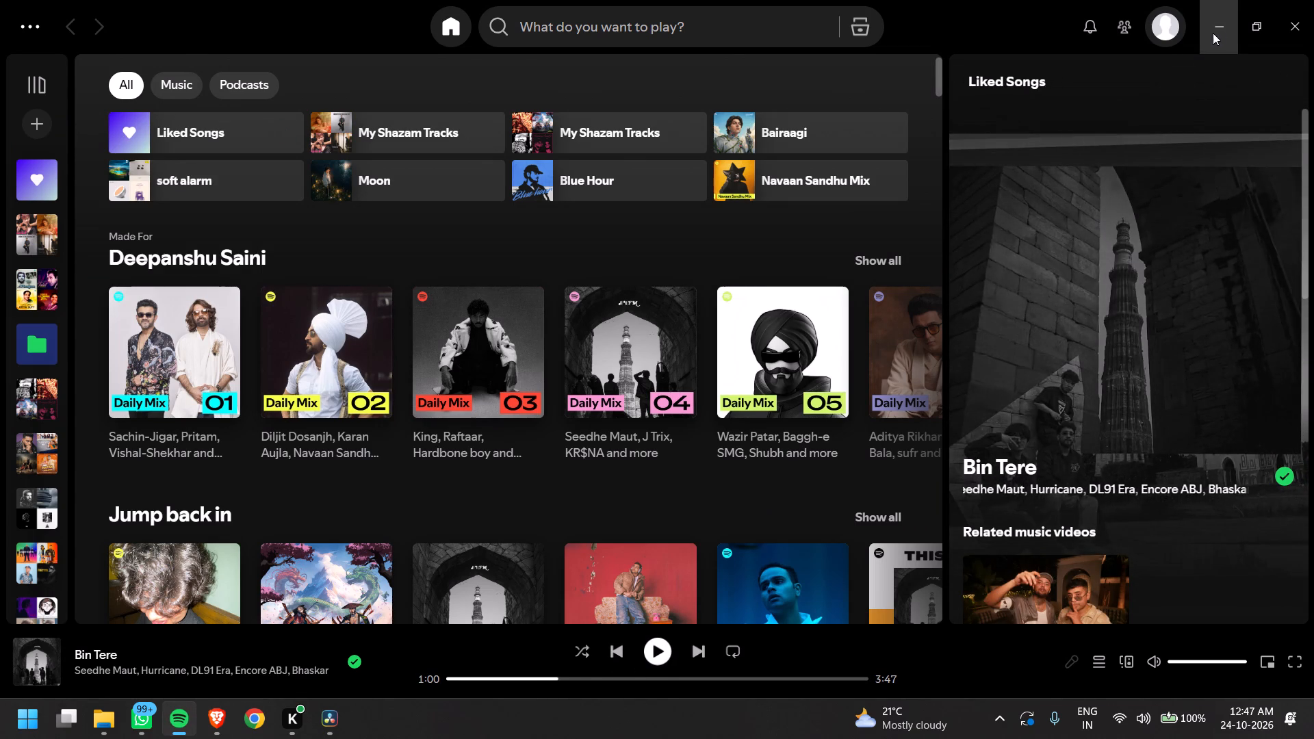
left_click(903, 400)
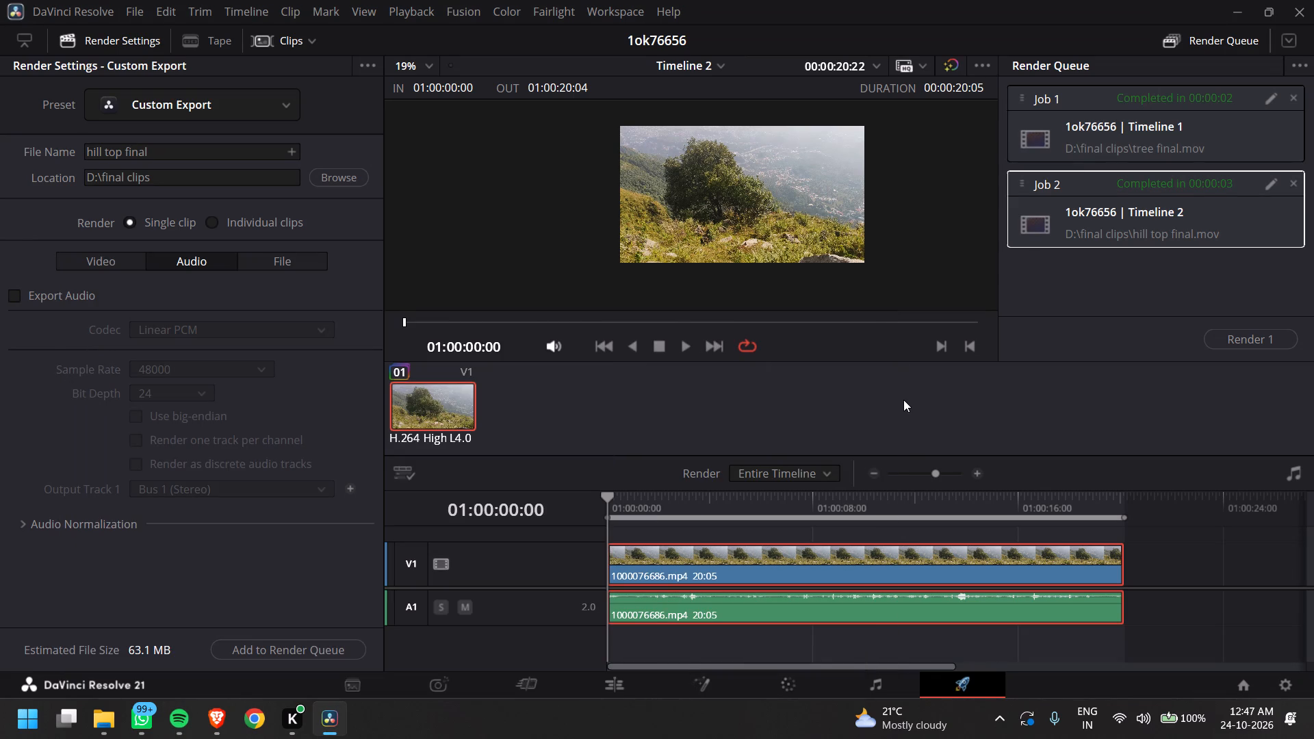
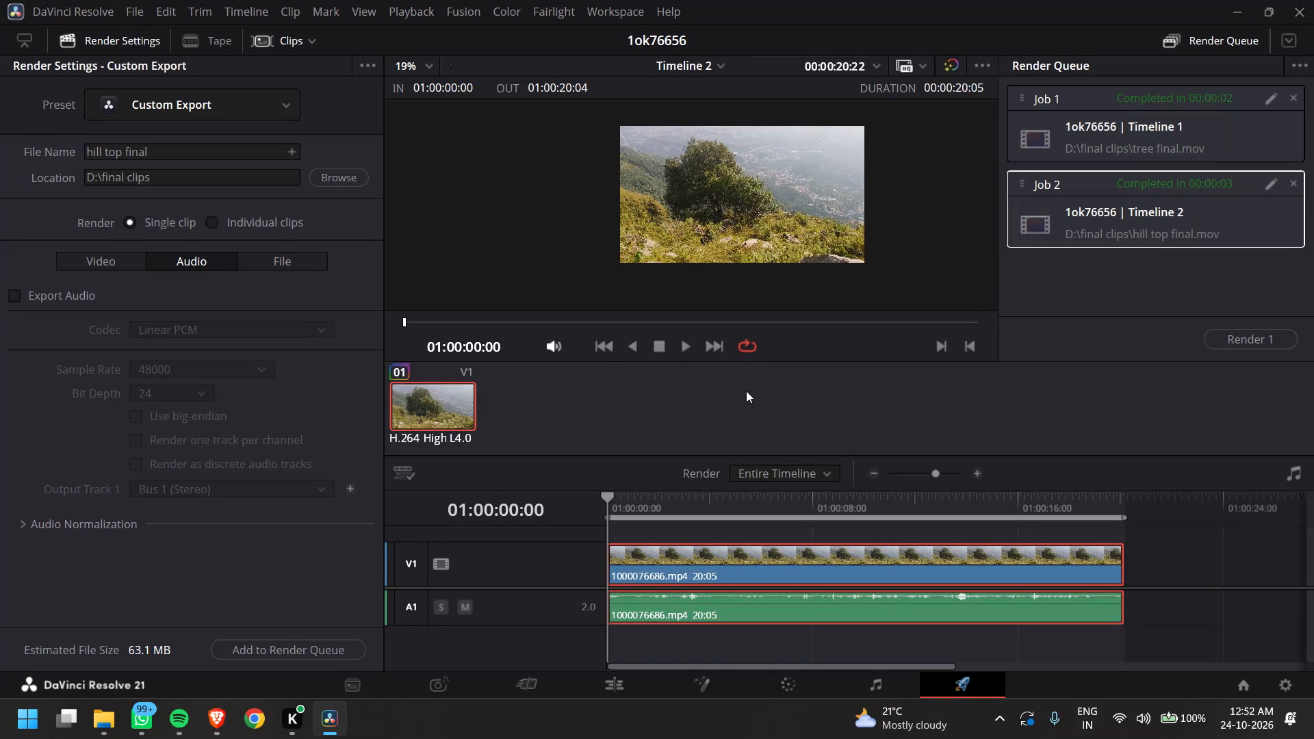
left_click(96, 725)
left_click(420, 62)
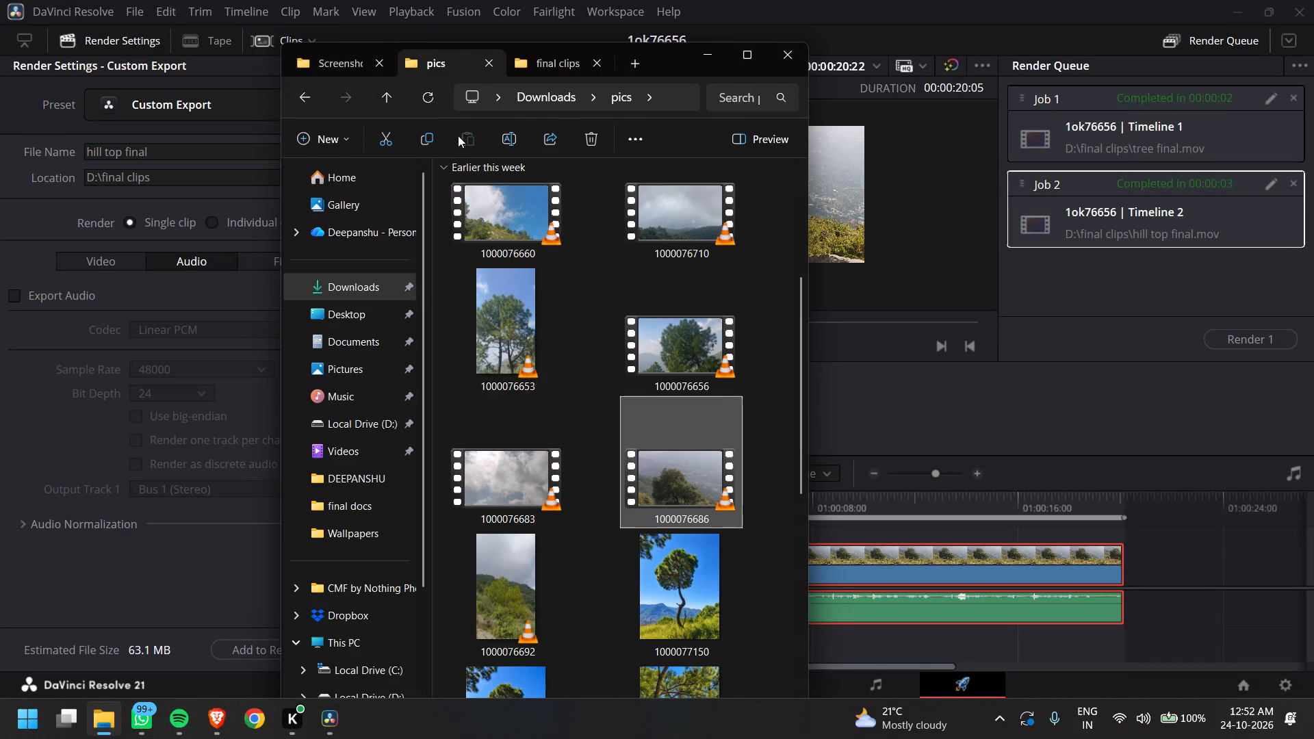
left_click(765, 366)
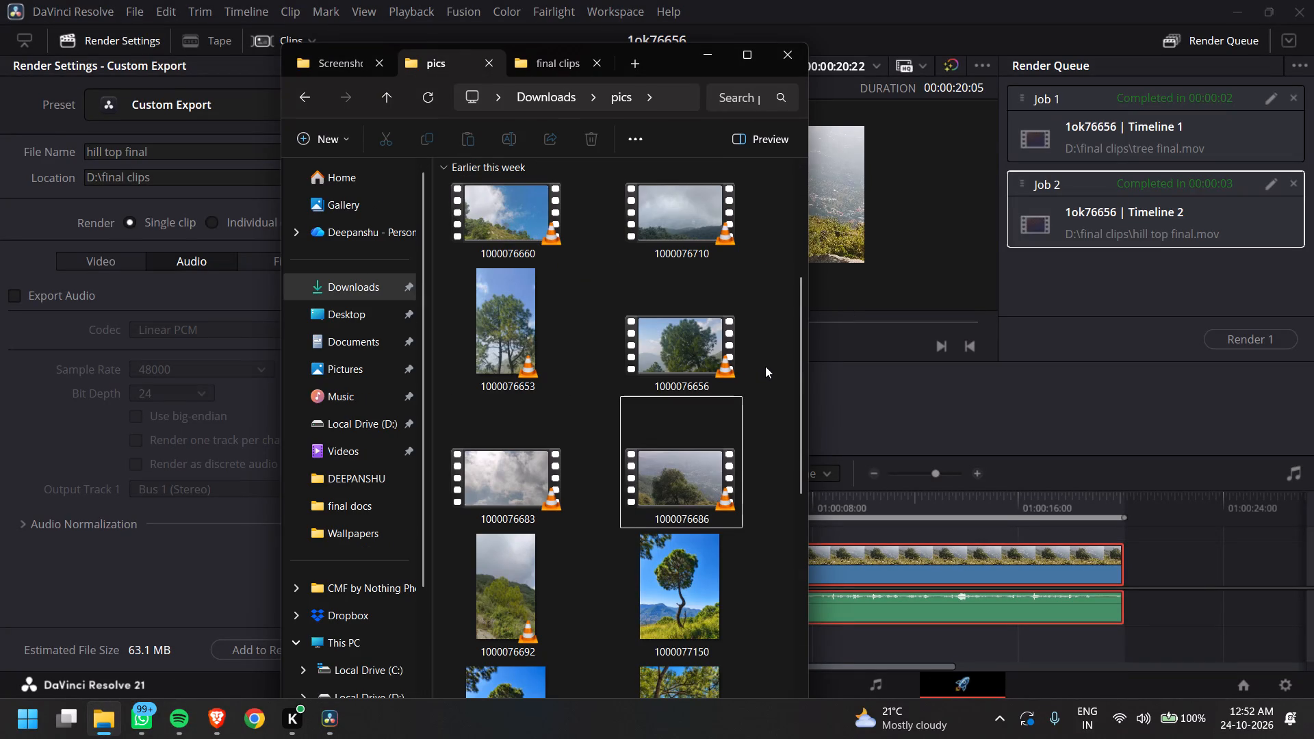
double_click(695, 346)
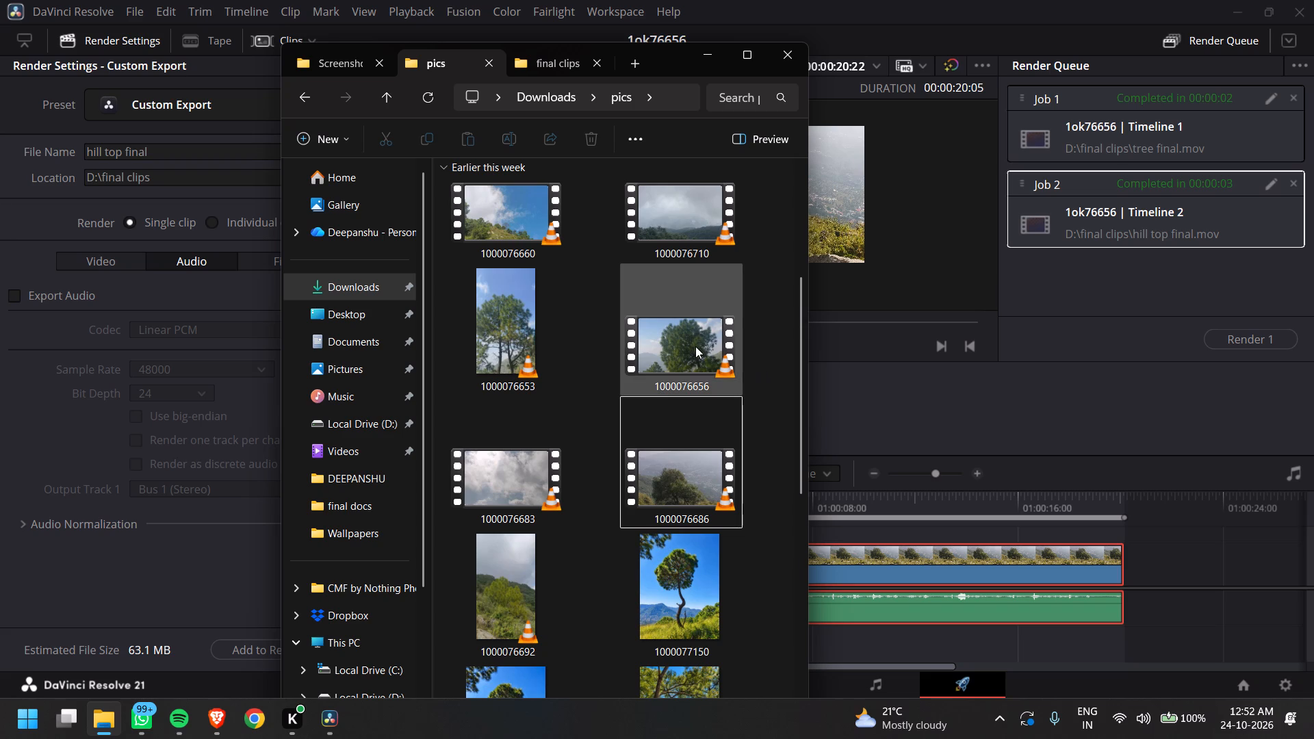
left_click(1294, 14)
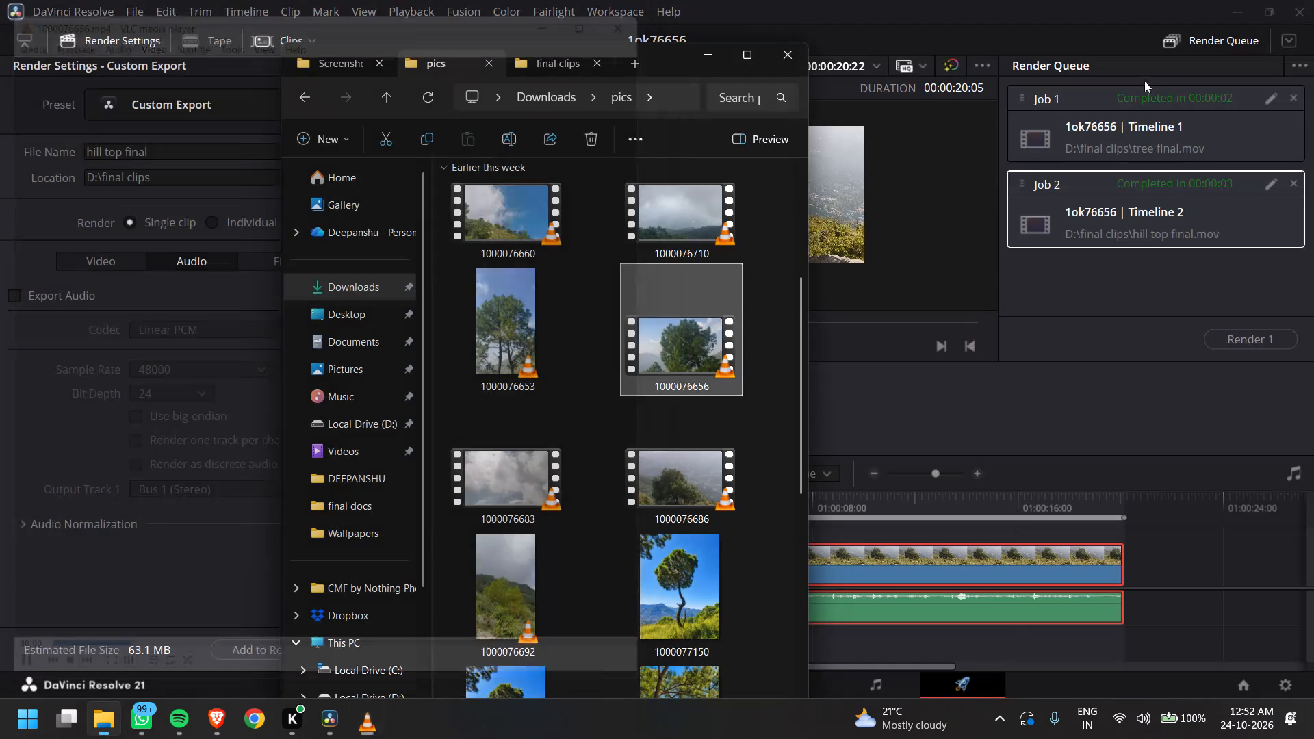
double_click(518, 233)
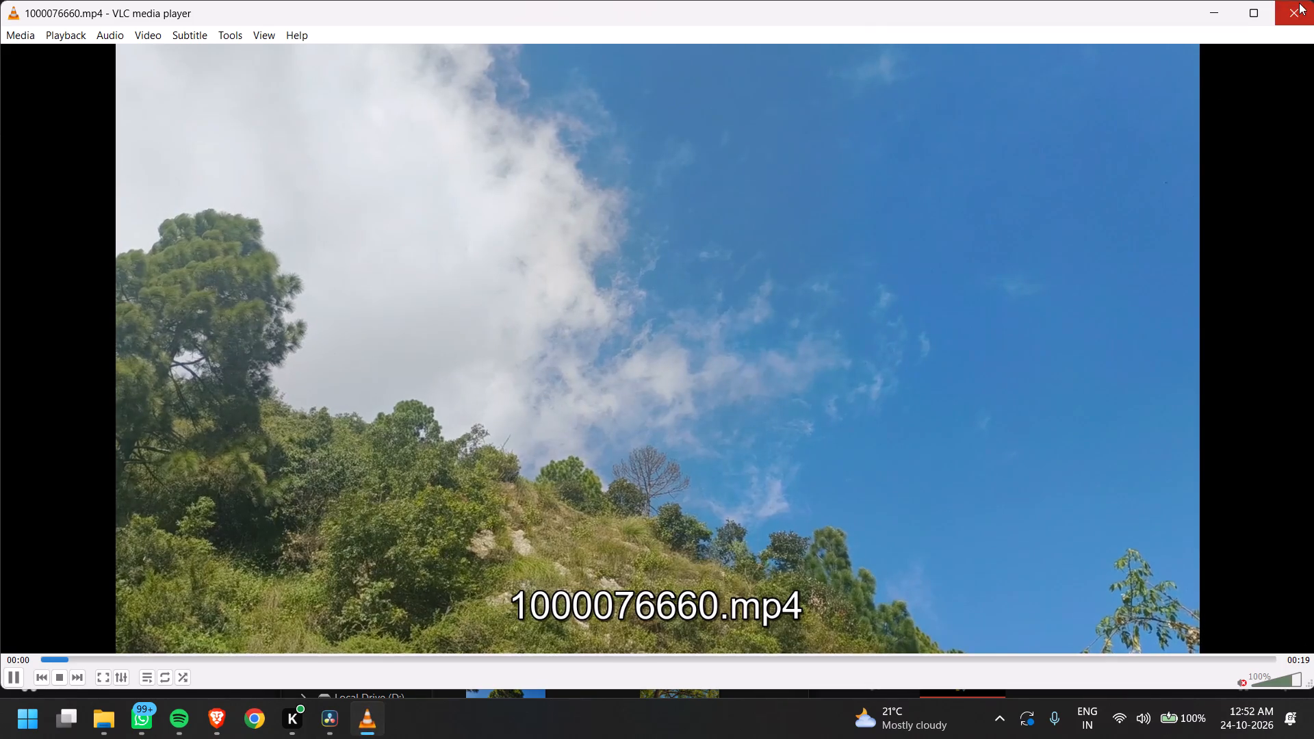
left_click(1299, 3)
double_click(669, 454)
left_click(1313, 0)
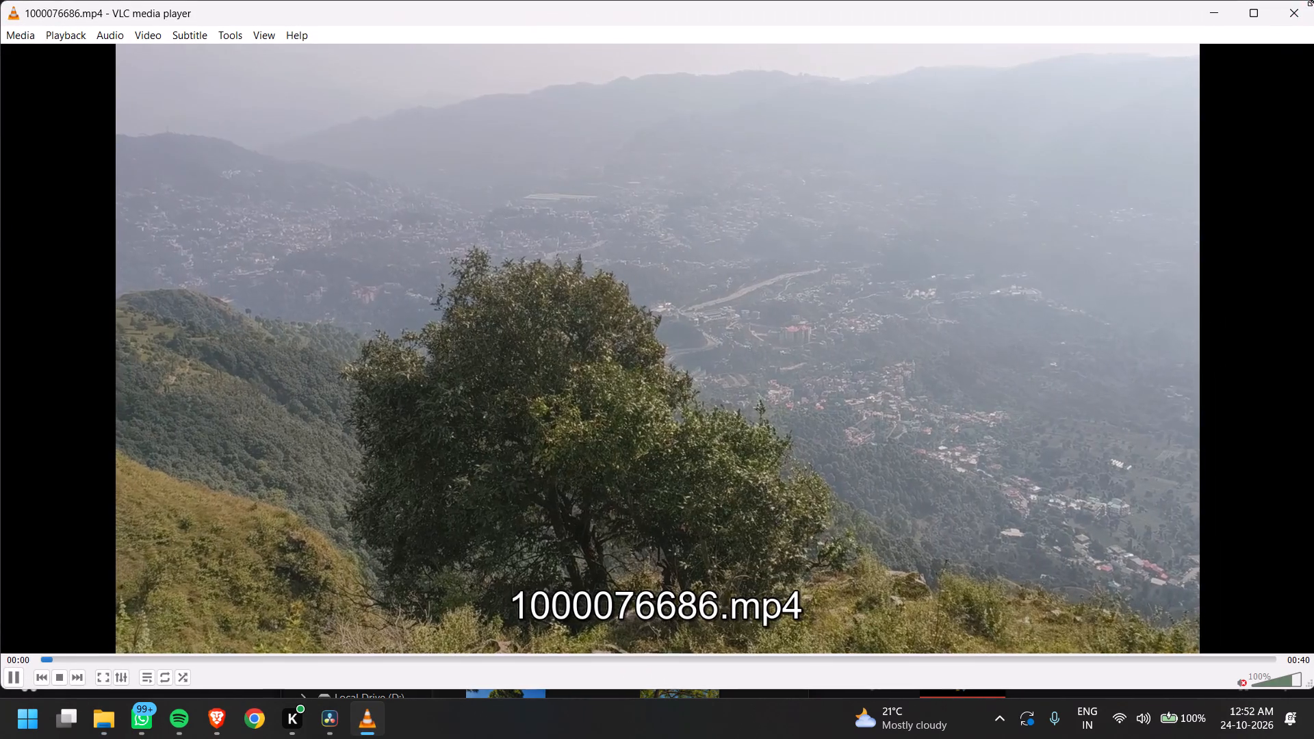
left_click(1308, 5)
double_click(678, 233)
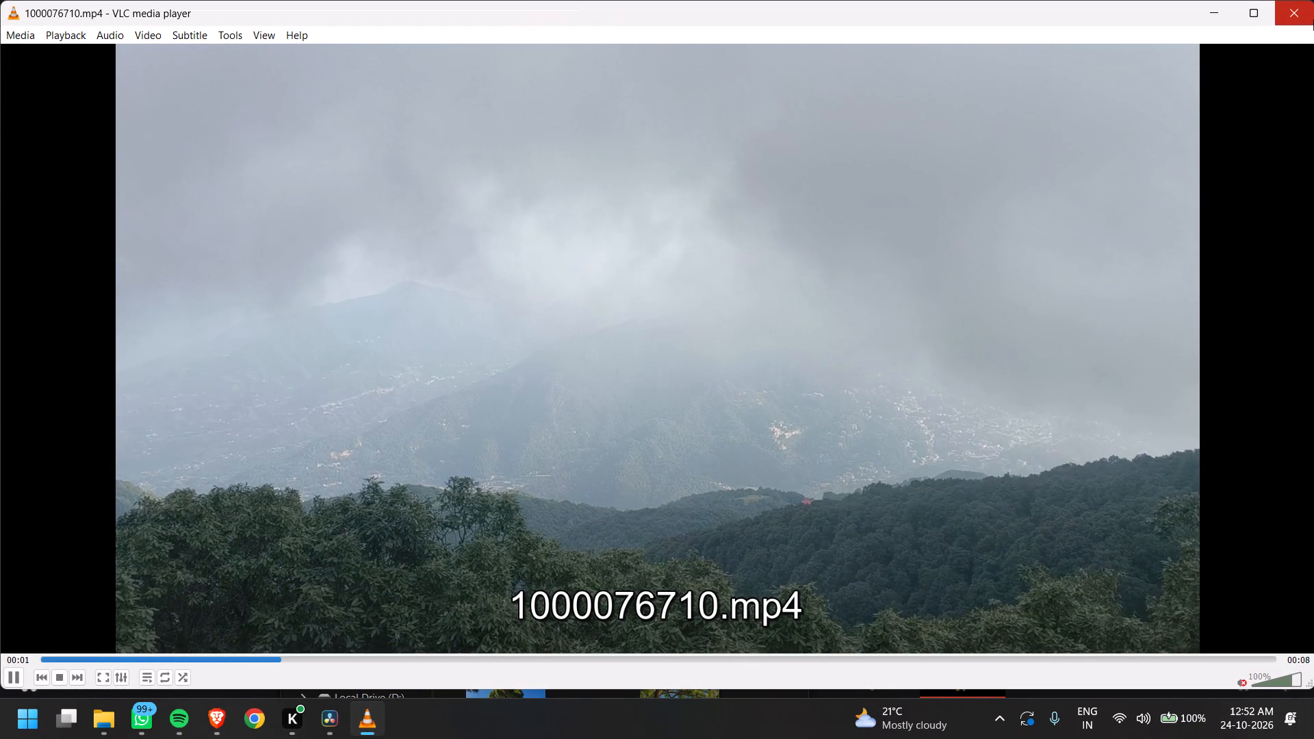
left_click(1313, 19)
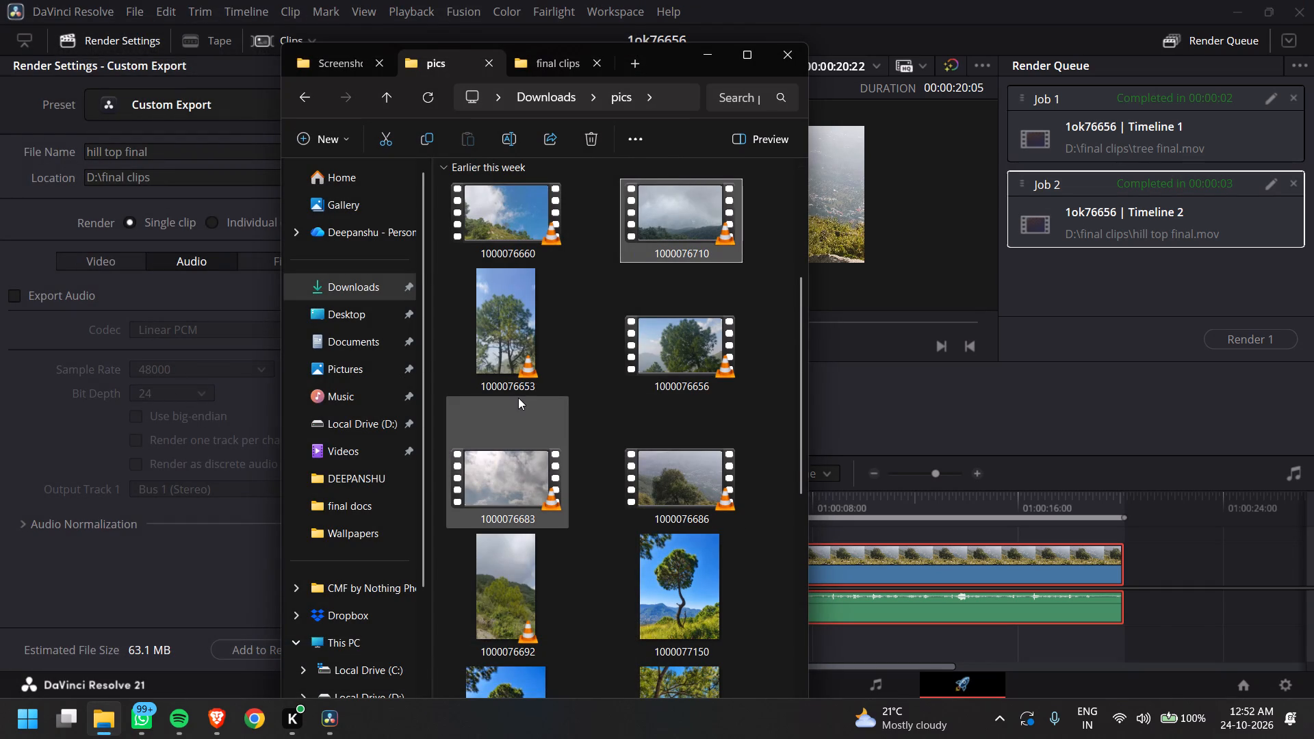
double_click(519, 457)
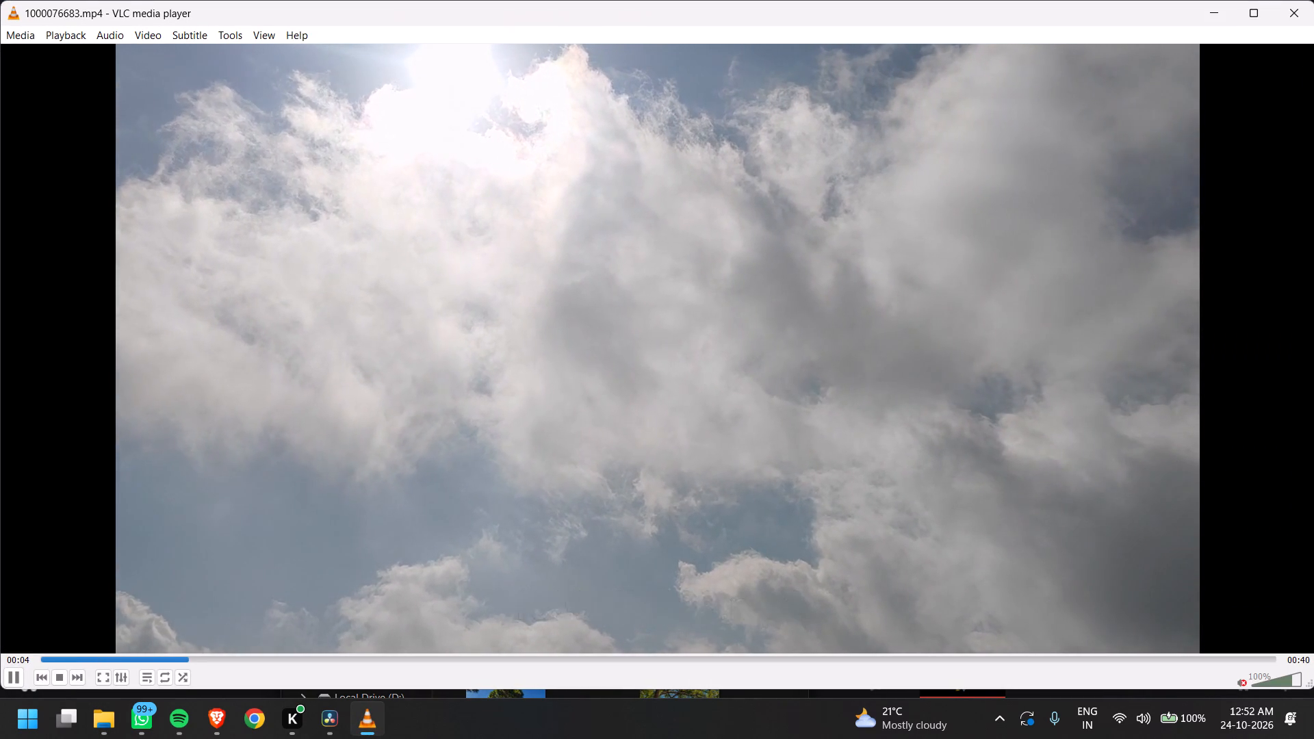
left_click(1302, 16)
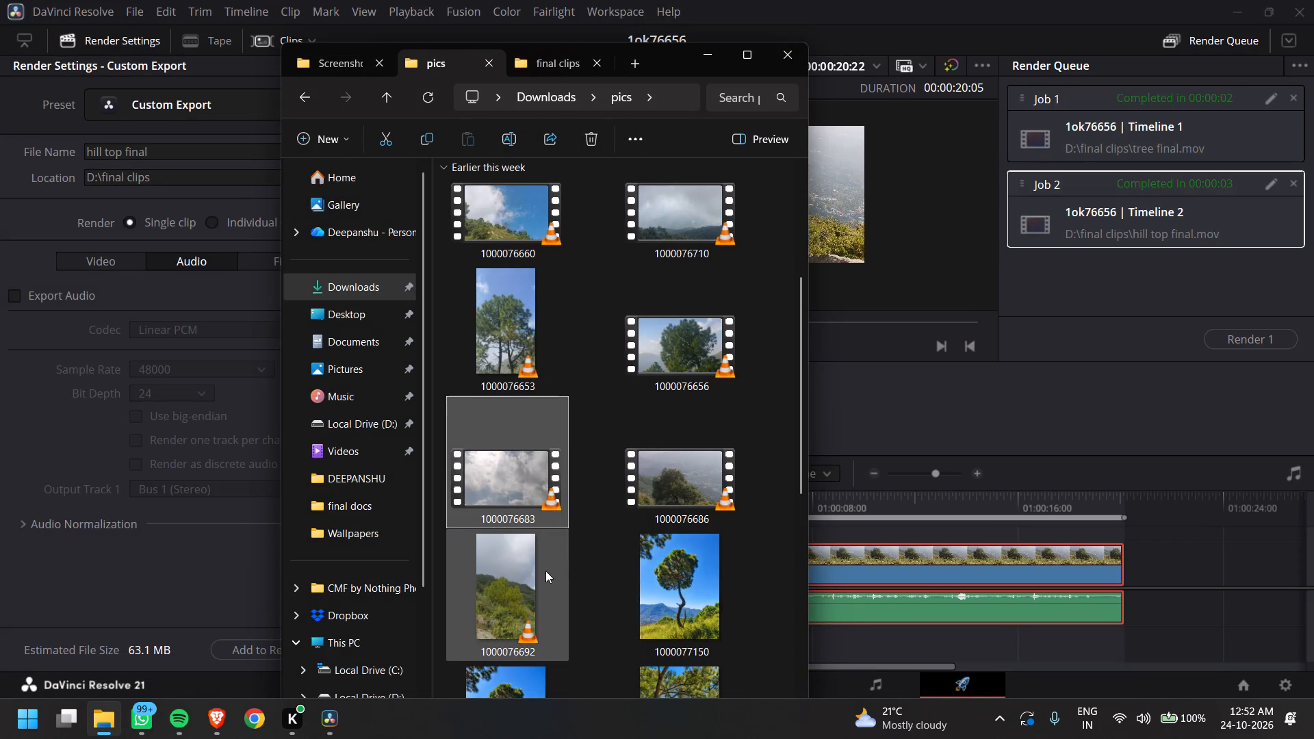
double_click(526, 589)
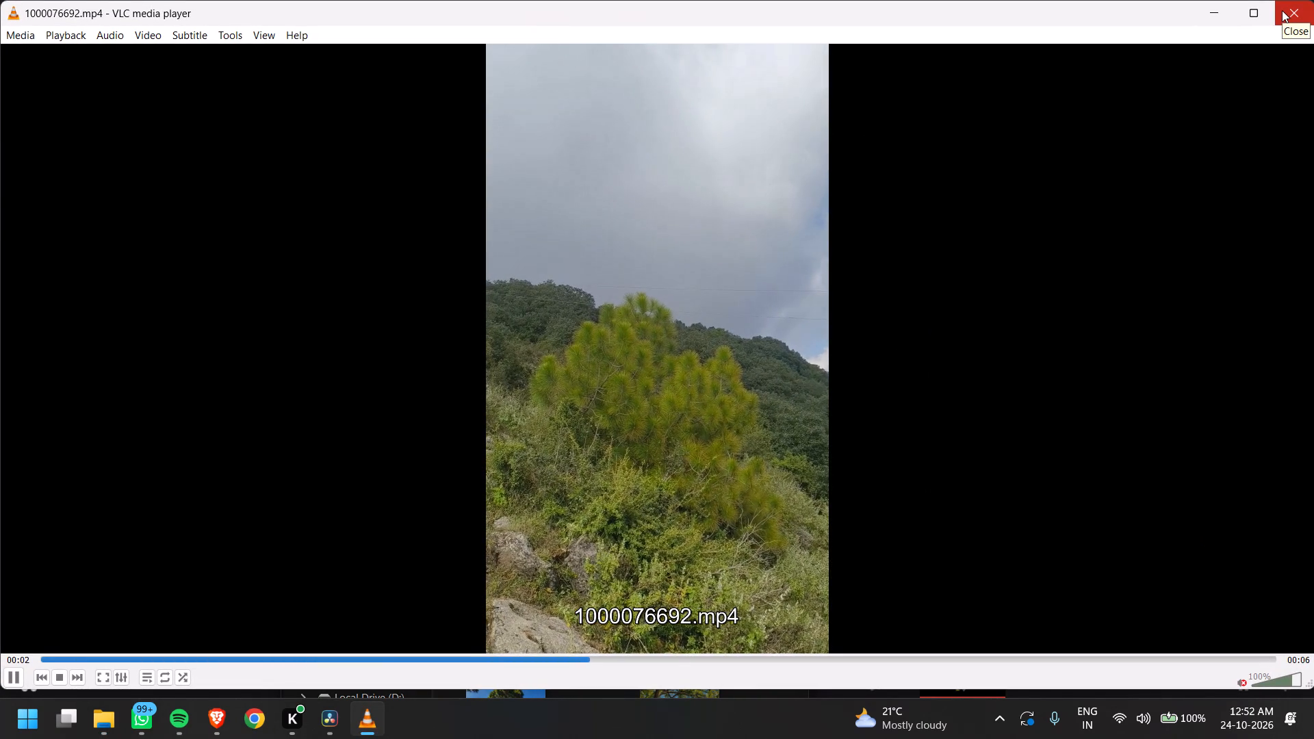
left_click(1282, 10)
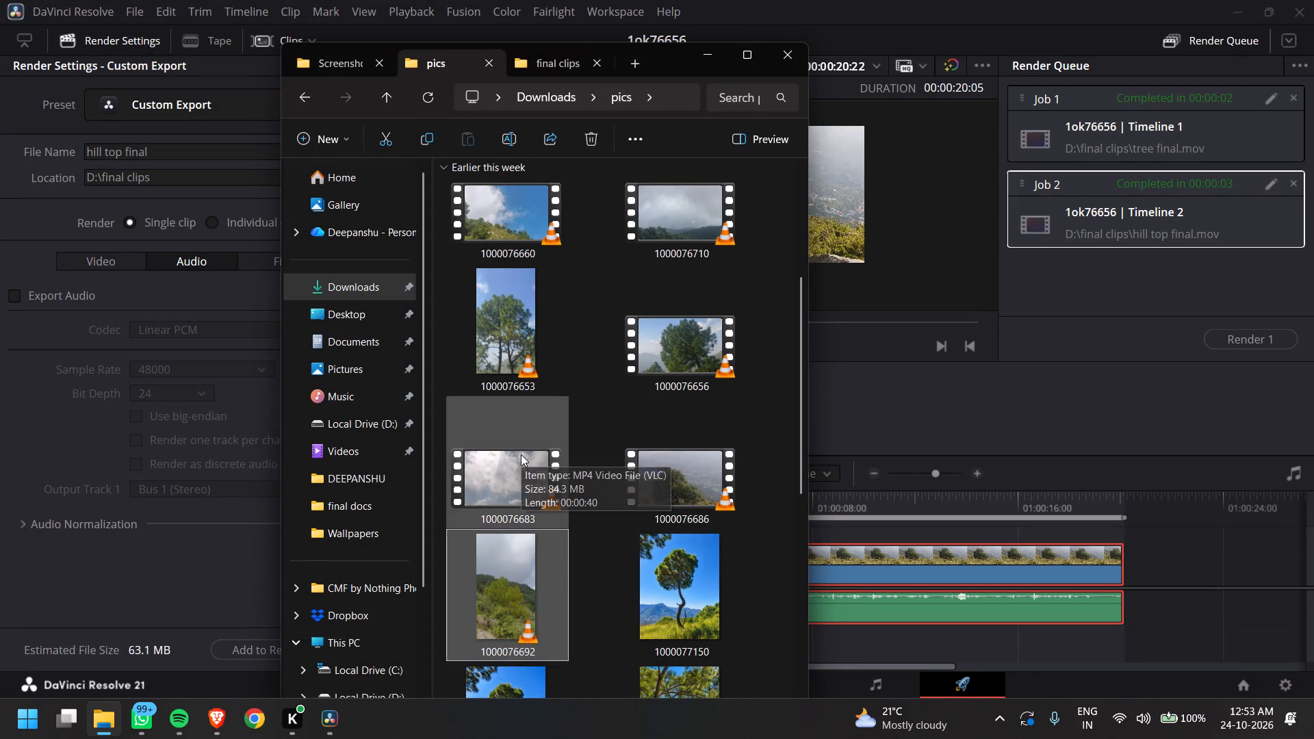
left_click(220, 712)
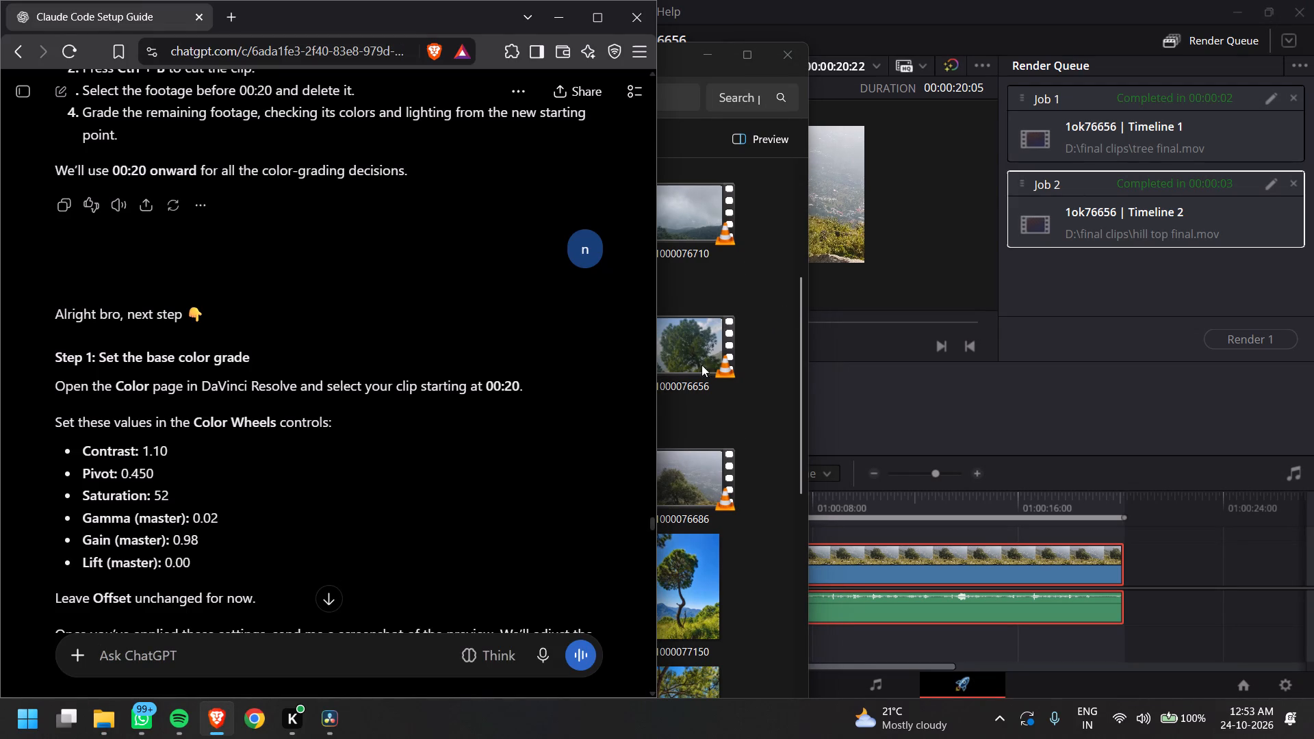
left_click(767, 348)
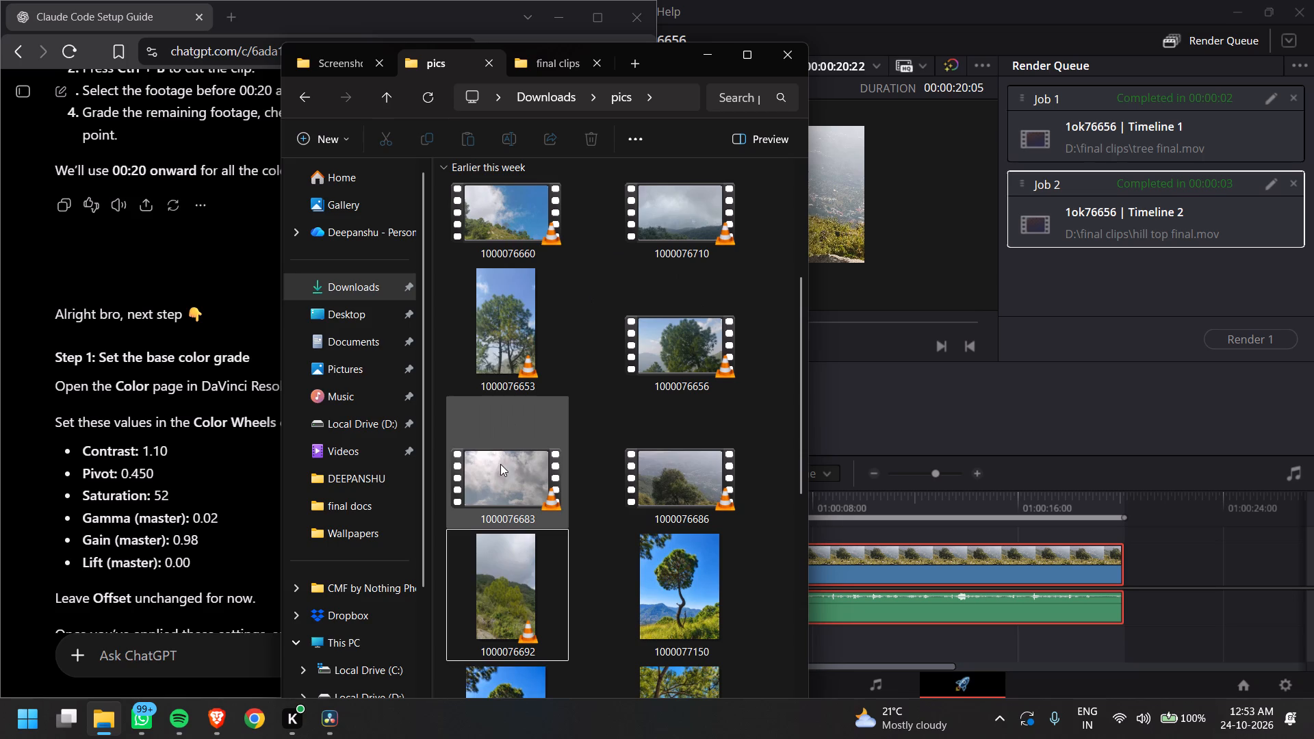